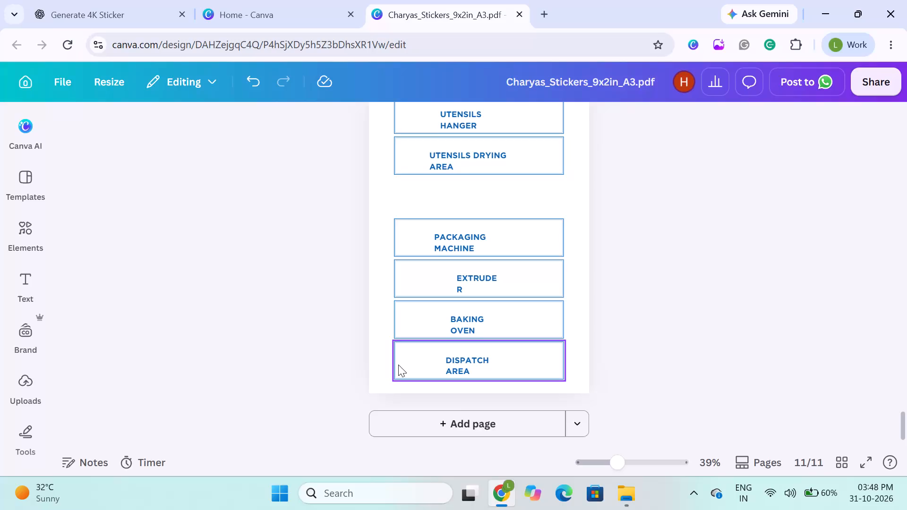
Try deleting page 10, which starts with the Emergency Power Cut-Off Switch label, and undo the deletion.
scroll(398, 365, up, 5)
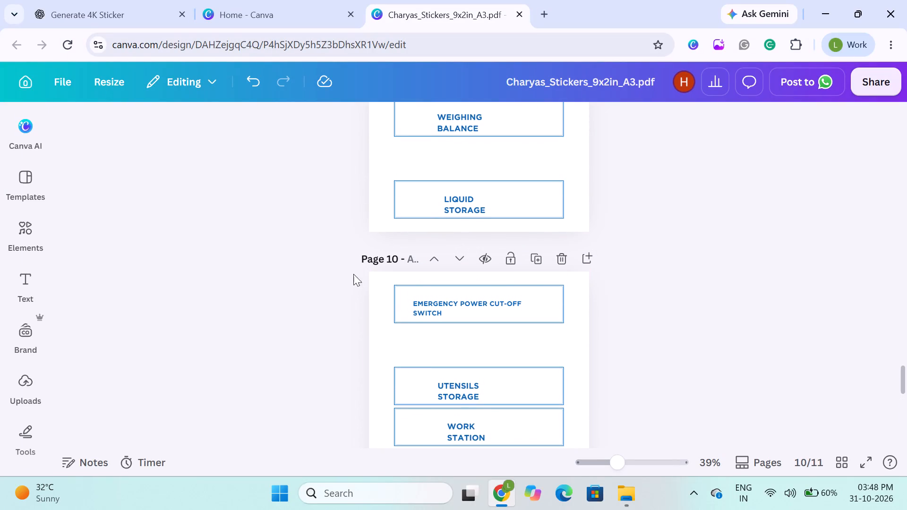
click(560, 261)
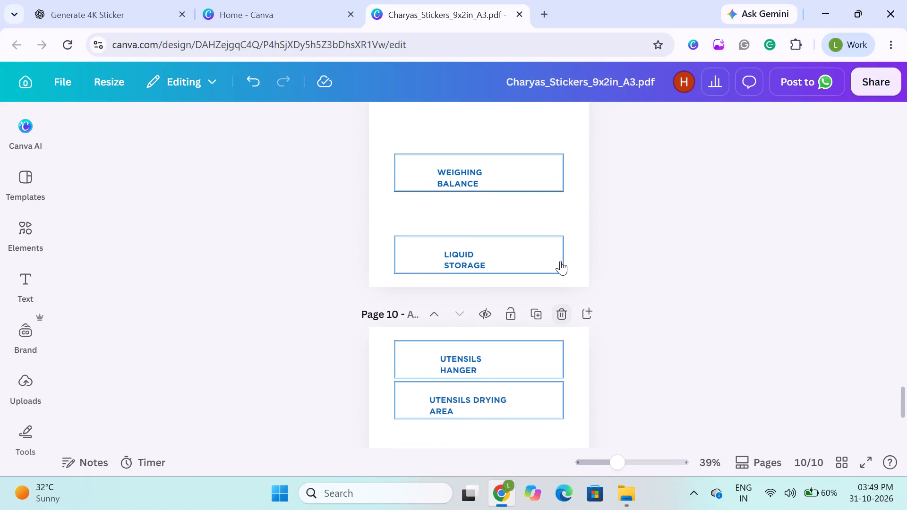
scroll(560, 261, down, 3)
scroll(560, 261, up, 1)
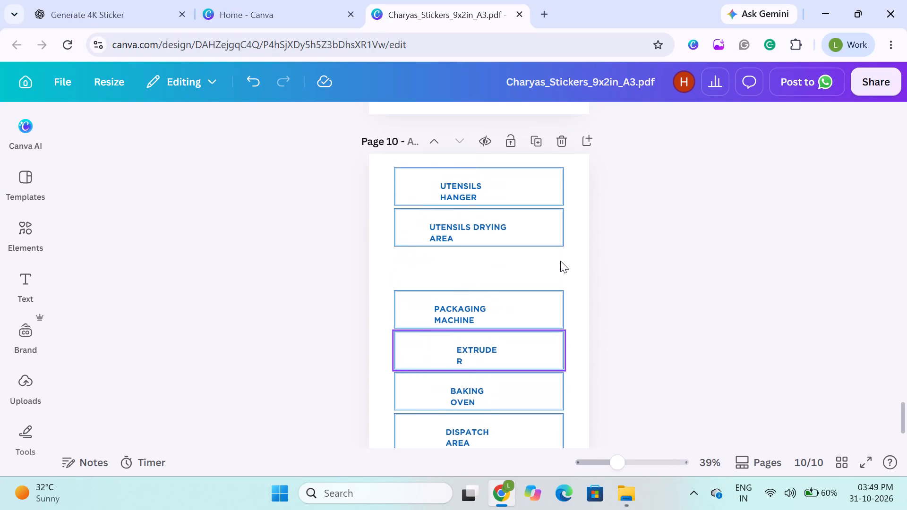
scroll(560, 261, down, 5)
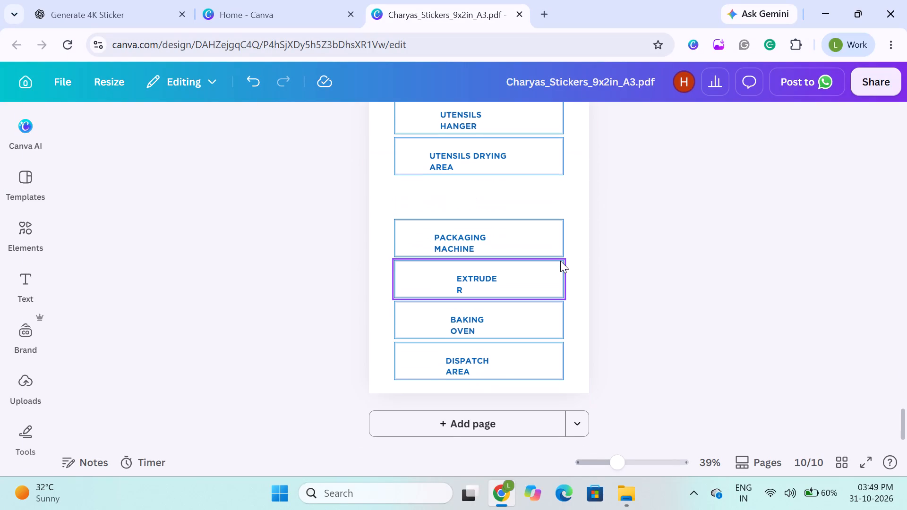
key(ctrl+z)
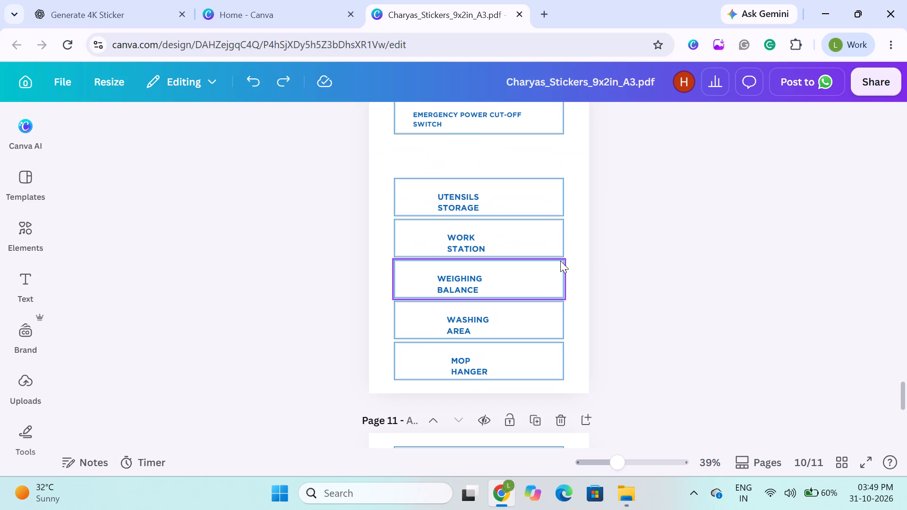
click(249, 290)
Delete the small-label pages 11, 10, 9 and 8 one by one, working backwards from the end of the sticker document.
scroll(249, 290, down, 4)
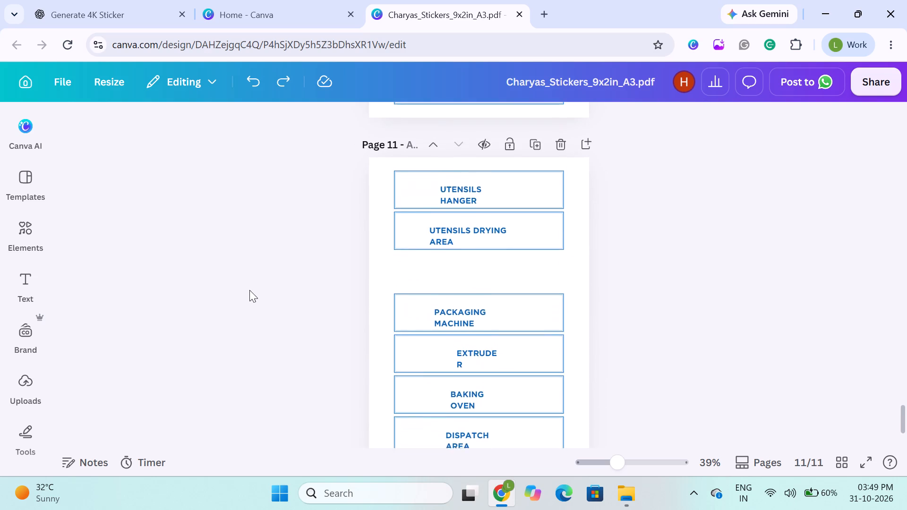
scroll(249, 290, down, 4)
scroll(477, 202, up, 1)
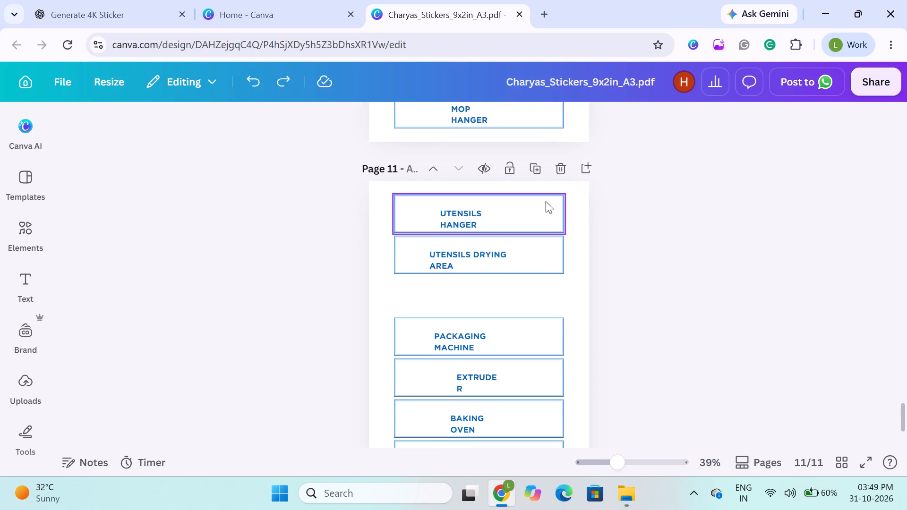
click(561, 161)
scroll(561, 161, up, 3)
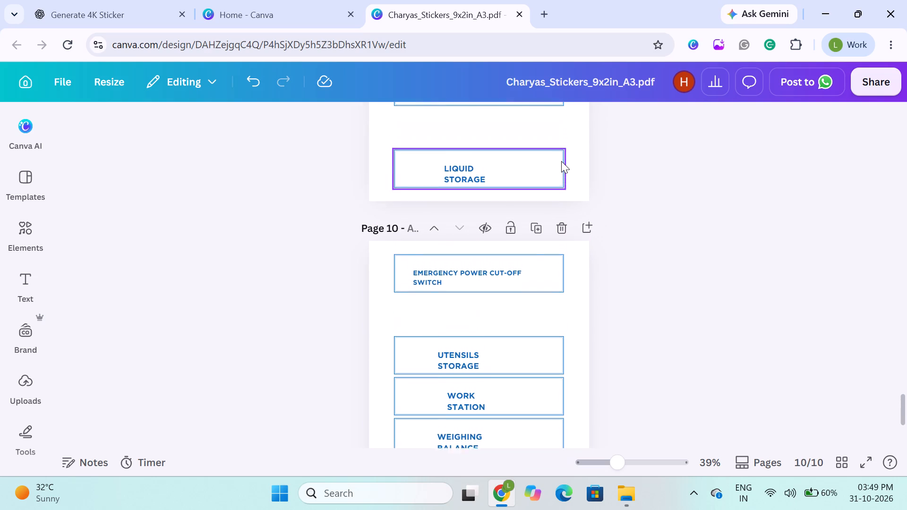
click(562, 234)
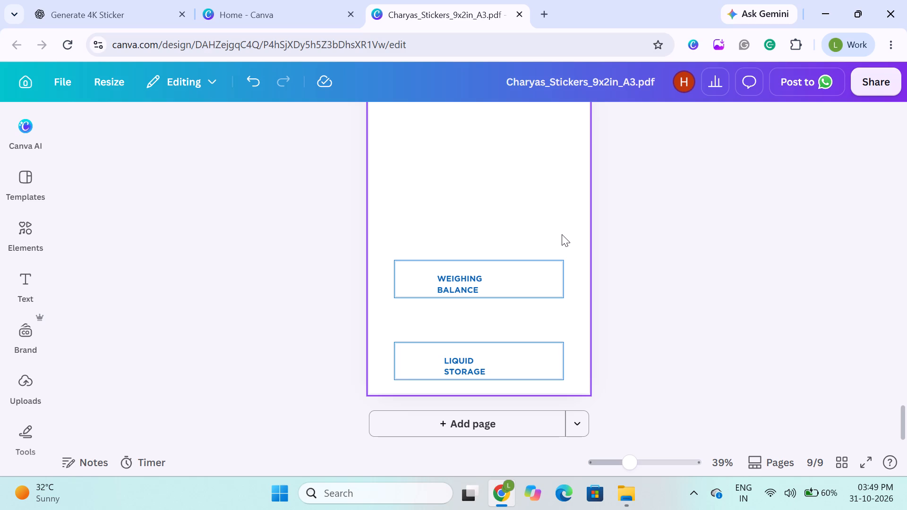
scroll(562, 234, up, 2)
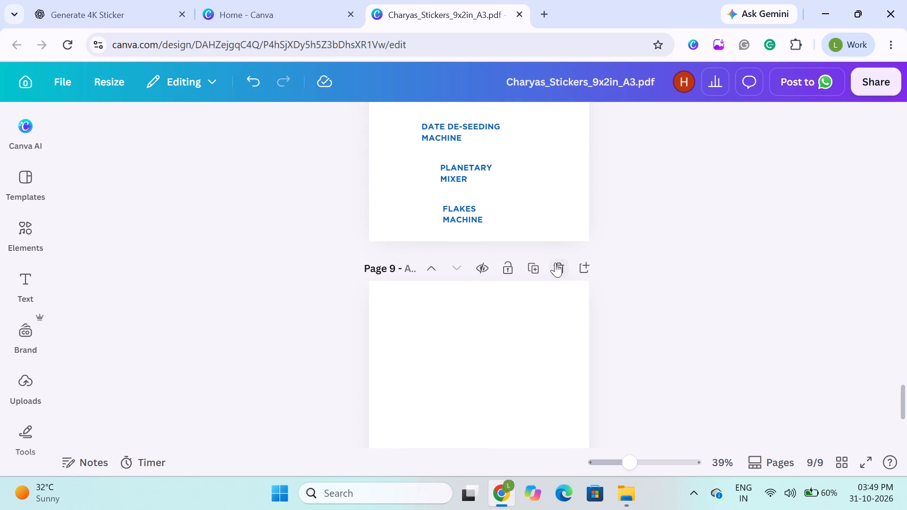
click(555, 264)
scroll(555, 264, up, 2)
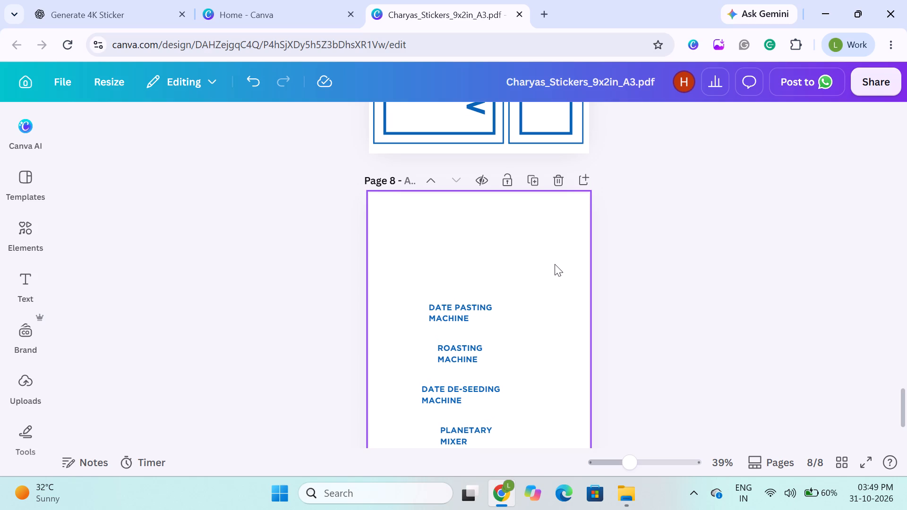
click(565, 177)
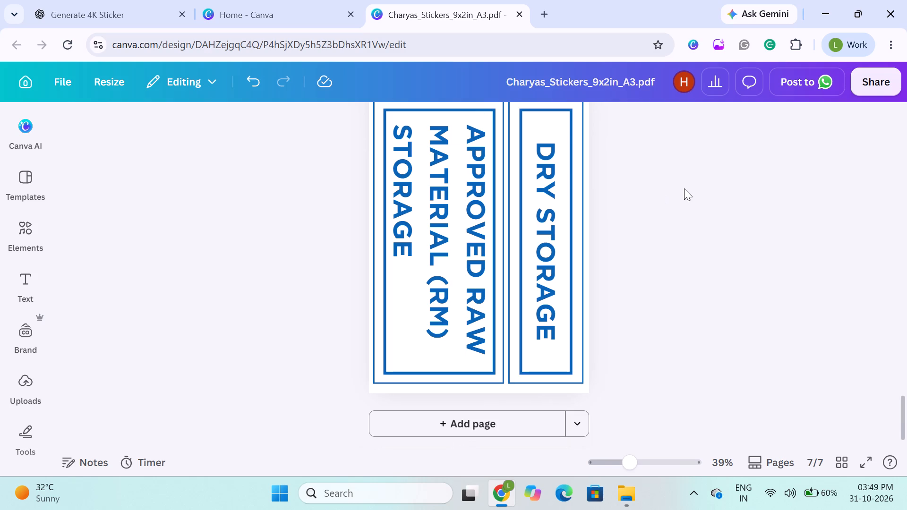
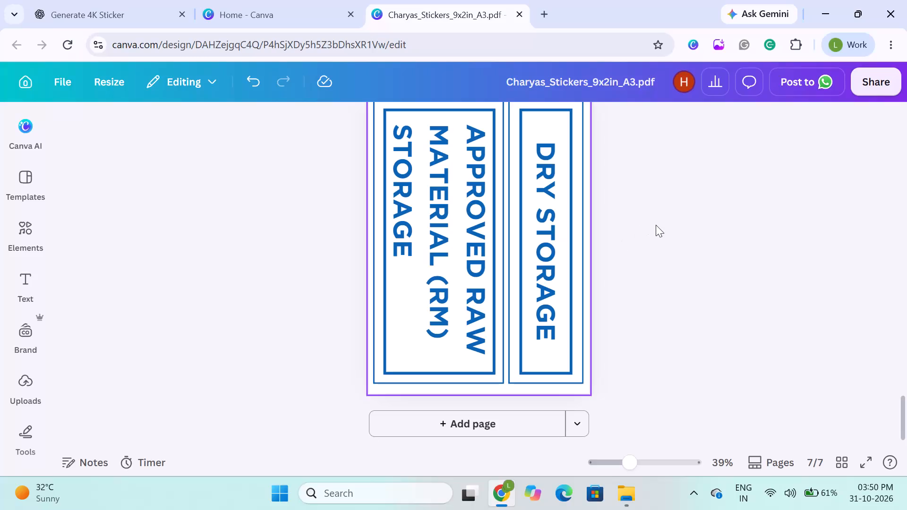
Review the large sticker layouts from page 7 back to page 3, comparing the labels on each page.
scroll(662, 279, up, 4)
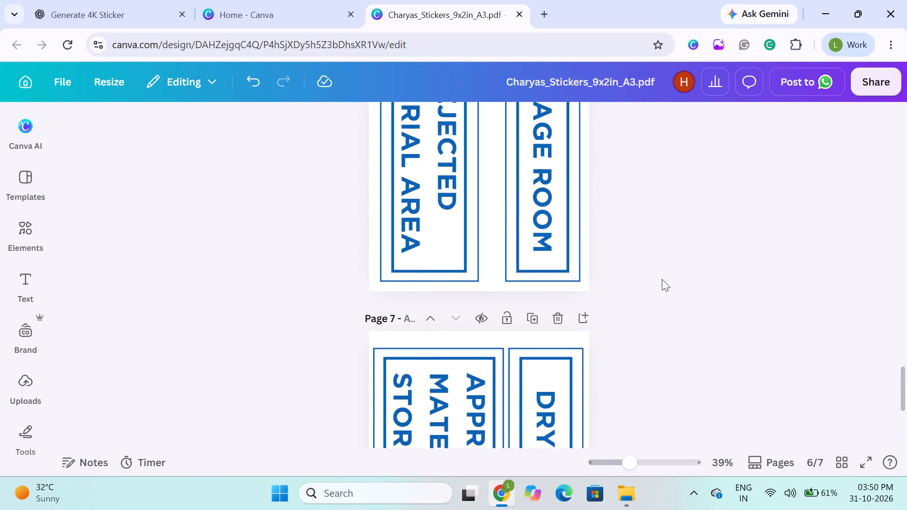
scroll(662, 279, up, 3)
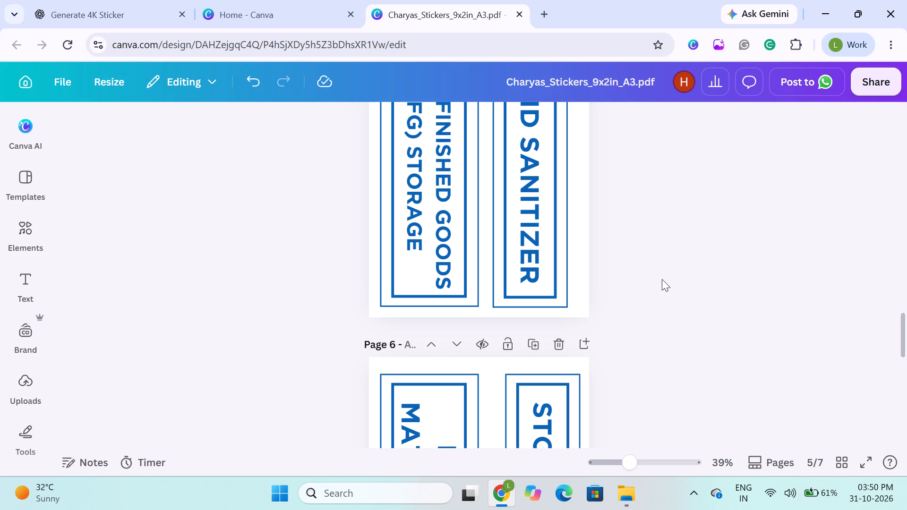
scroll(662, 279, up, 8)
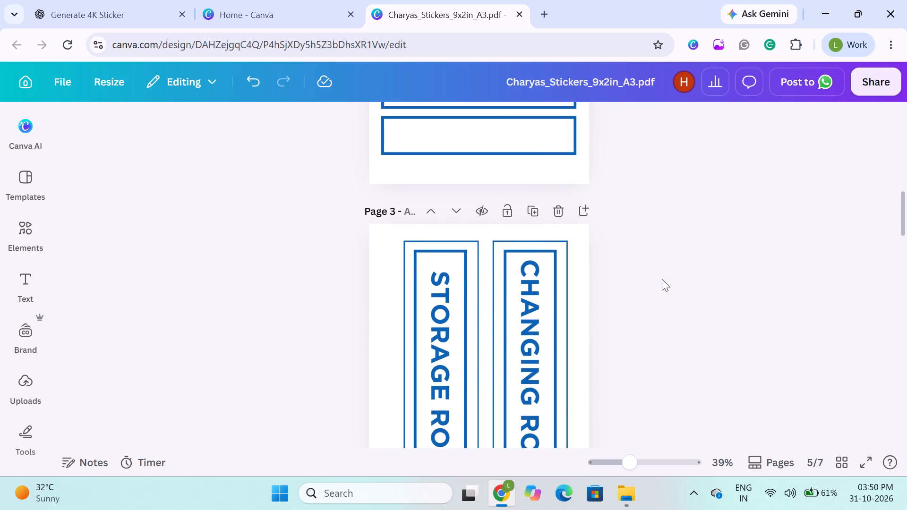
scroll(662, 279, down, 5)
scroll(662, 279, up, 1)
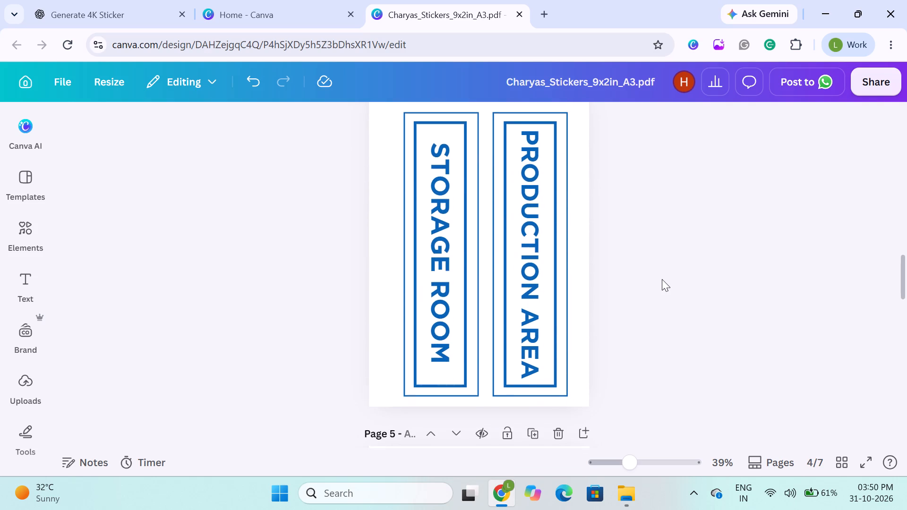
scroll(662, 279, up, 2)
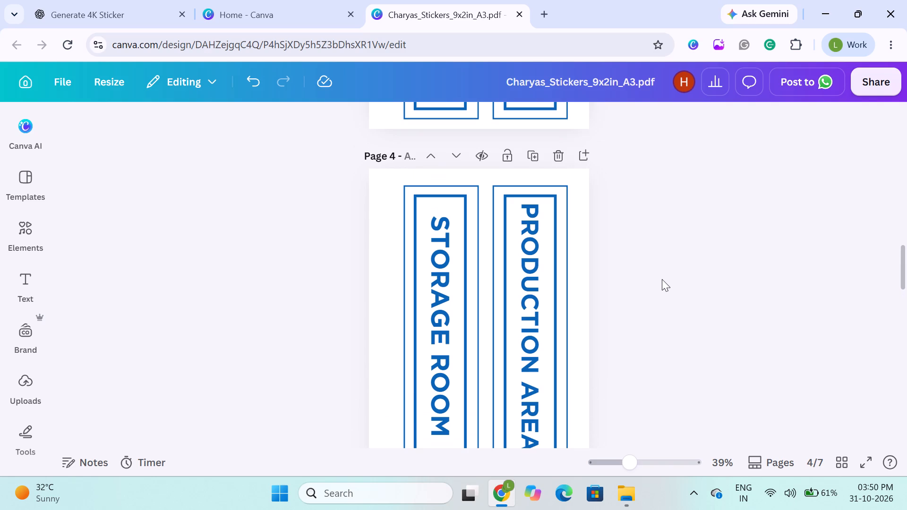
scroll(662, 279, up, 1)
scroll(662, 279, down, 2)
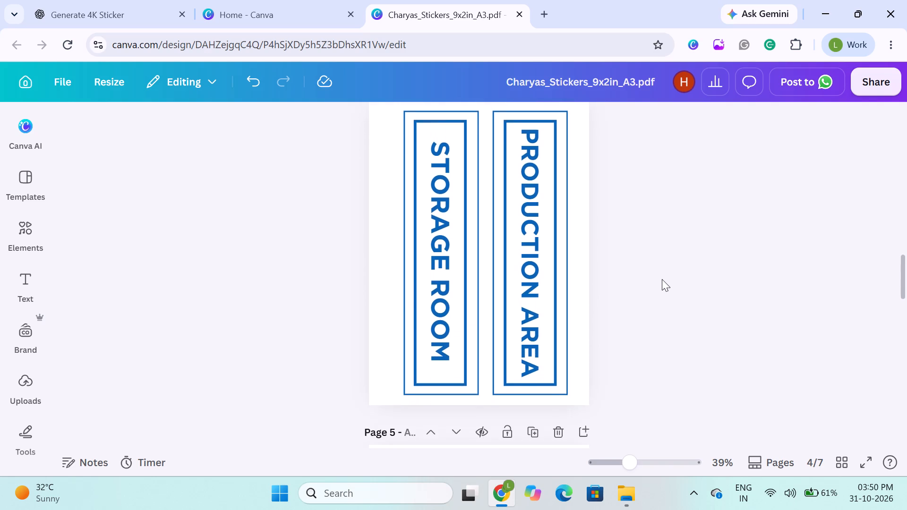
scroll(662, 279, up, 4)
scroll(662, 279, down, 1)
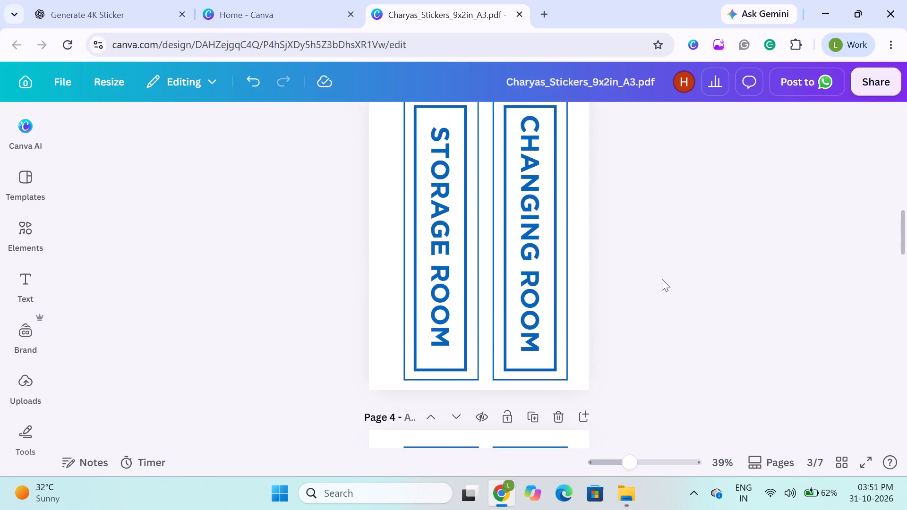
scroll(662, 279, down, 5)
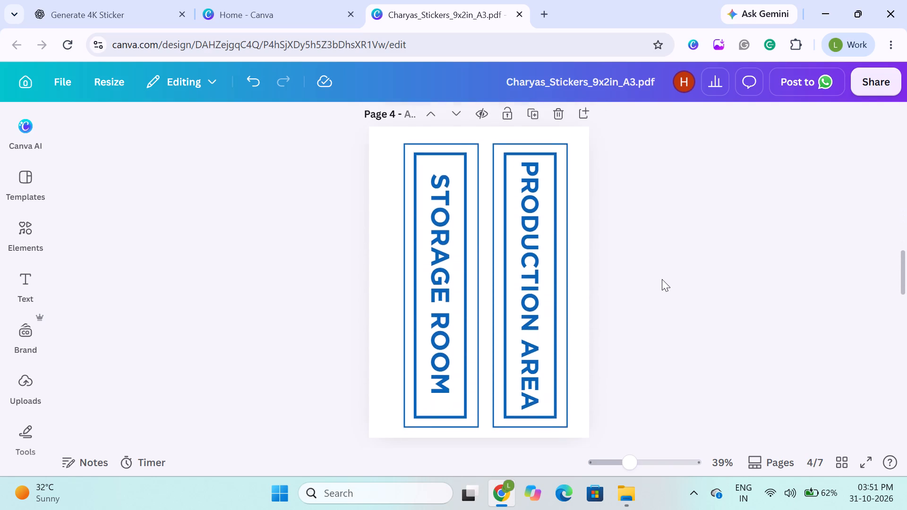
scroll(662, 279, up, 4)
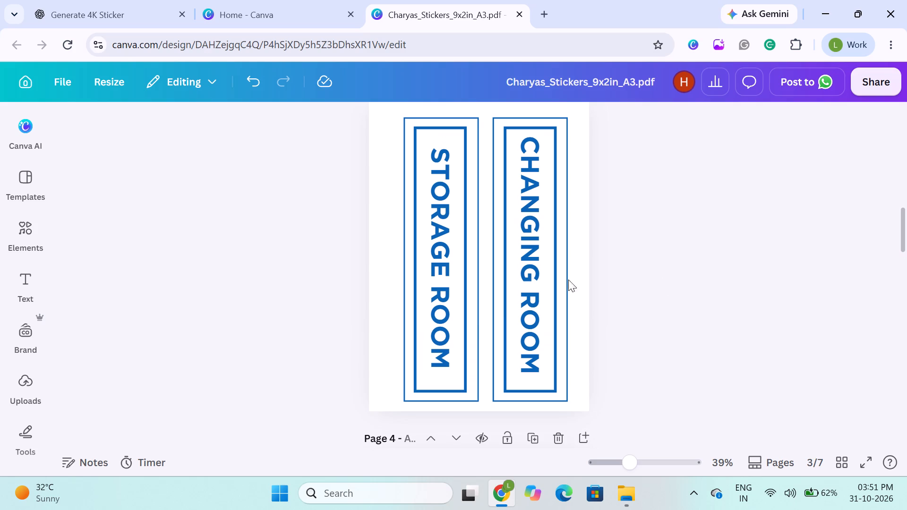
Check the STORAGE ROOM sticker on page 3 against the stickers on the following pages up to page 7.
click(430, 327)
double_click(430, 327)
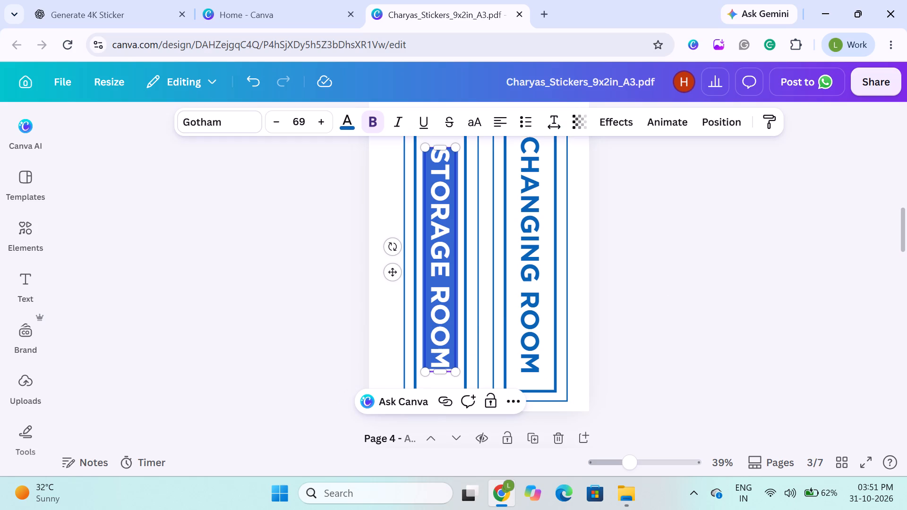
scroll(430, 327, up, 2)
click(210, 321)
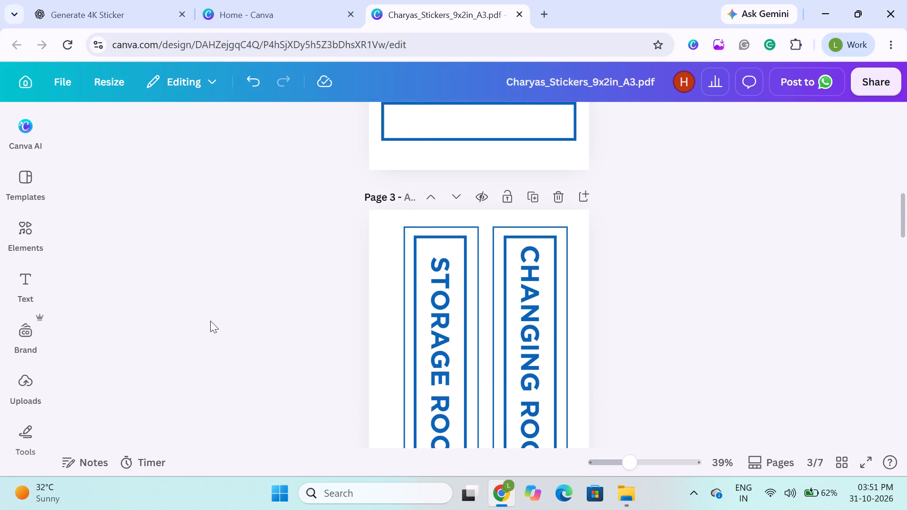
scroll(210, 321, down, 6)
scroll(210, 321, up, 4)
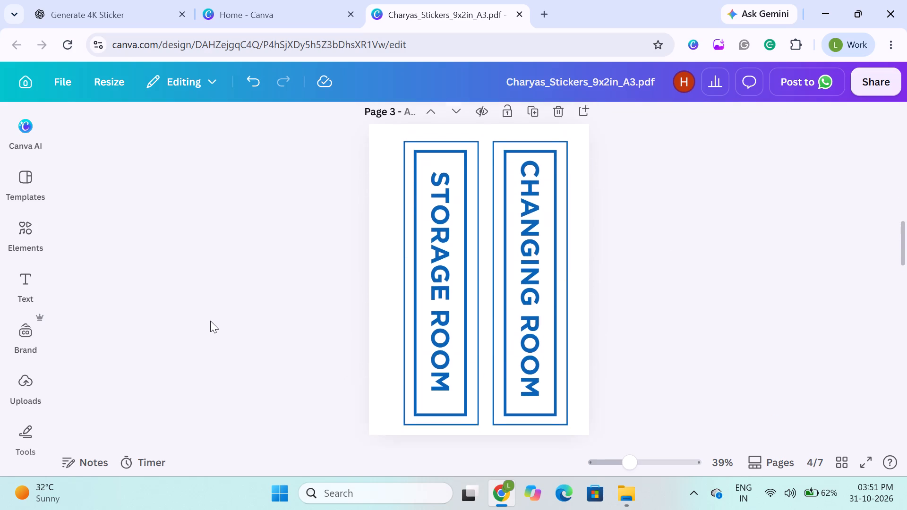
scroll(210, 321, up, 1)
double_click(443, 321)
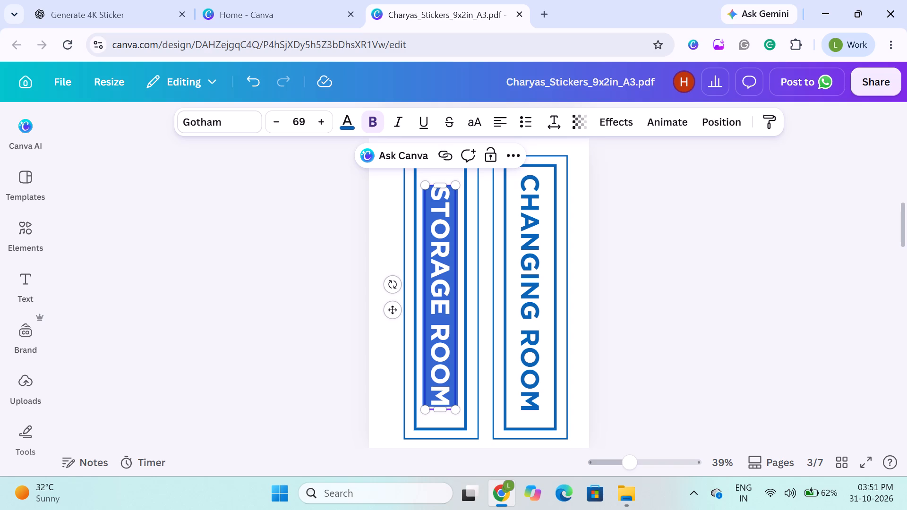
scroll(443, 321, down, 4)
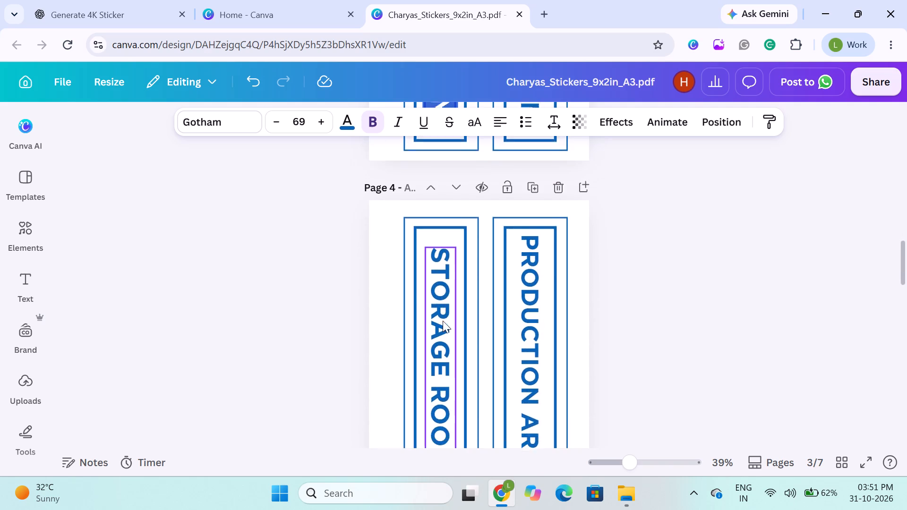
scroll(443, 321, down, 4)
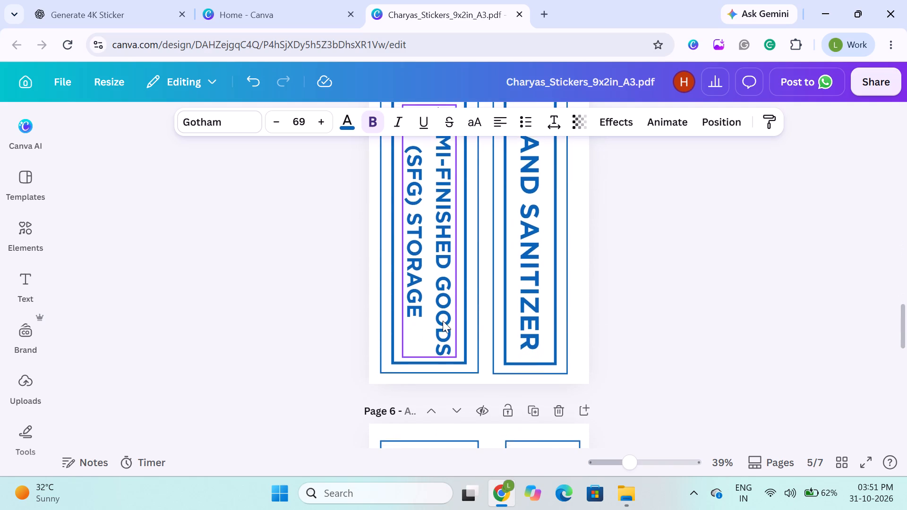
scroll(443, 321, down, 6)
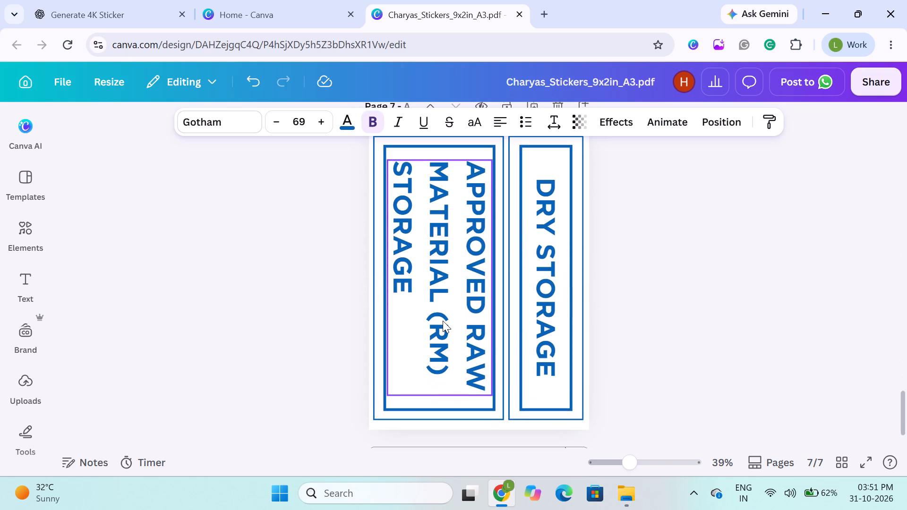
scroll(443, 321, down, 3)
scroll(443, 321, up, 6)
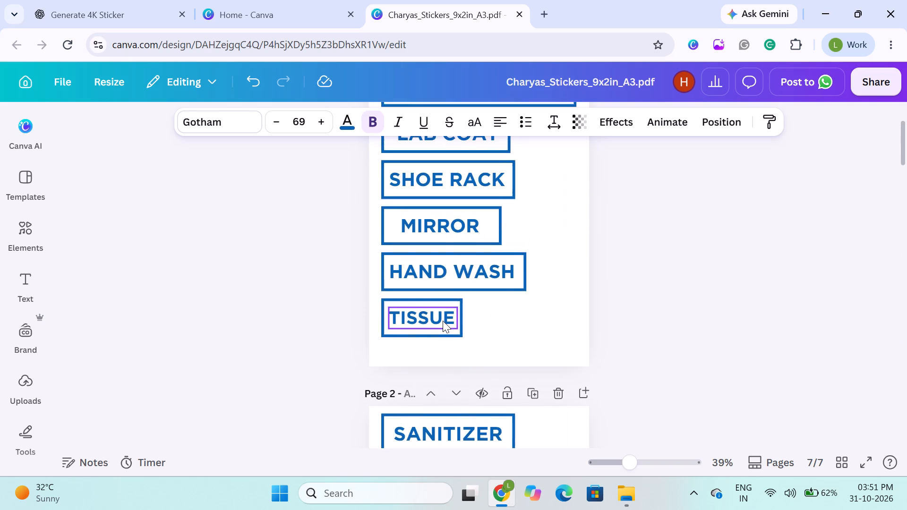
Delete the whole STORAGE ROOM sticker, text and both frames, from page 3.
scroll(443, 321, down, 3)
click(342, 292)
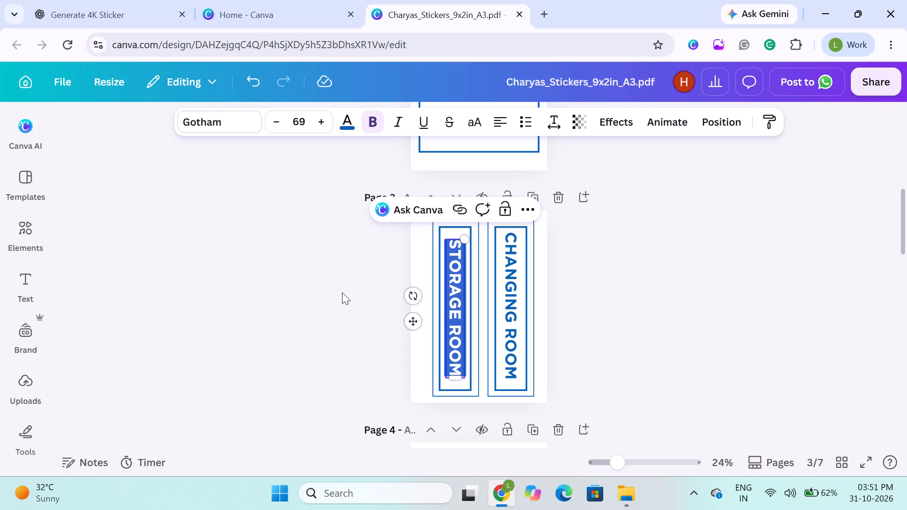
click(455, 284)
click(343, 273)
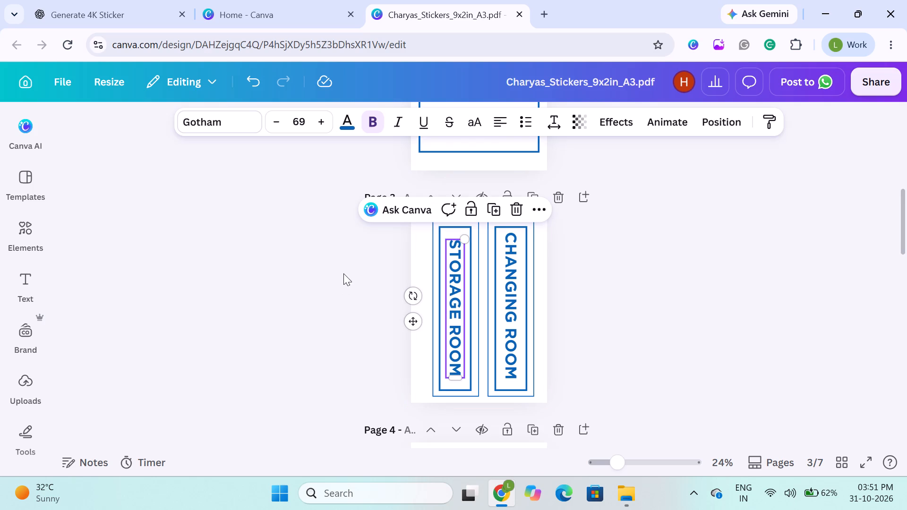
drag(370, 270, 454, 280)
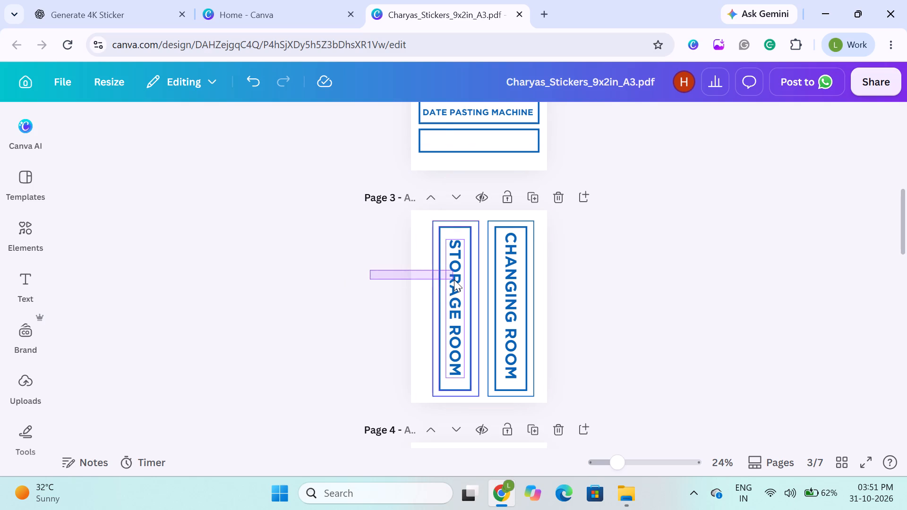
drag(454, 280, 454, 280)
key(BackSpace)
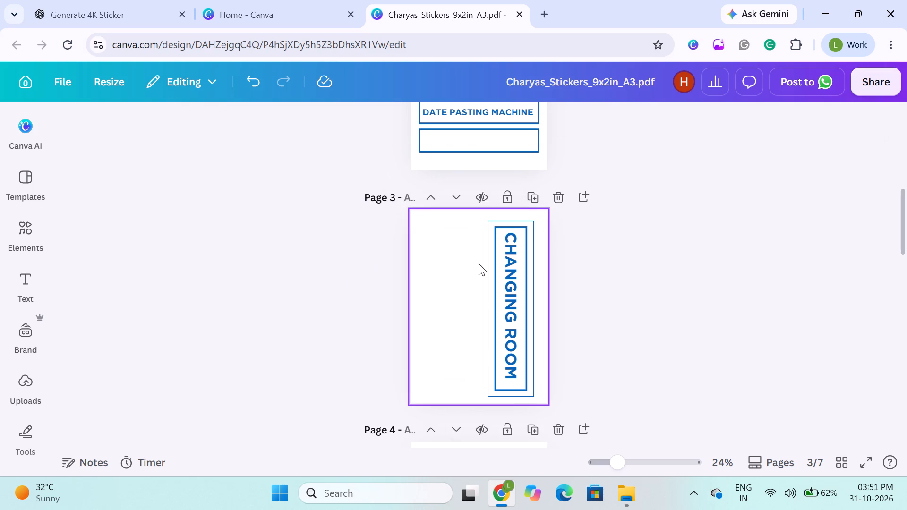
Group the CHANGING ROOM text with its two frames on page 3.
click(504, 265)
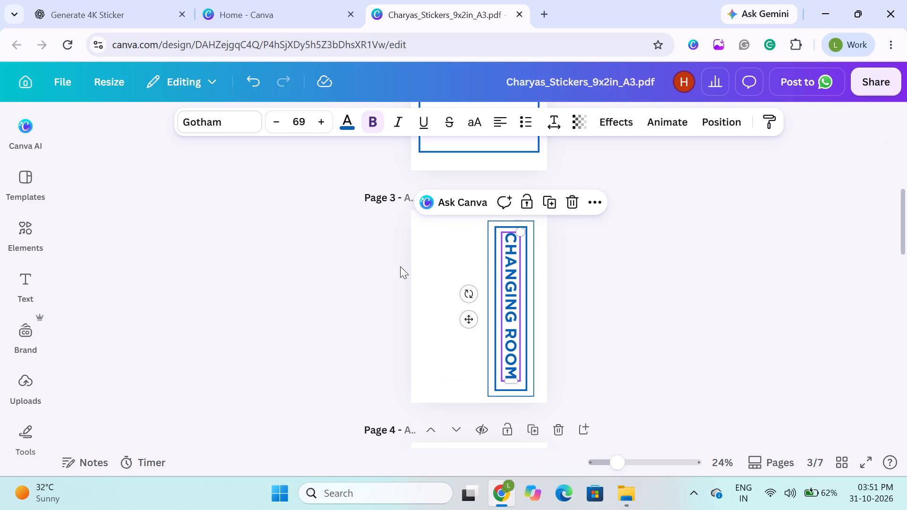
drag(555, 265, 505, 272)
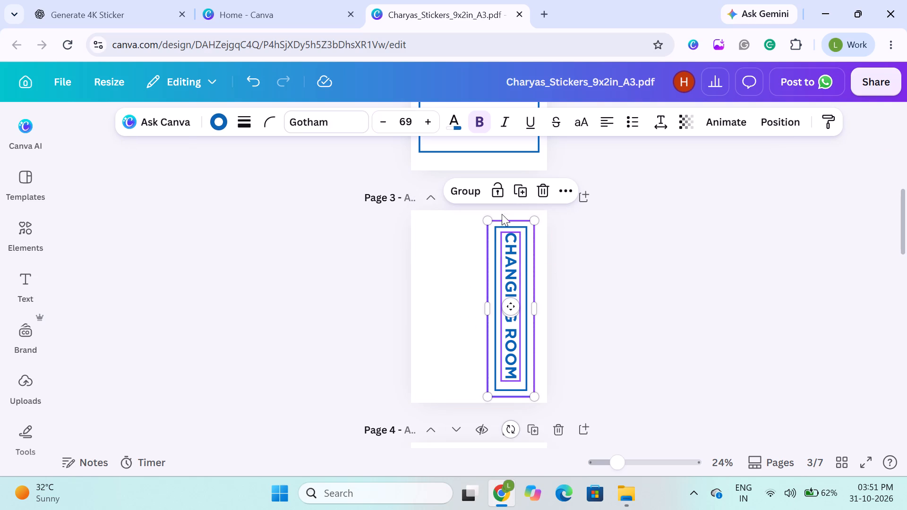
click(463, 193)
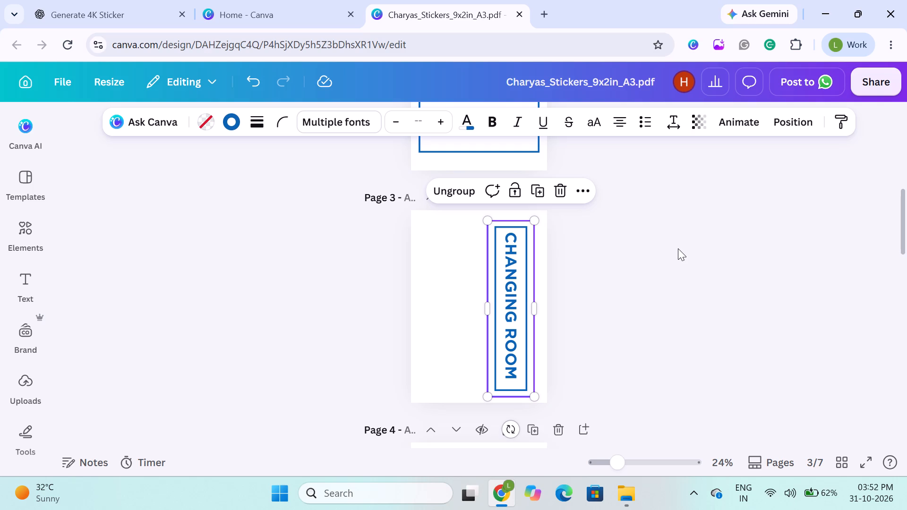
Nudge the grouped CHANGING ROOM sticker on page 3 closer to the page's right edge, leaving a narrow margin.
key(Right)
key(Right)
key(Right)
key(Right)
key(Right)
key(Up)
key(Up)
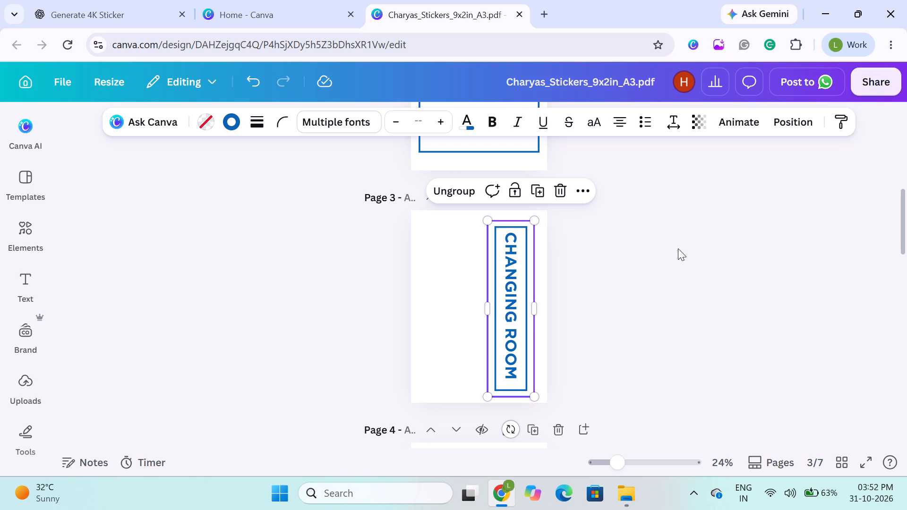
click(678, 248)
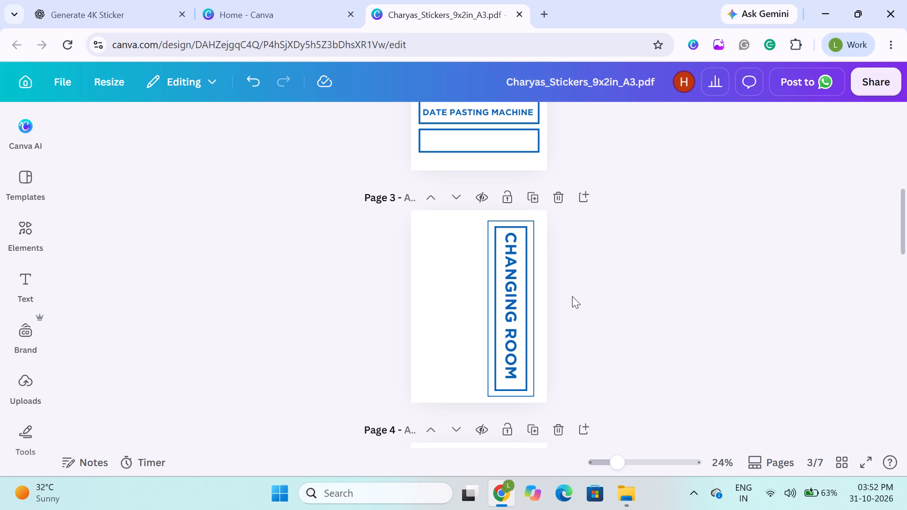
click(522, 309)
key(Right)
key(Right)
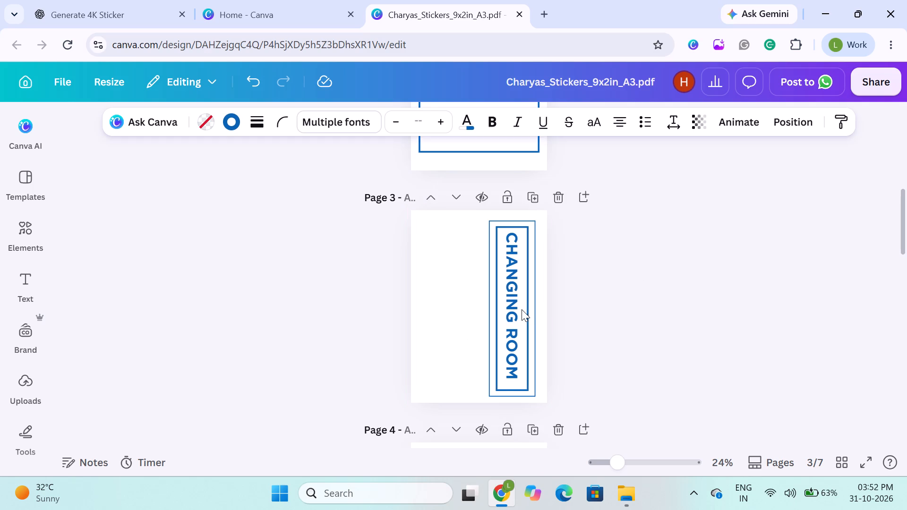
key(Right)
key(Right)
key(Right)
key(Right)
key(Right)
key(Right)
key(Right)
key(Right)
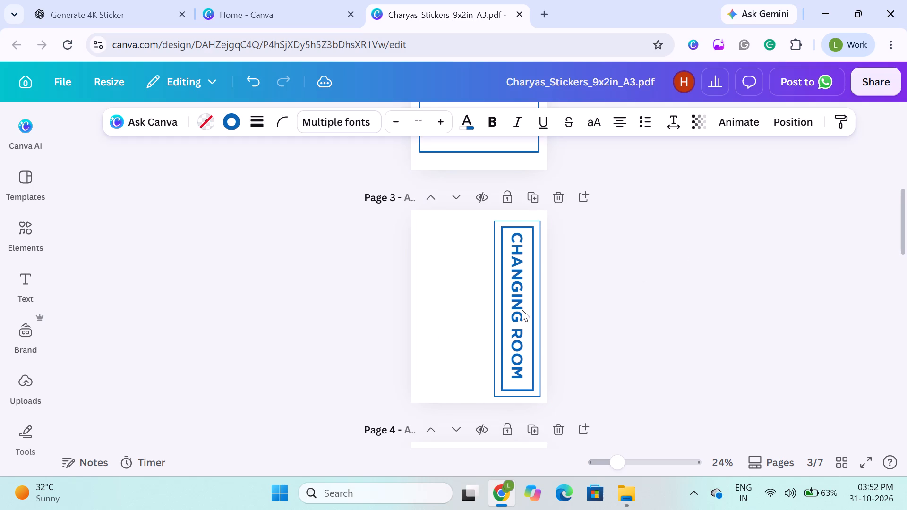
key(Right)
key(Right)
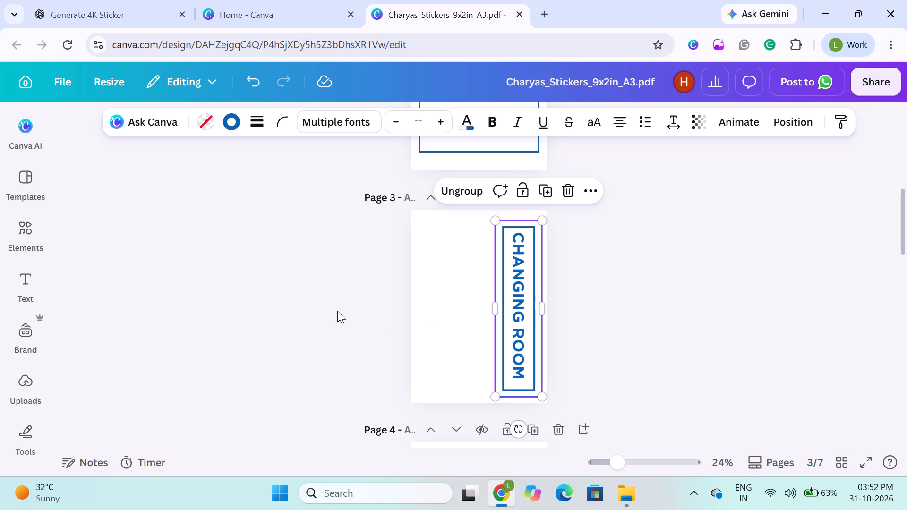
click(337, 311)
Duplicate the SEMI-FINISHED GOODS (SFG) STORAGE sticker on page 5, including its text and both frames.
scroll(337, 311, down, 5)
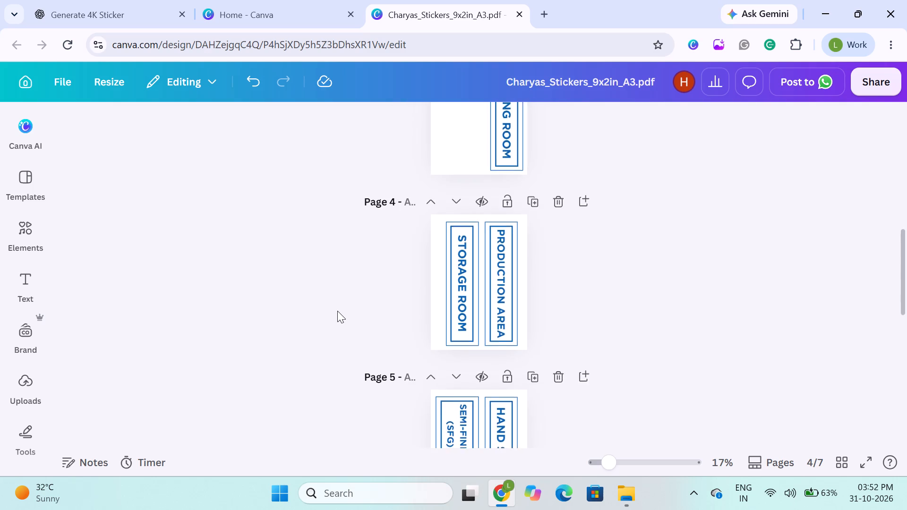
scroll(337, 311, down, 1)
drag(392, 286, 407, 287)
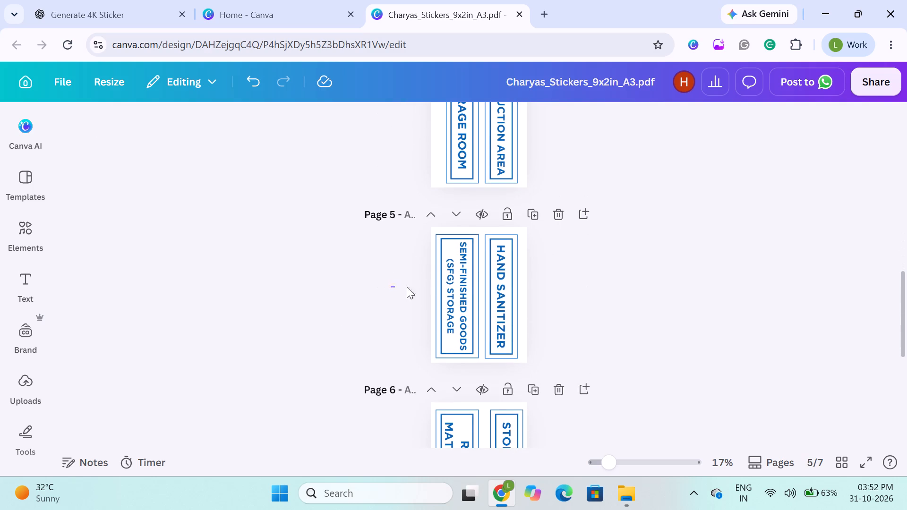
drag(407, 287, 462, 279)
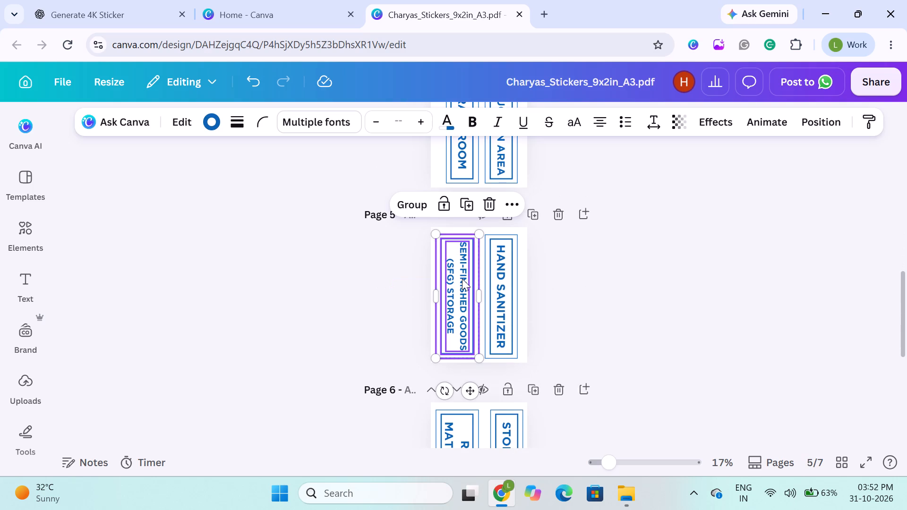
key(ctrl+d)
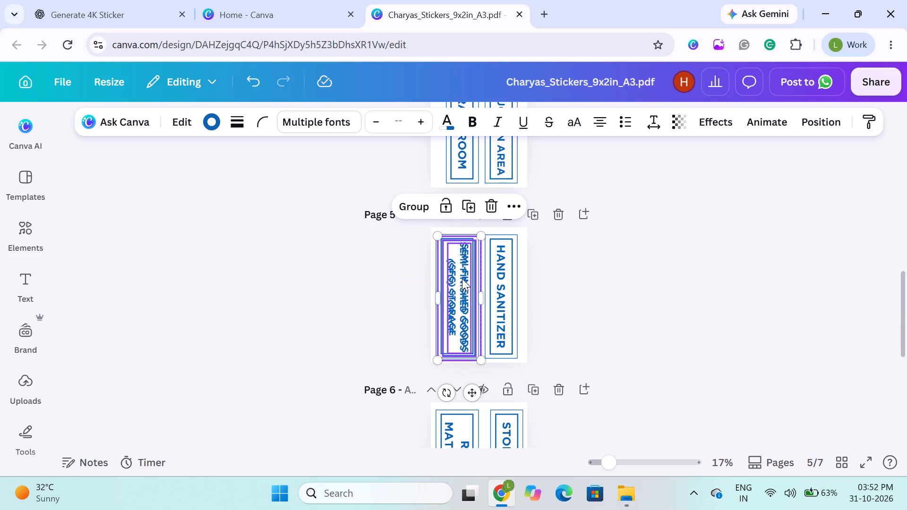
Move the duplicated SEMI-FINISHED GOODS (SFG) STORAGE sticker to page 3, into the empty space left of the CHANGING ROOM sticker.
drag(462, 279, 460, 118)
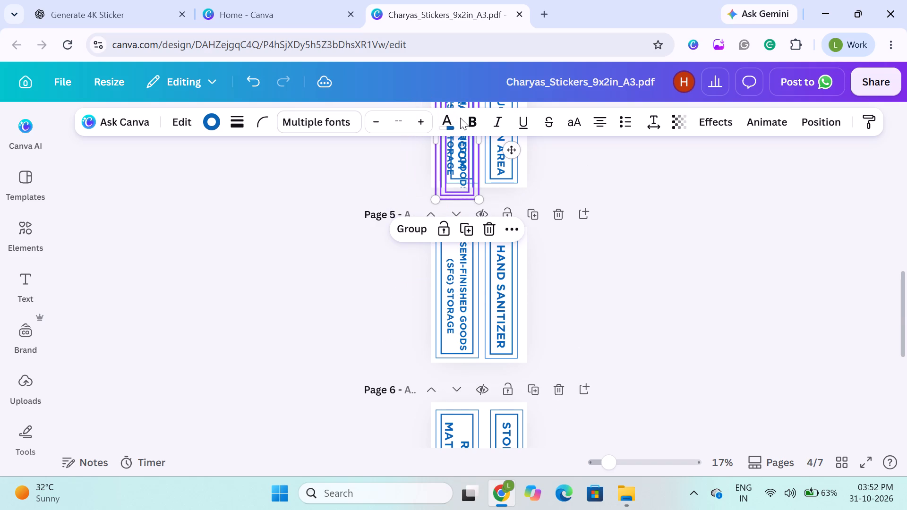
scroll(460, 118, up, 1)
scroll(379, 134, up, 2)
scroll(399, 178, up, 4)
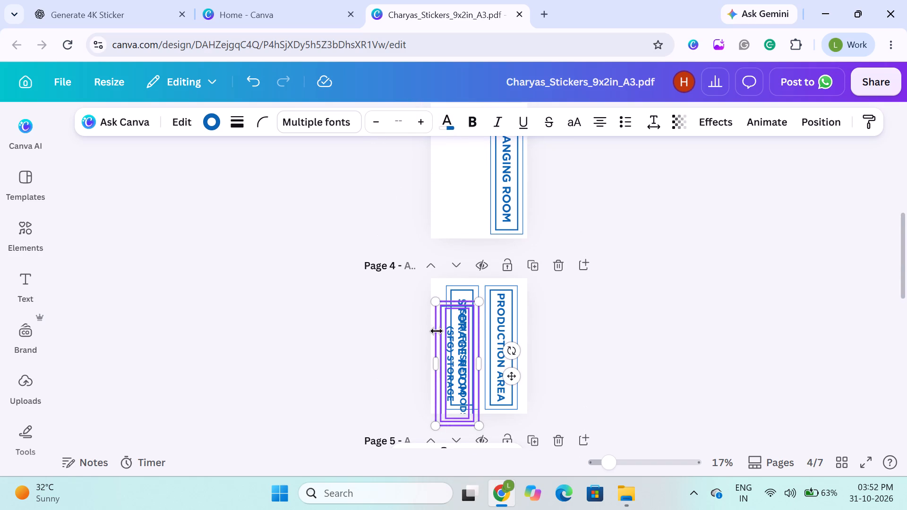
drag(465, 348, 475, 226)
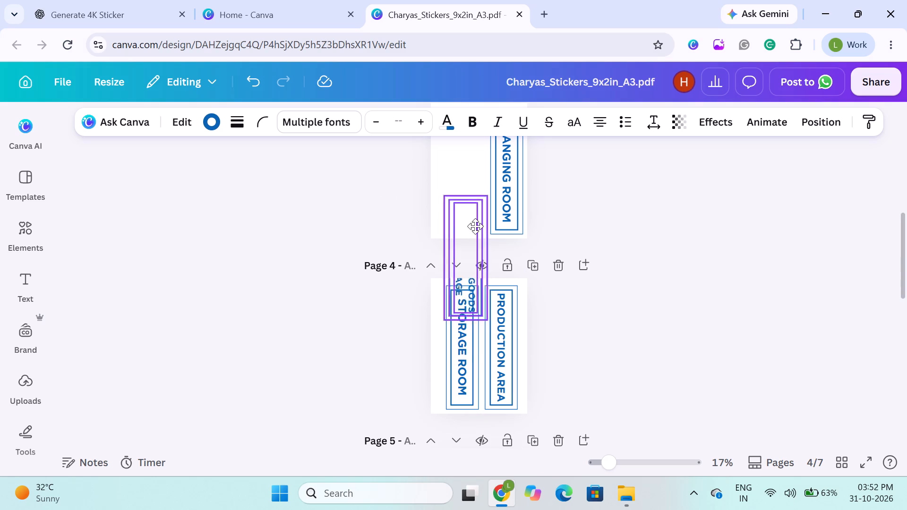
drag(475, 226, 468, 154)
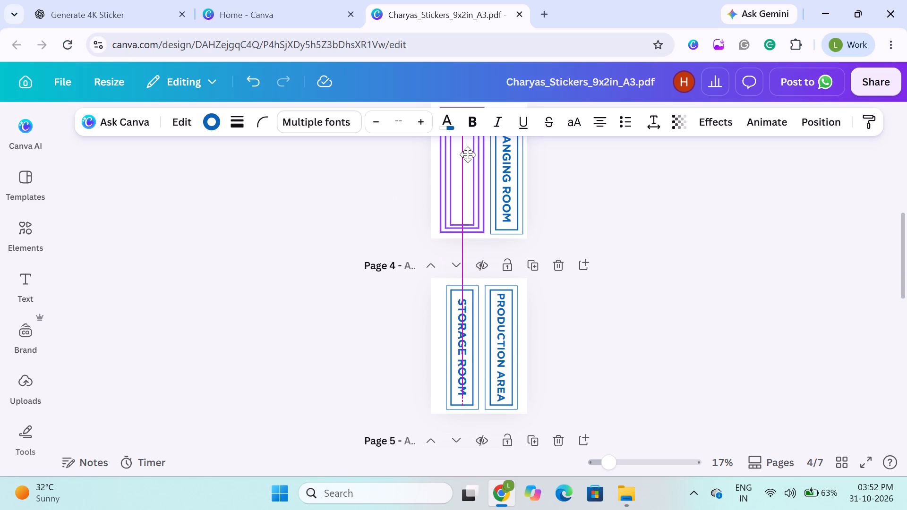
drag(468, 154, 468, 159)
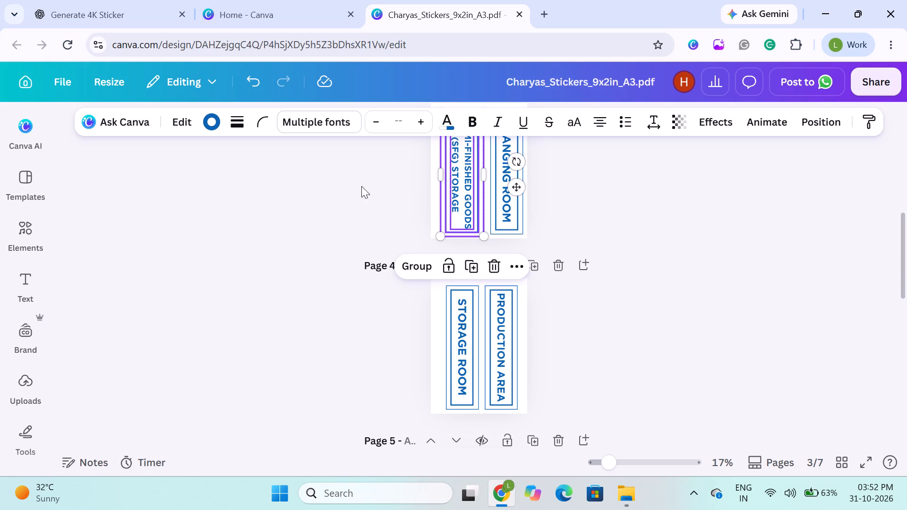
click(315, 229)
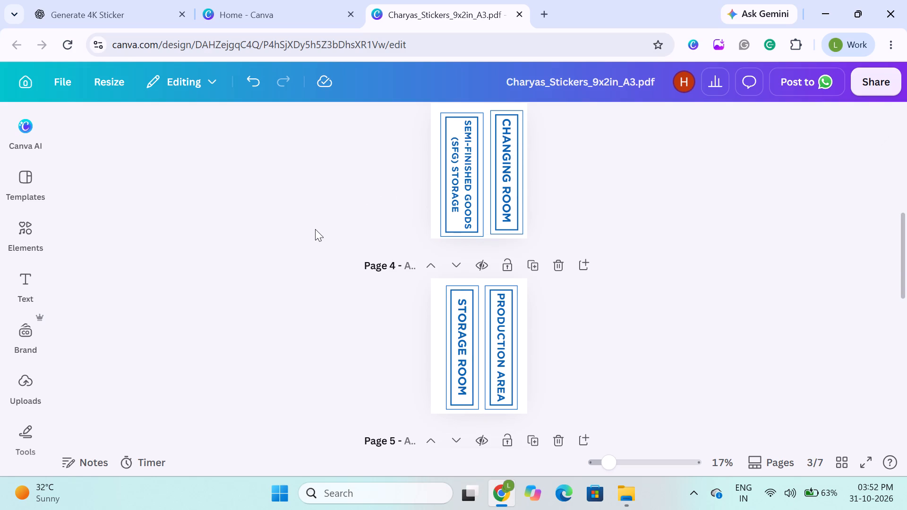
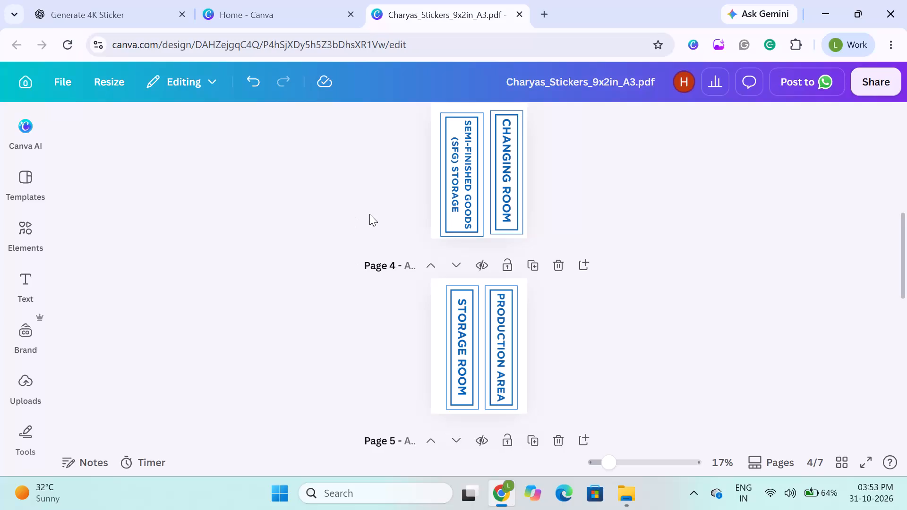
Replace the SEMI-FINISHED GOODS (SFG) STORAGE text in the duplicated sticker on page 3 with new wording starting "EME".
double_click(457, 192)
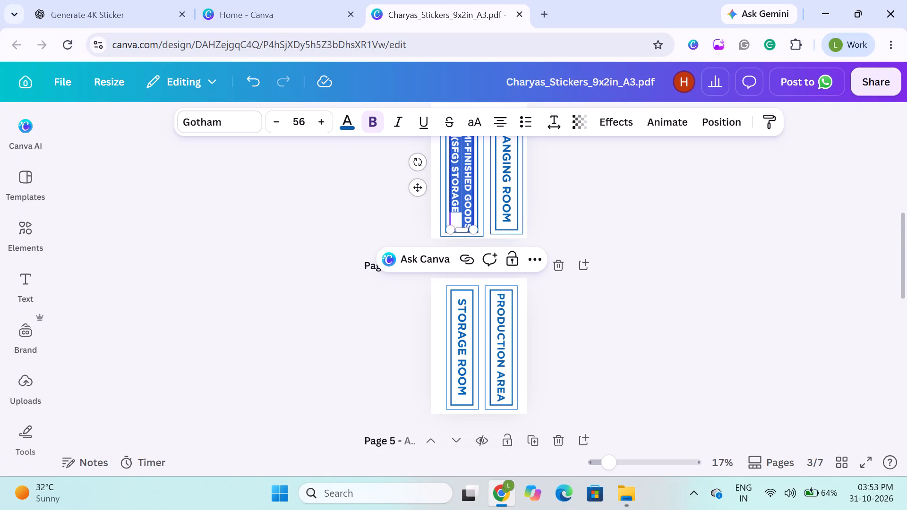
scroll(308, 220, up, 4)
scroll(308, 220, down, 3)
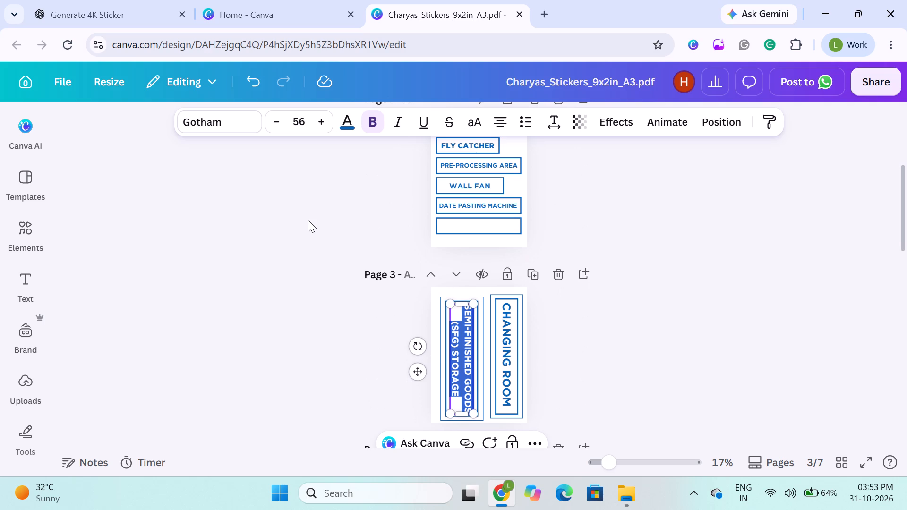
text(EME)
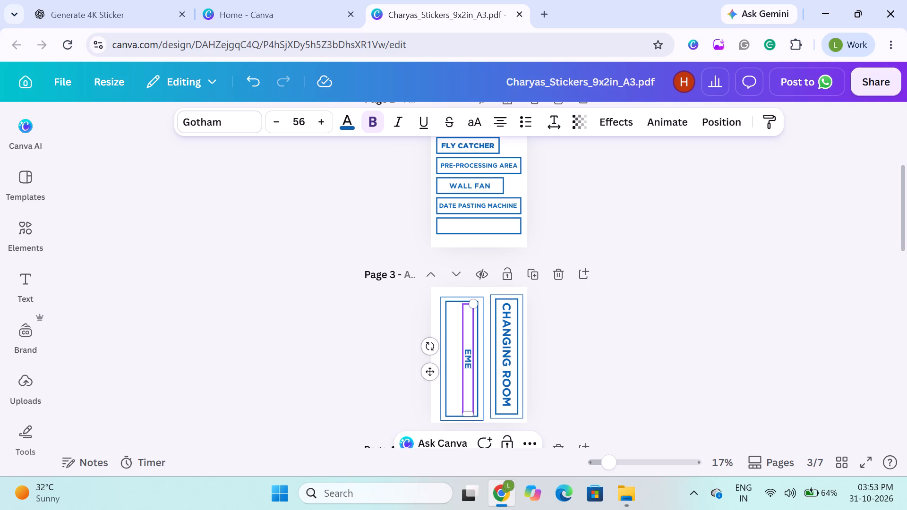
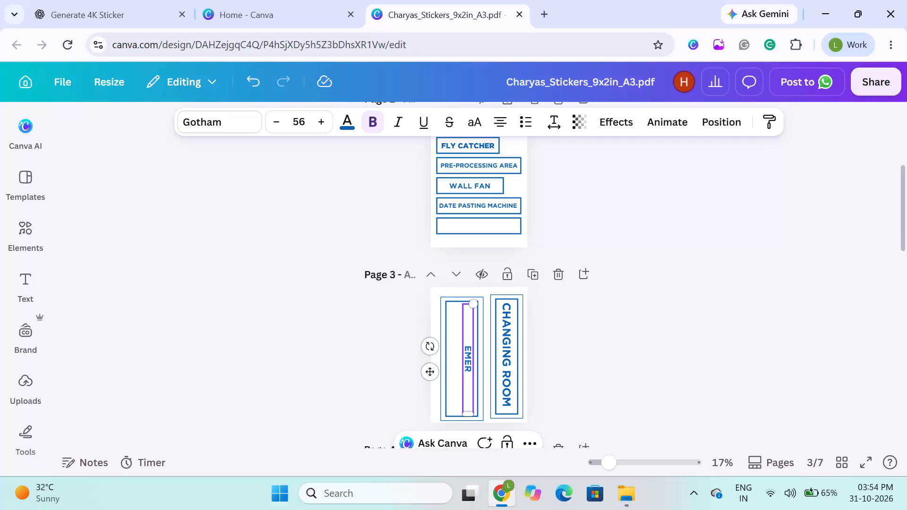
Complete the duplicated sticker's wording on page 3 as EMERGENCY POWER on one line and CUT-OFF SWITCH on the line below.
text(GEN)
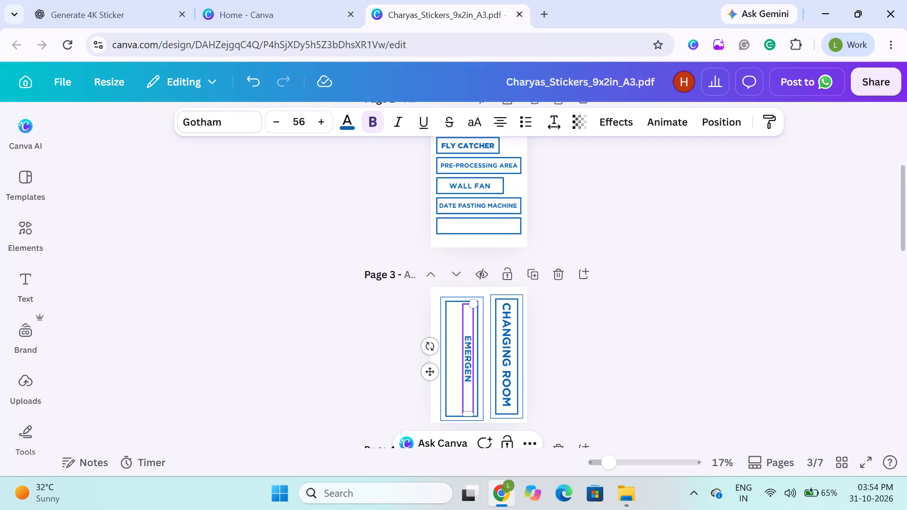
text(CY)
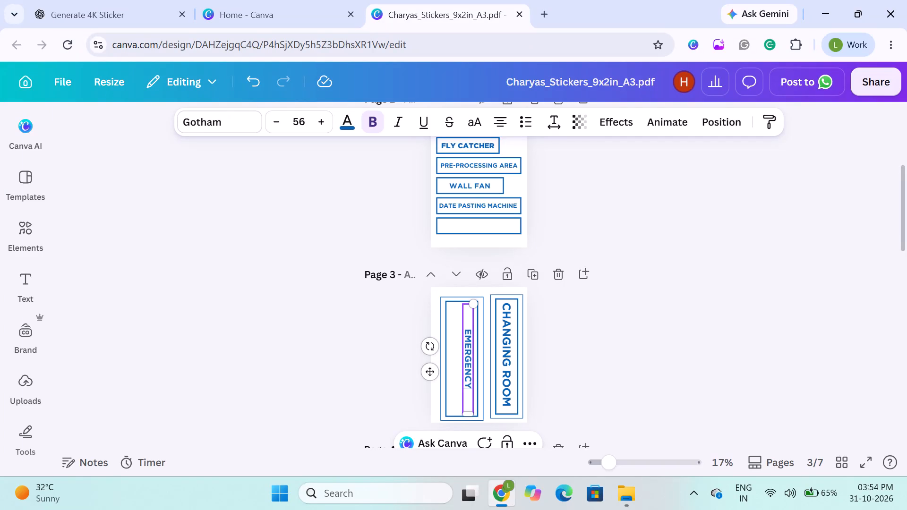
key(space)
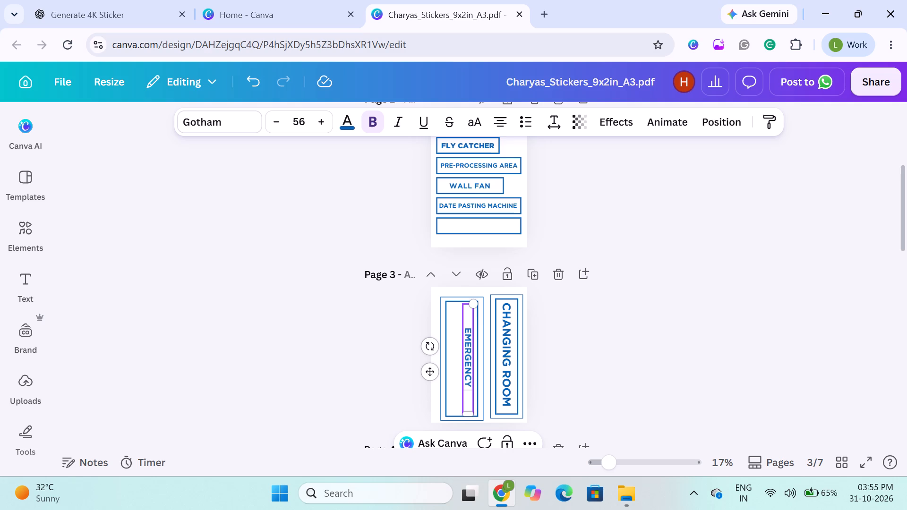
text(PO)
text(WER)
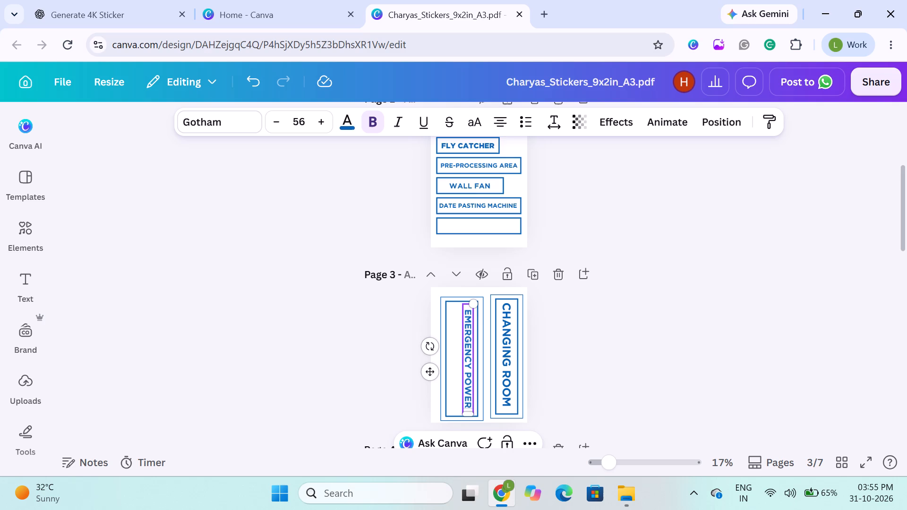
key(Return)
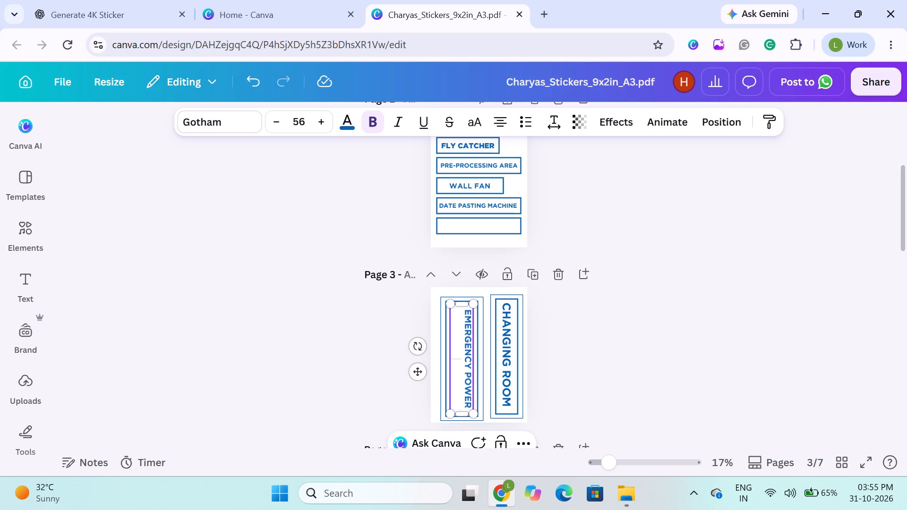
text(CUT)
key(minus)
text(OFF)
key(space)
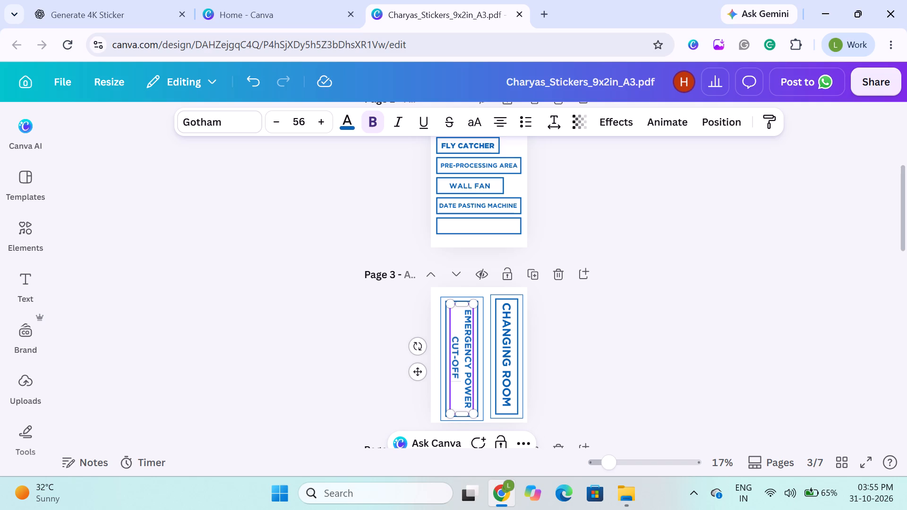
text(SWI)
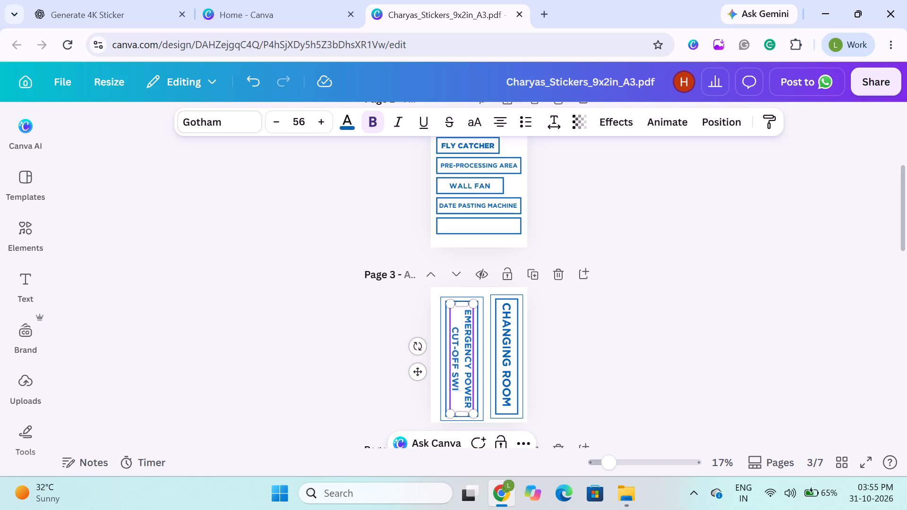
text(TCG)
key(BackSpace)
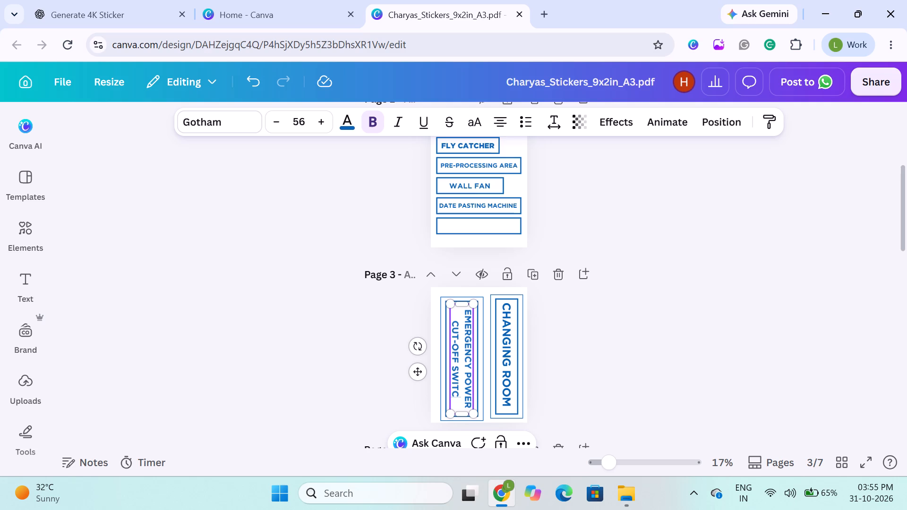
key(h)
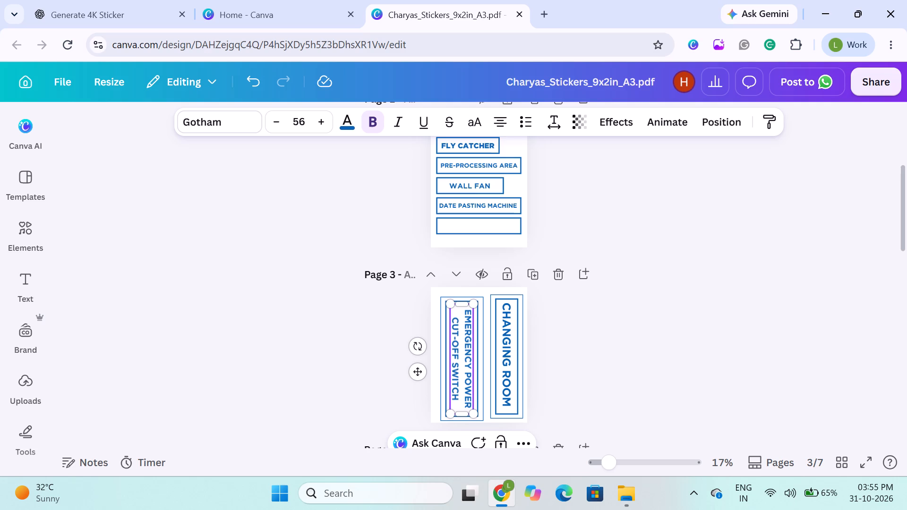
click(298, 326)
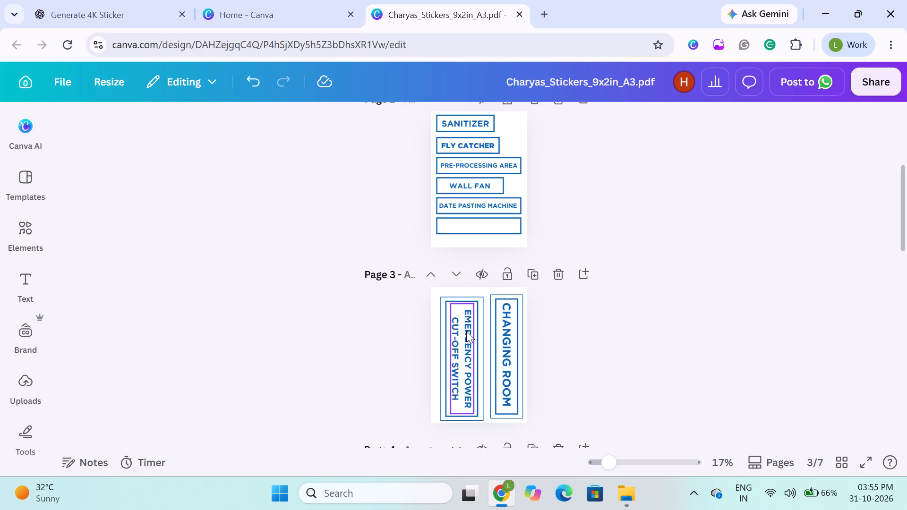
Shorten the EMERGENCY POWER CUT-OFF SWITCH text box along its reading direction to a width of about 21.9.
click(466, 331)
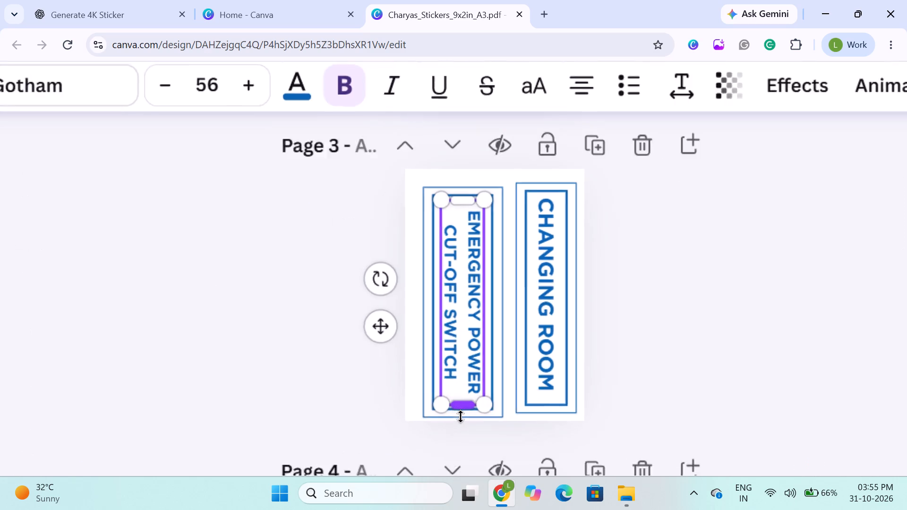
drag(463, 408, 463, 405)
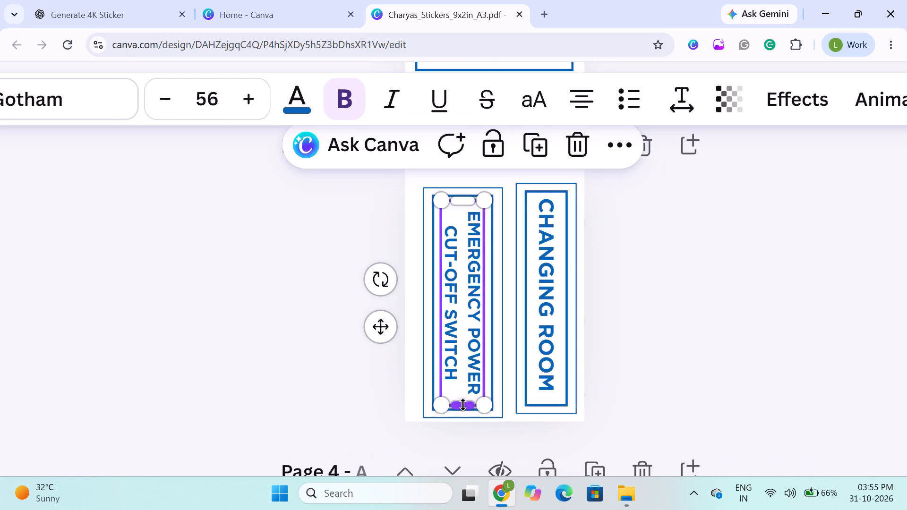
drag(463, 405, 462, 388)
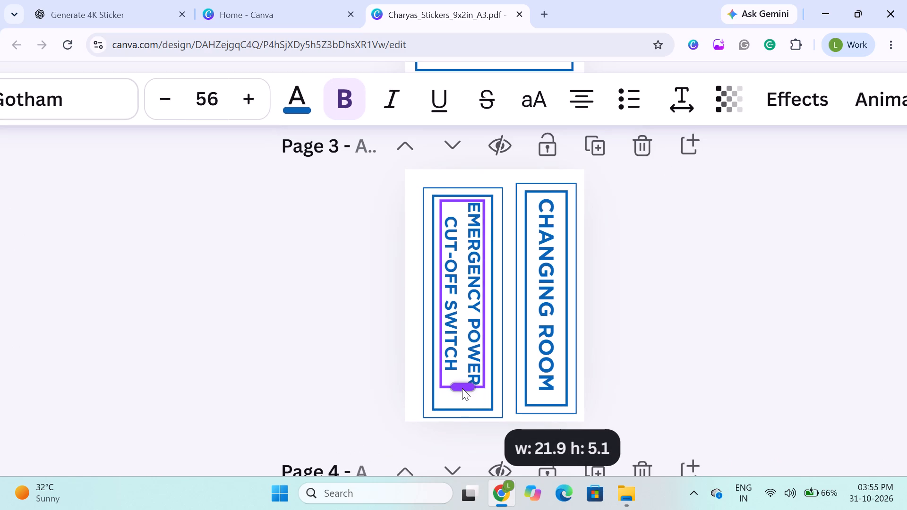
drag(462, 388, 462, 388)
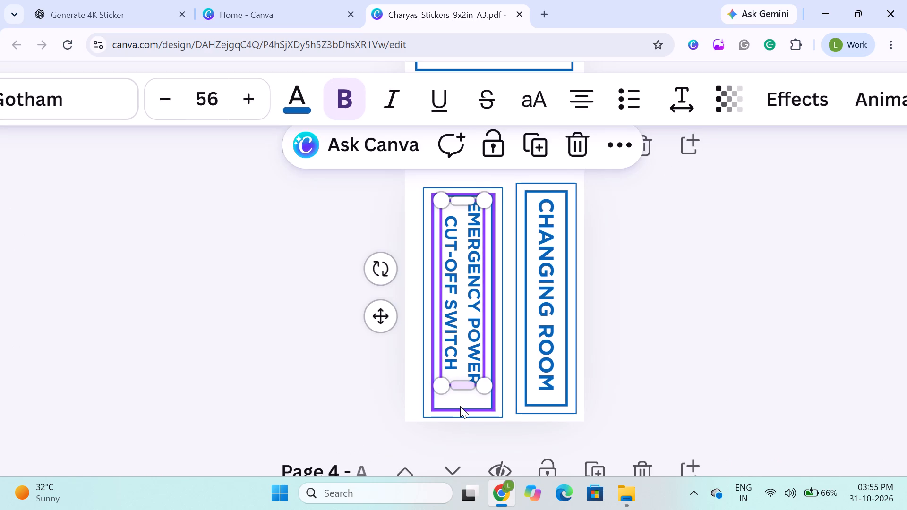
Align the EMERGENCY POWER CUT-OFF SWITCH text to the middle of its inner frame.
shift+click(460, 406)
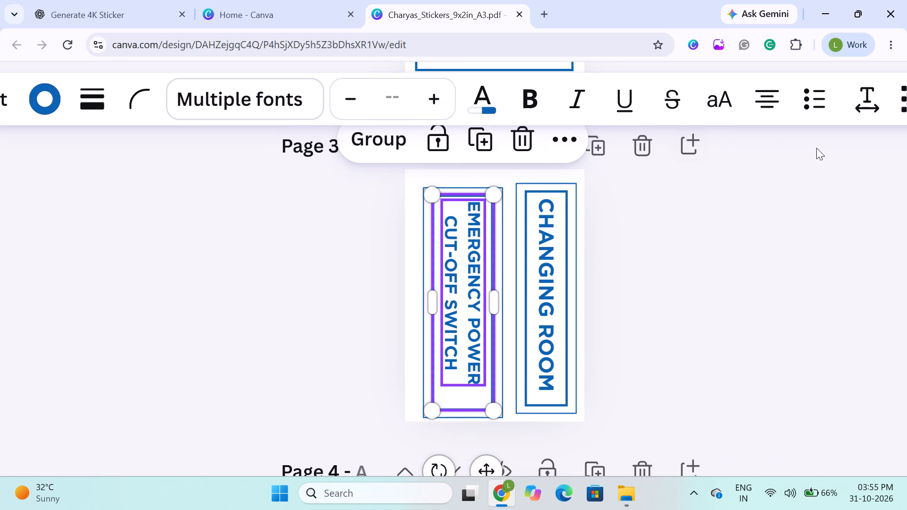
click(814, 110)
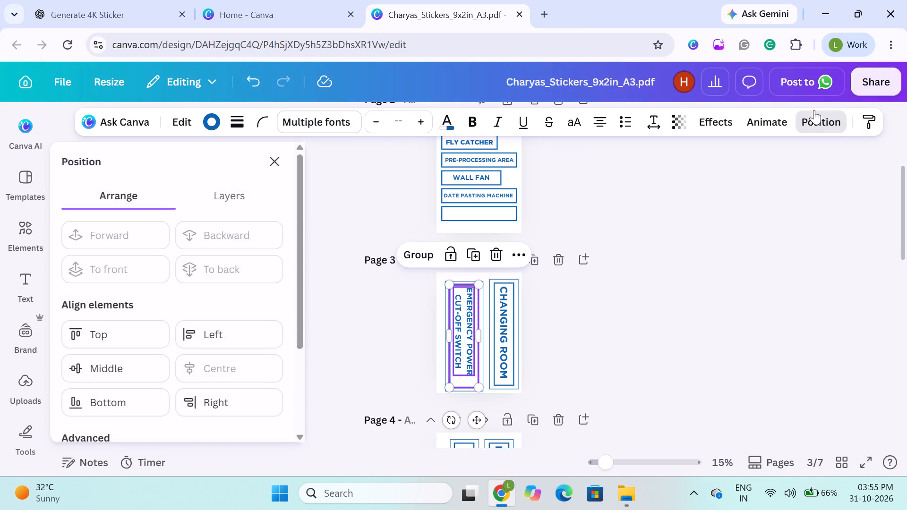
click(136, 367)
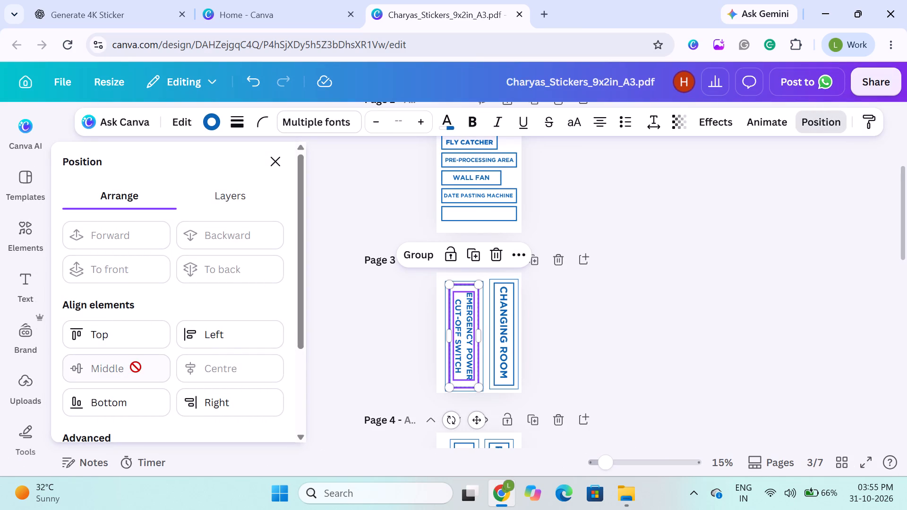
click(351, 339)
click(351, 339)
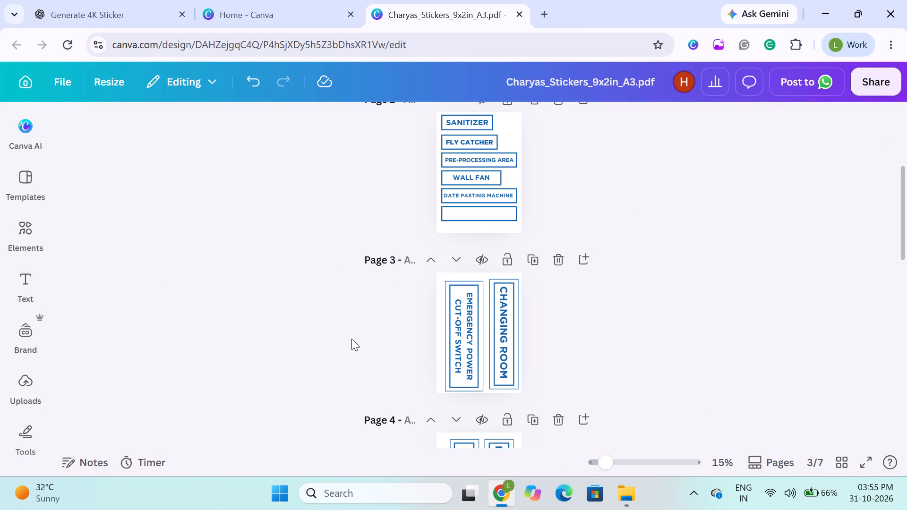
Set the EMERGENCY POWER CUT-OFF SWITCH text to size 58 and lengthen its box so the wording fits on two lines.
click(462, 335)
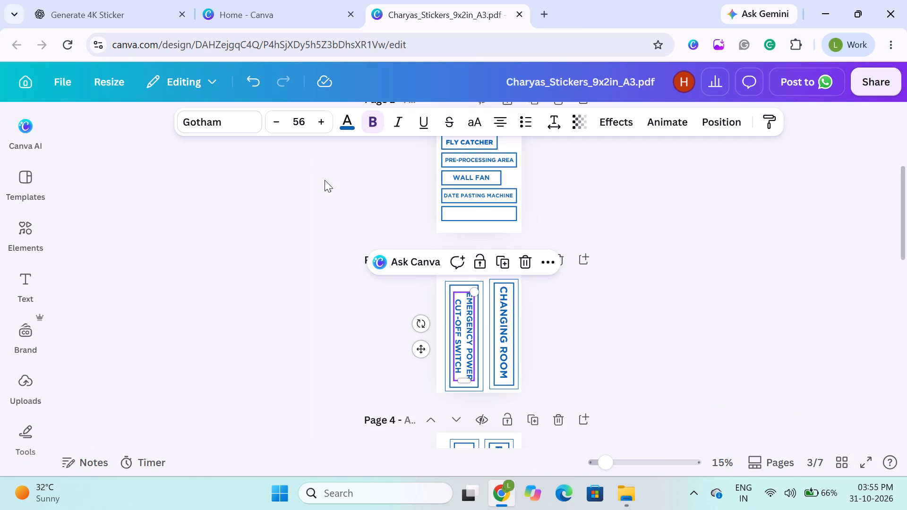
click(324, 124)
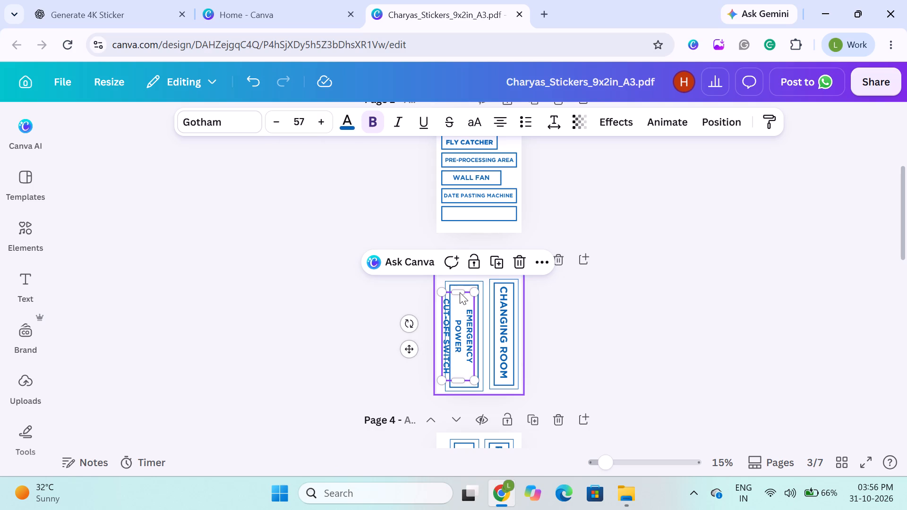
drag(460, 291, 459, 284)
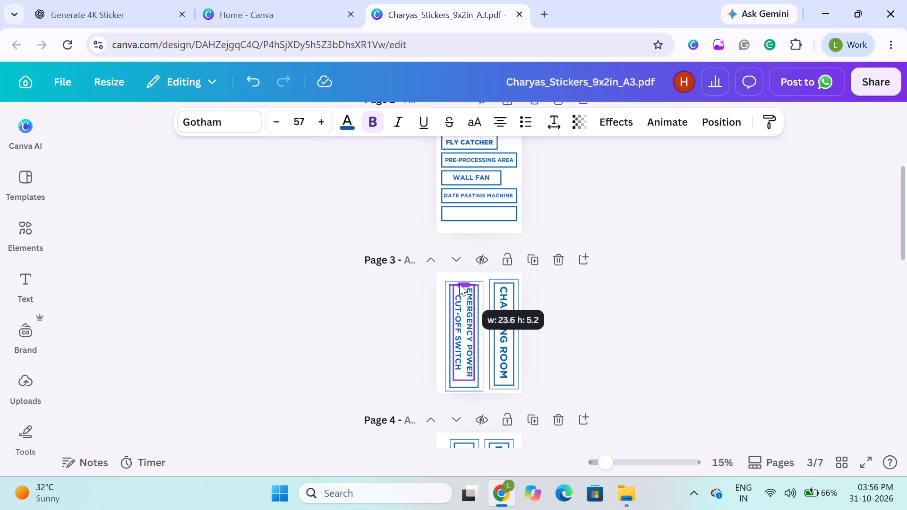
drag(459, 284, 459, 285)
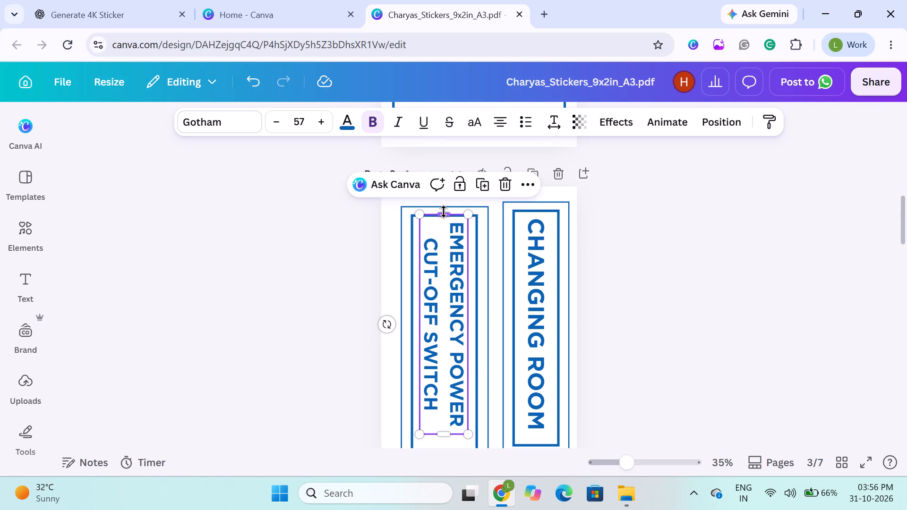
drag(444, 212, 444, 222)
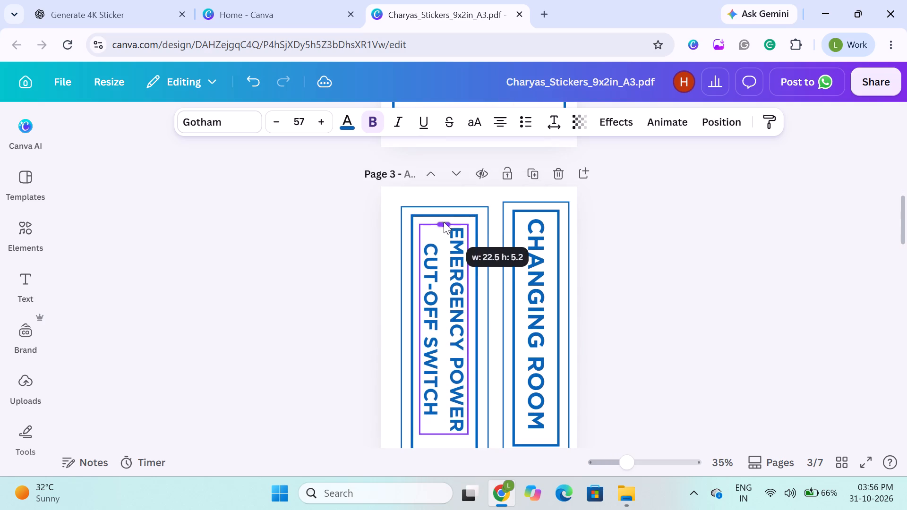
drag(444, 222, 444, 220)
click(444, 220)
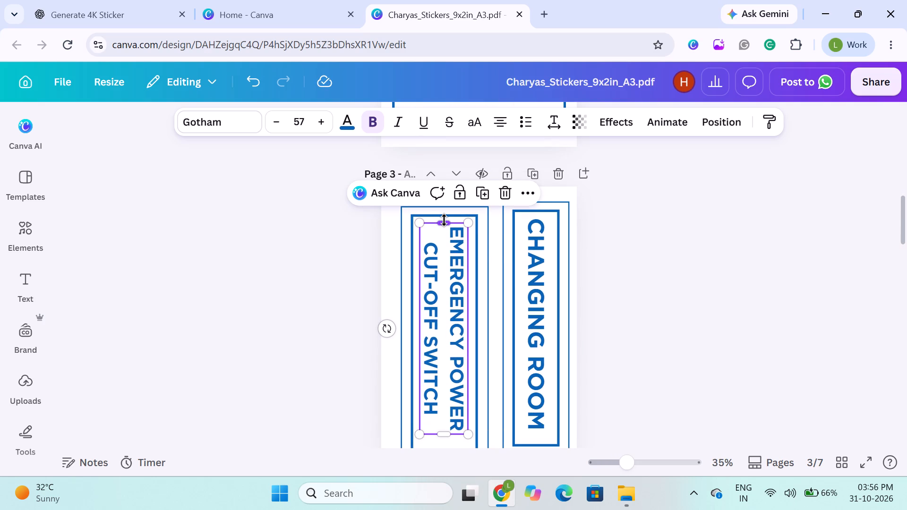
click(323, 126)
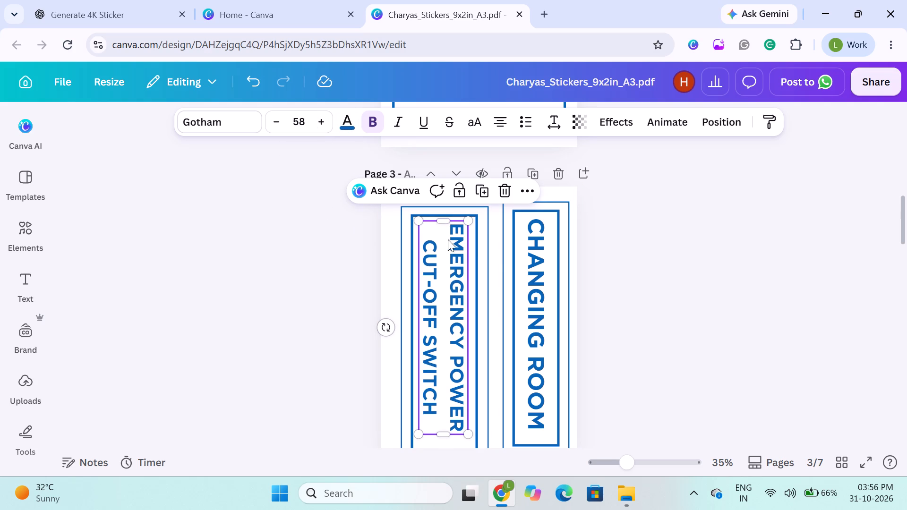
Align the enlarged EMERGENCY POWER CUT-OFF SWITCH text to both the centre and middle of its inner frame.
shift+click(473, 245)
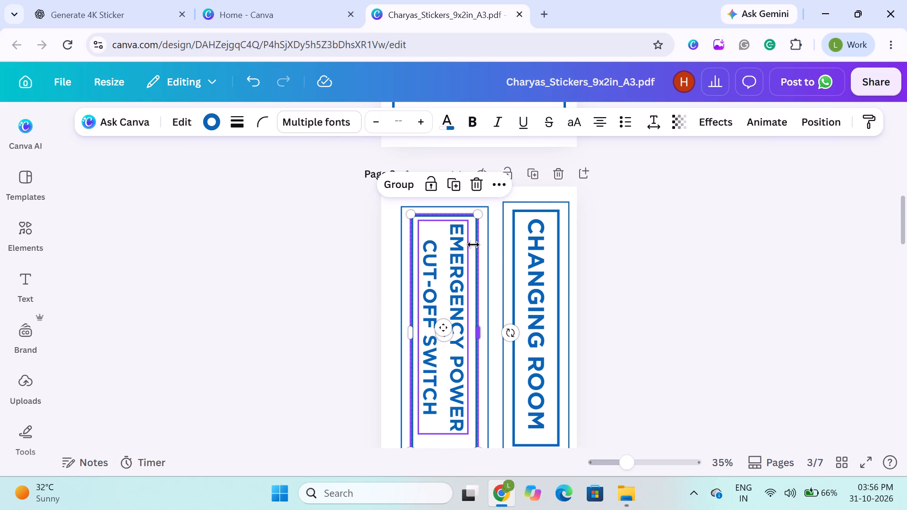
click(815, 109)
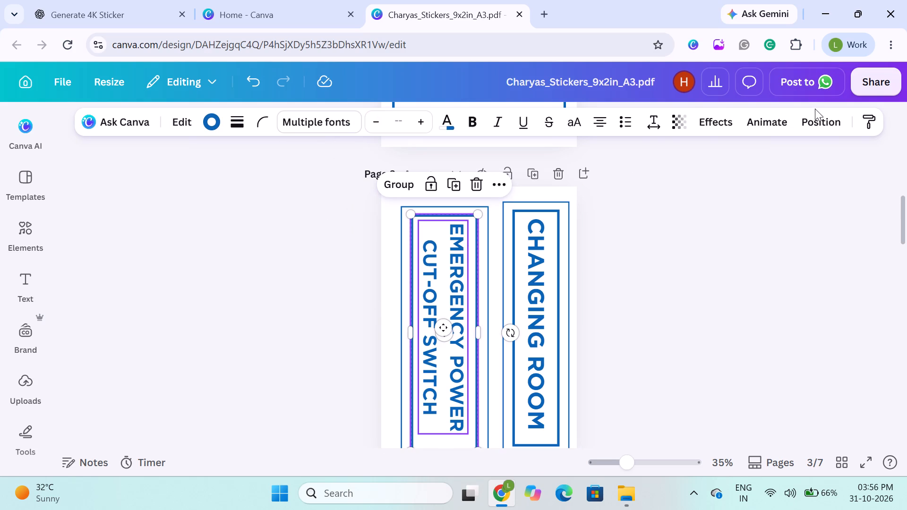
click(815, 115)
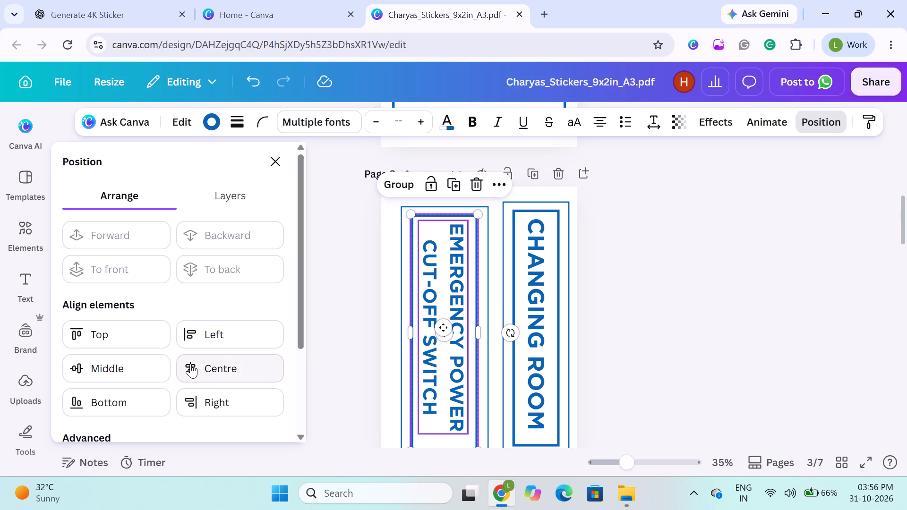
click(189, 364)
click(137, 370)
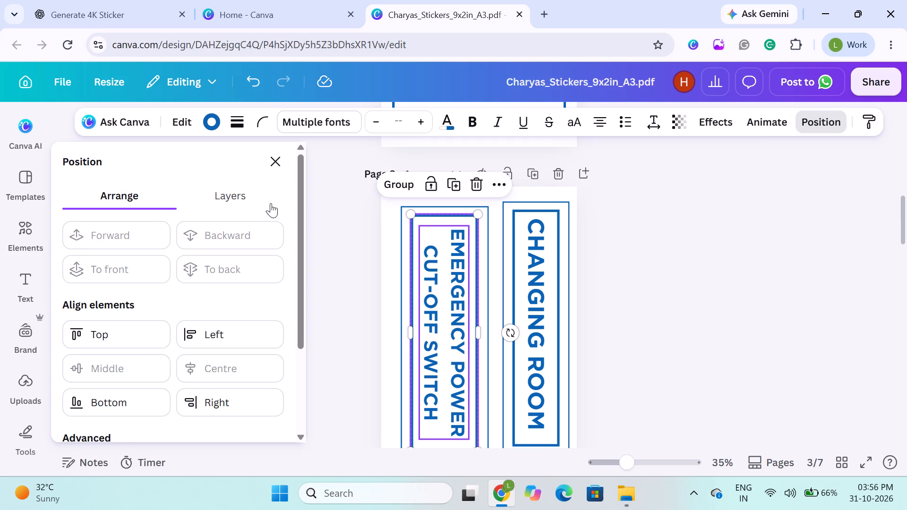
click(274, 168)
click(333, 195)
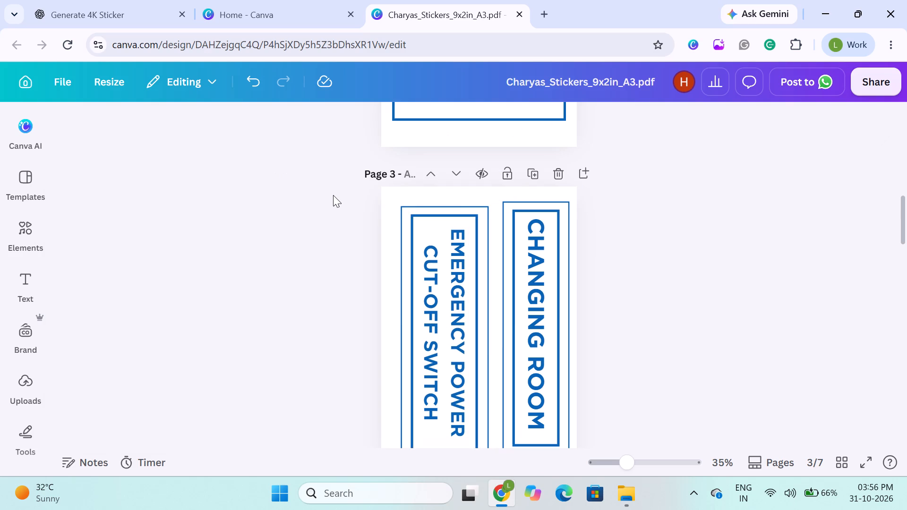
scroll(333, 195, down, 1)
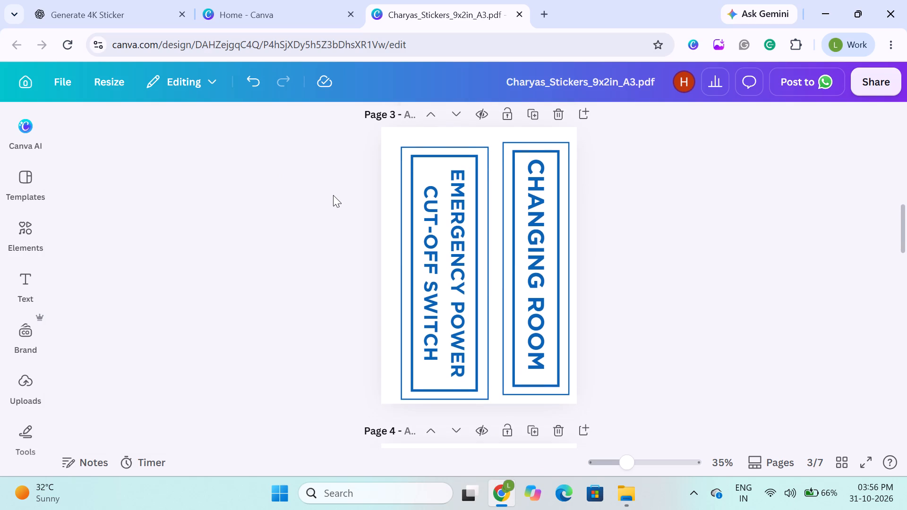
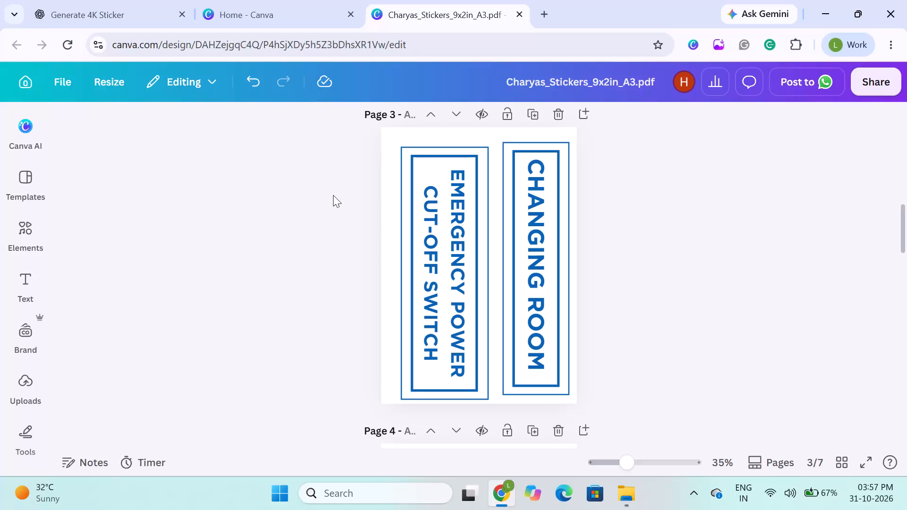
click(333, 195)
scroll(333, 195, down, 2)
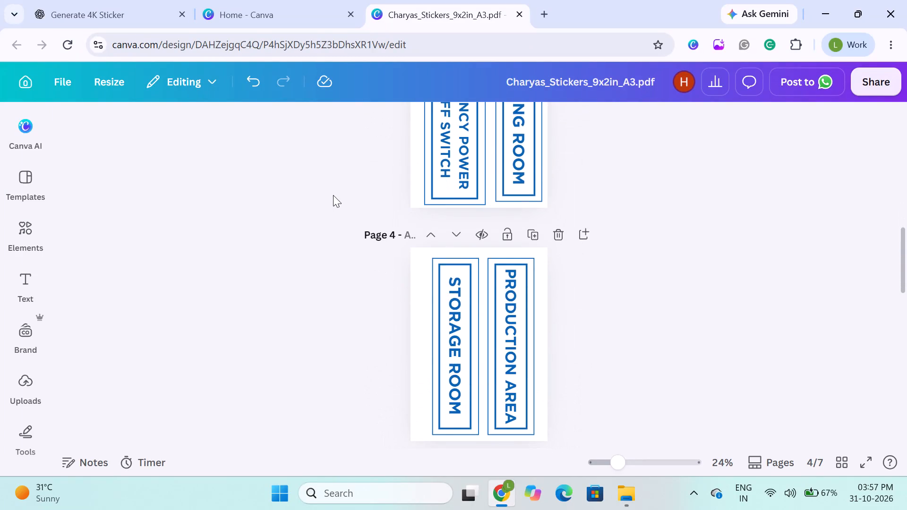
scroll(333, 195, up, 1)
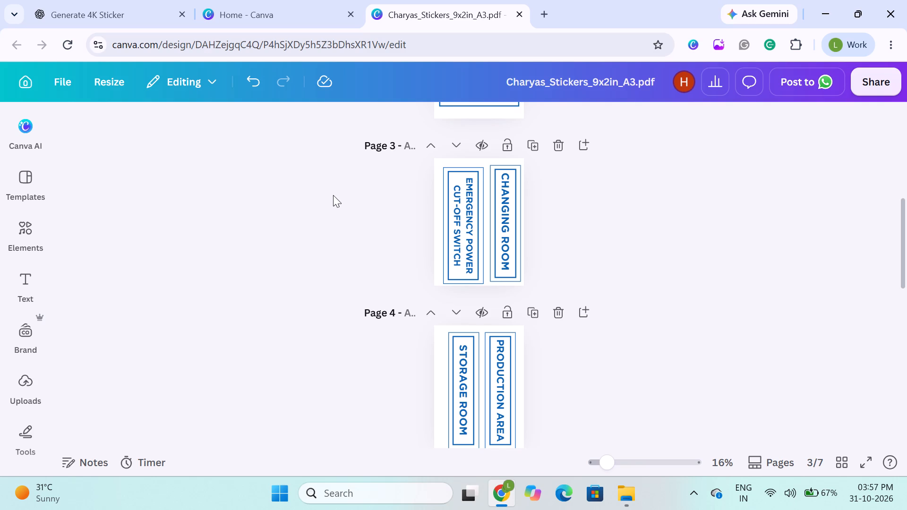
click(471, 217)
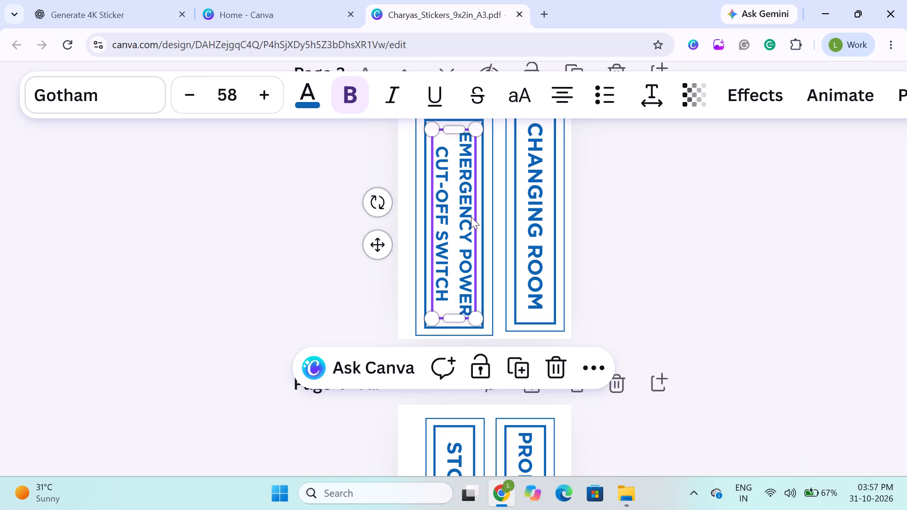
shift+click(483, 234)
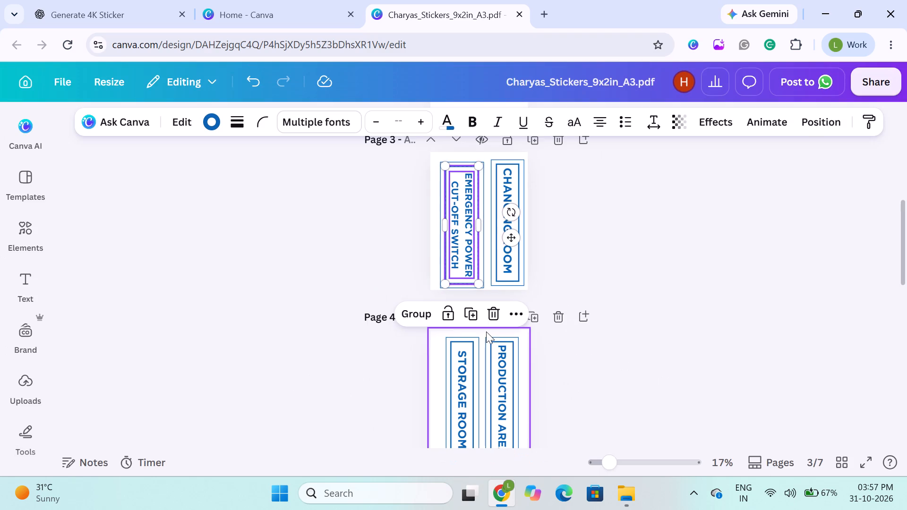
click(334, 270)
Copy the EMERGENCY POWER CUT-OFF SWITCH text from page 3 and paste the duplicate onto page 2.
scroll(334, 270, up, 2)
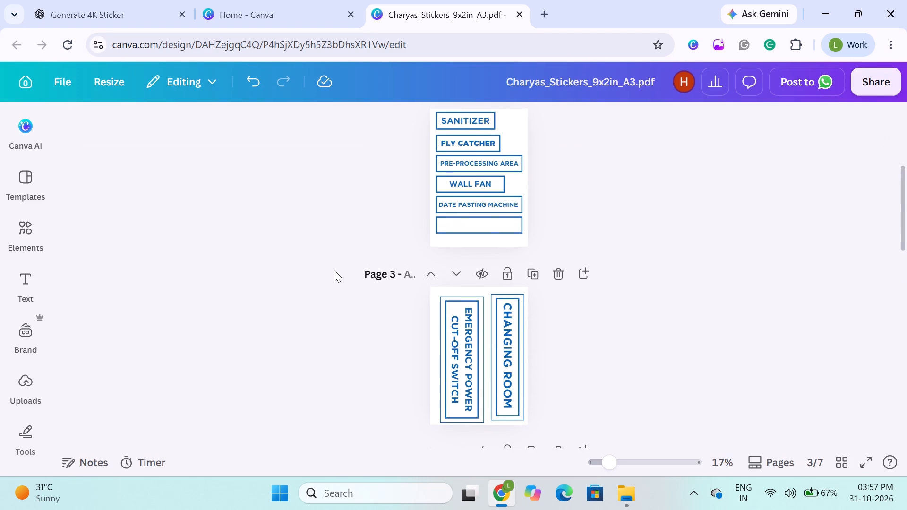
click(466, 345)
key(ctrl+c)
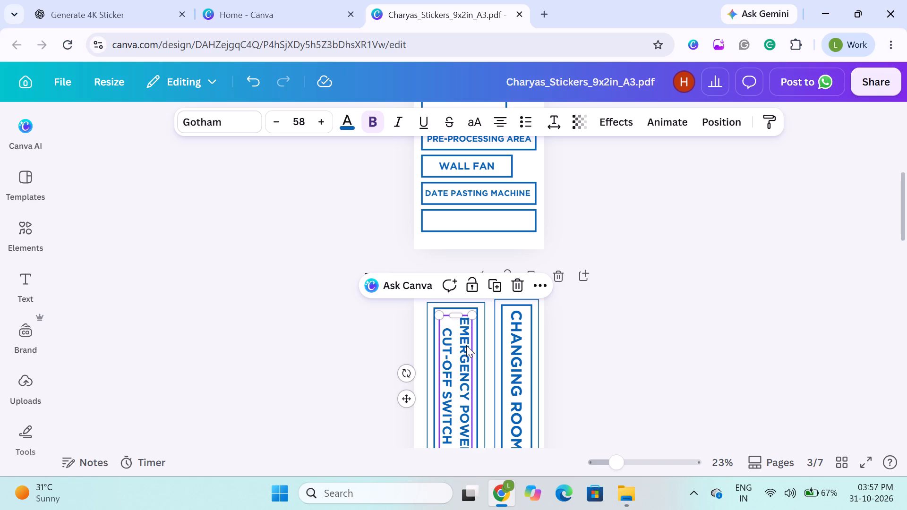
key(ctrl+c)
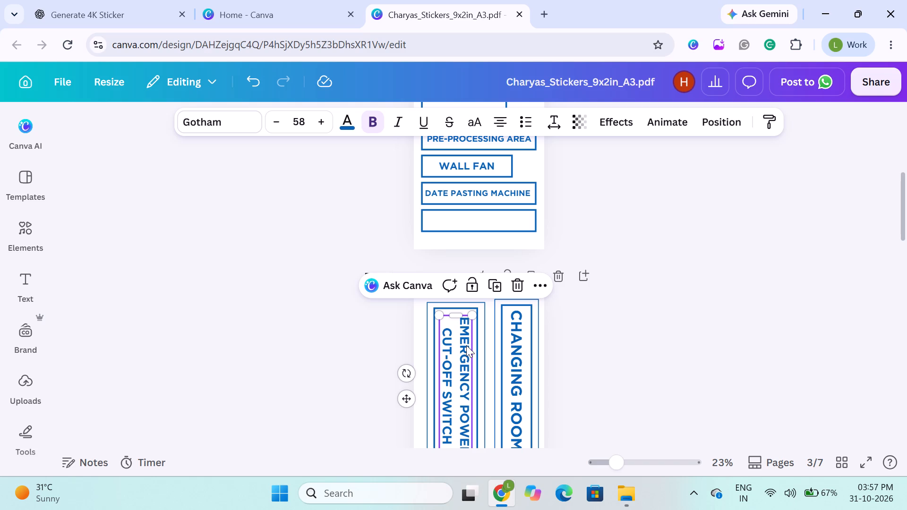
click(346, 354)
click(466, 355)
key(ctrl+c)
click(438, 212)
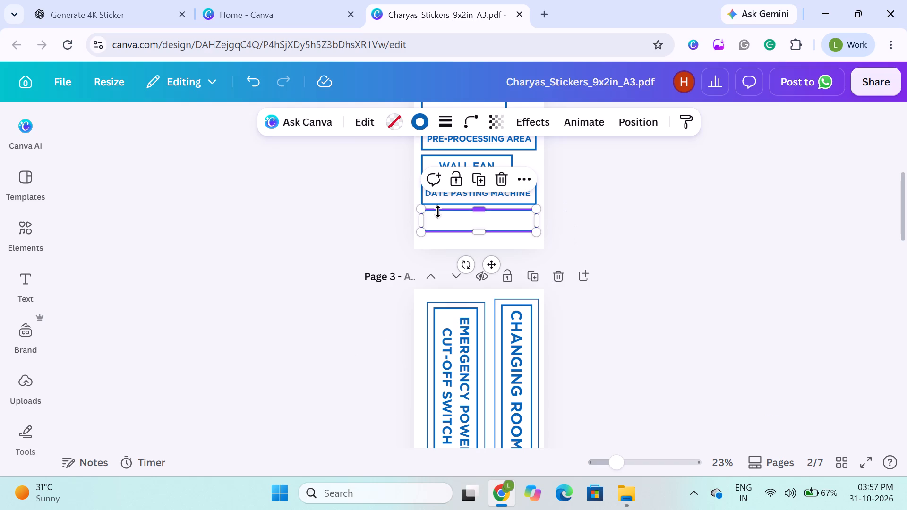
key(ctrl+v)
Move the pasted EMERGENCY POWER CUT-OFF SWITCH text from page 2 up onto page 1, leaving the HAND WASH label in place.
scroll(454, 196, up, 2)
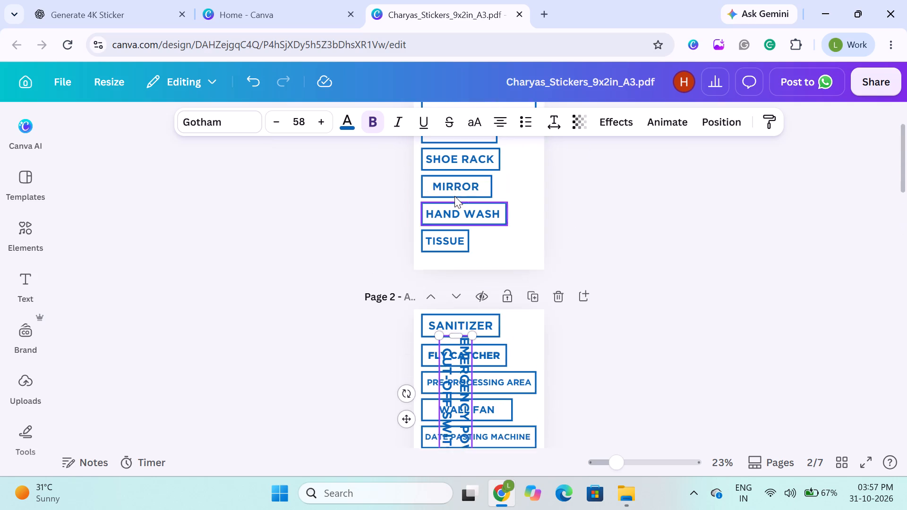
scroll(465, 310, down, 1)
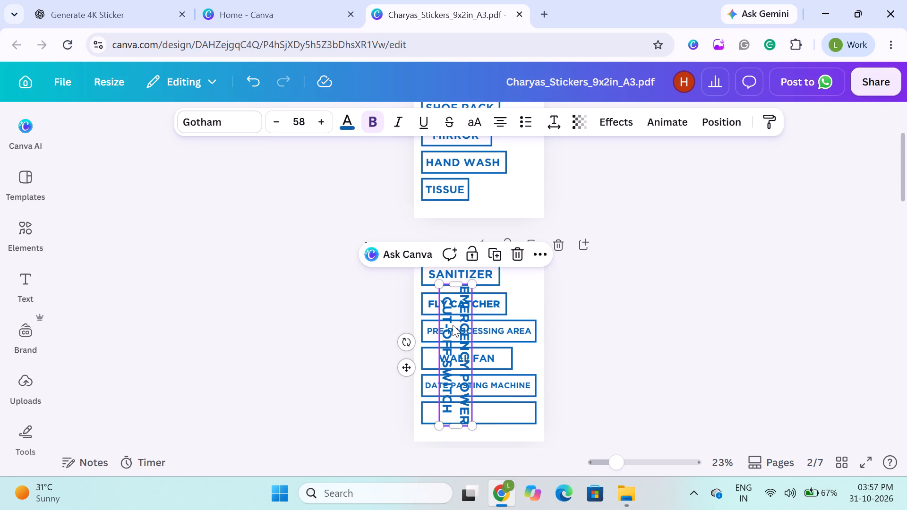
drag(452, 330, 434, 171)
scroll(434, 171, up, 3)
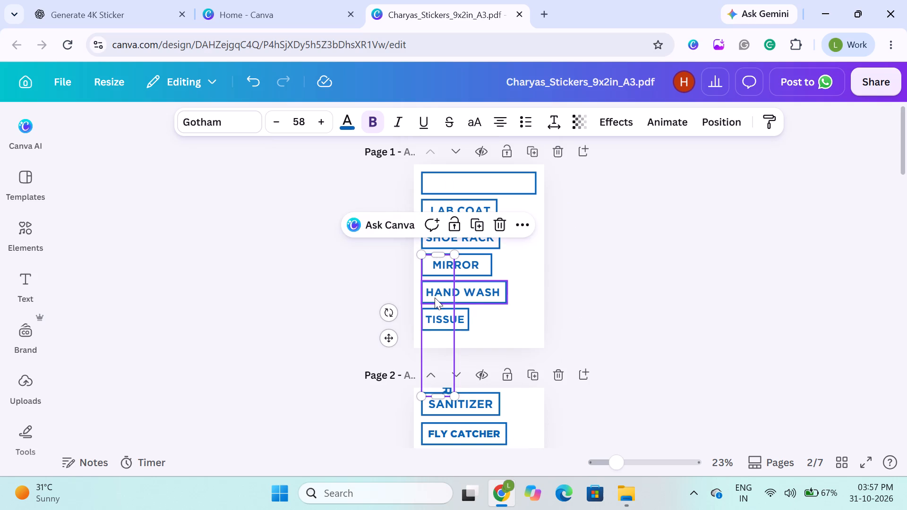
drag(435, 297, 436, 206)
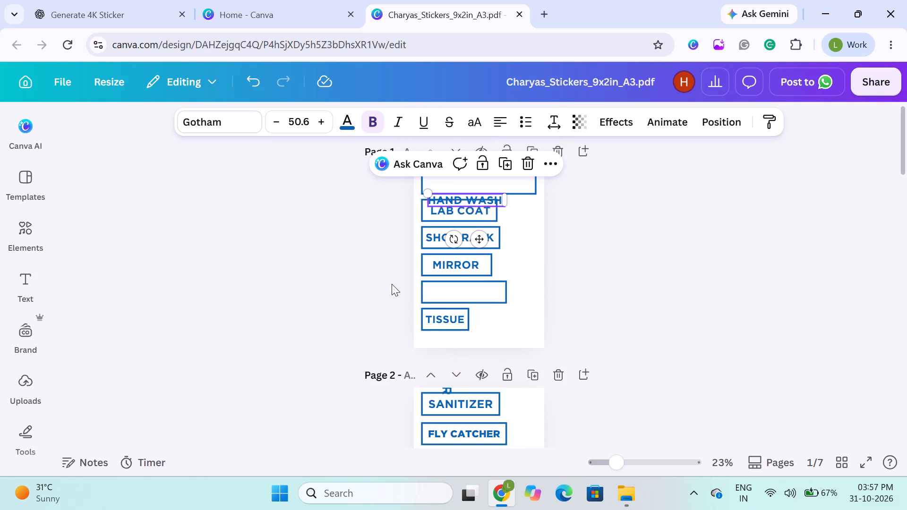
key(ctrl+z)
click(317, 392)
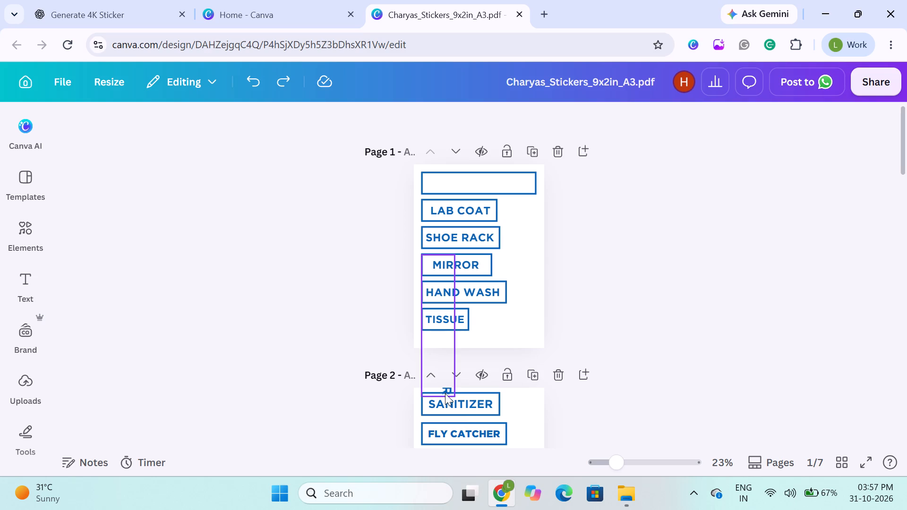
drag(445, 391, 458, 272)
scroll(463, 207, up, 1)
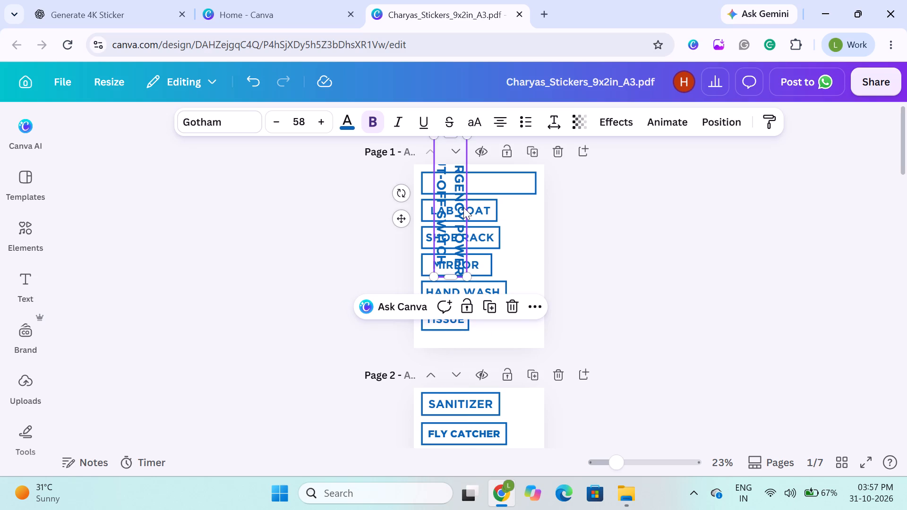
scroll(461, 242, up, 1)
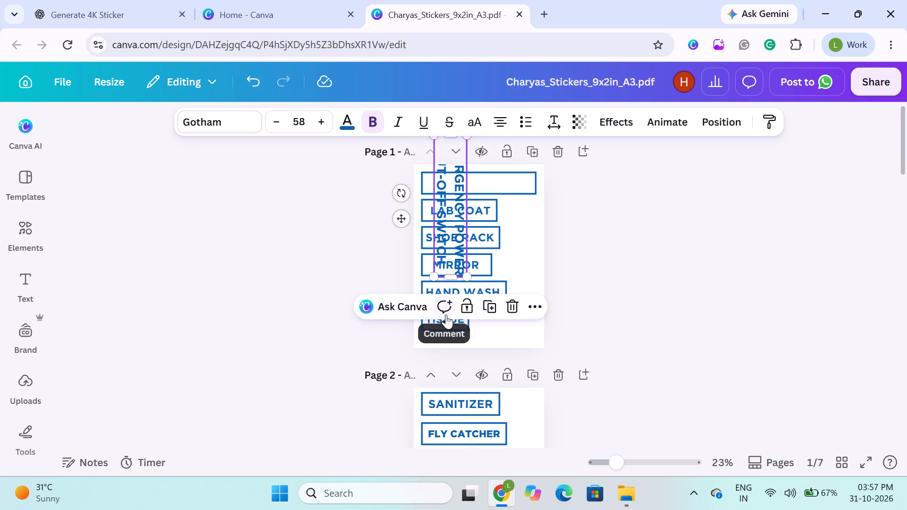
Rotate the EMERGENCY POWER CUT-OFF SWITCH text on page 1 until it reads horizontally.
click(334, 226)
click(463, 233)
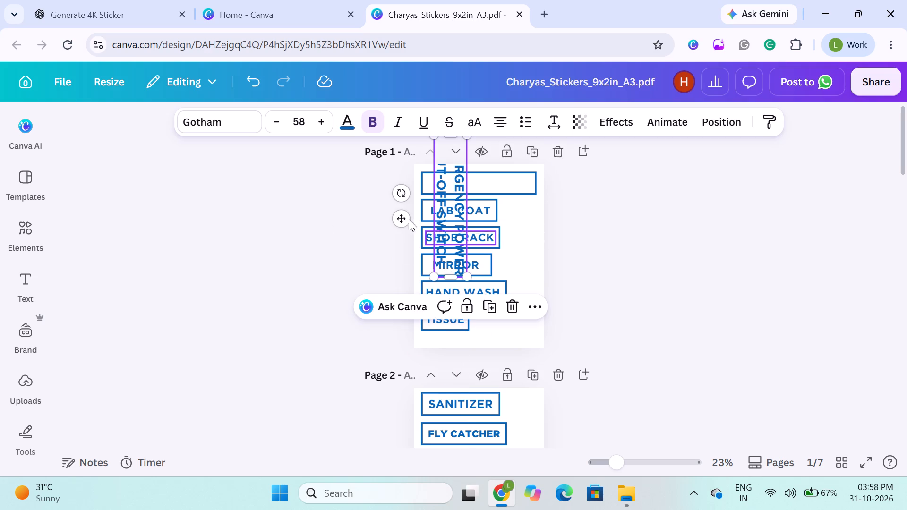
drag(400, 194, 423, 276)
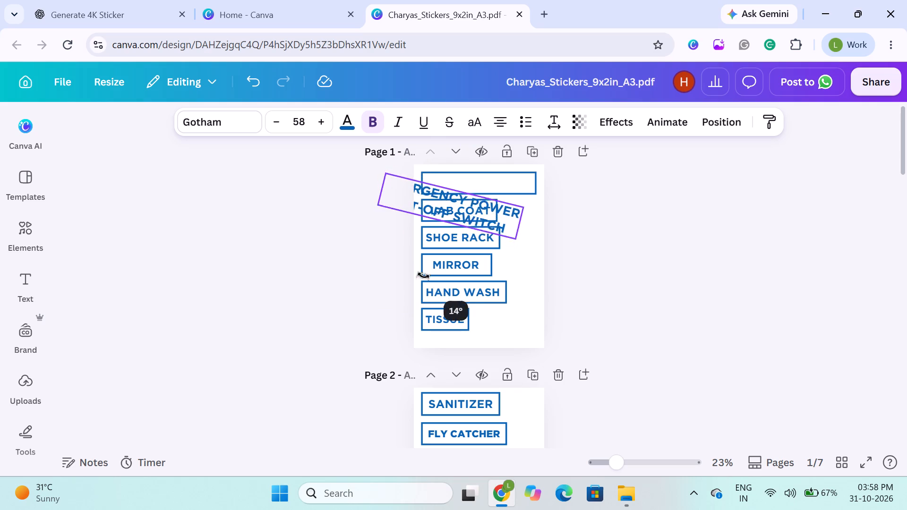
drag(423, 276, 434, 283)
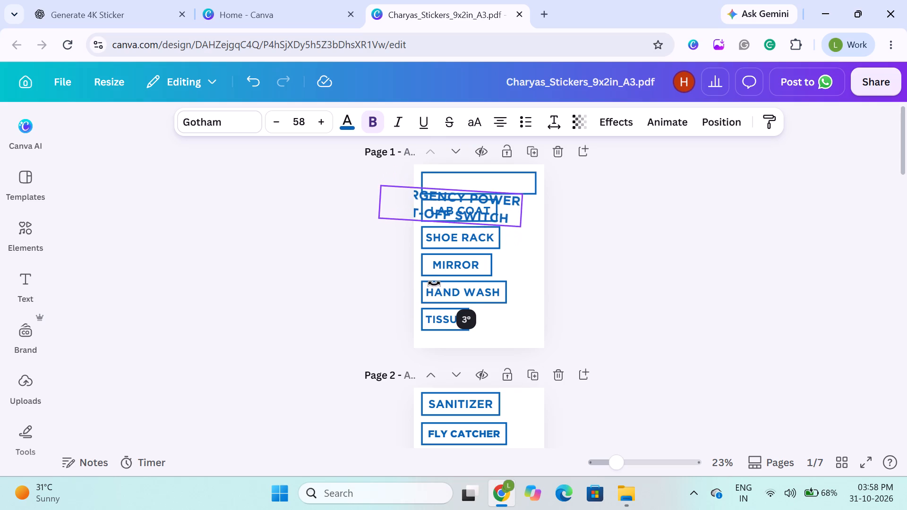
drag(434, 283, 438, 283)
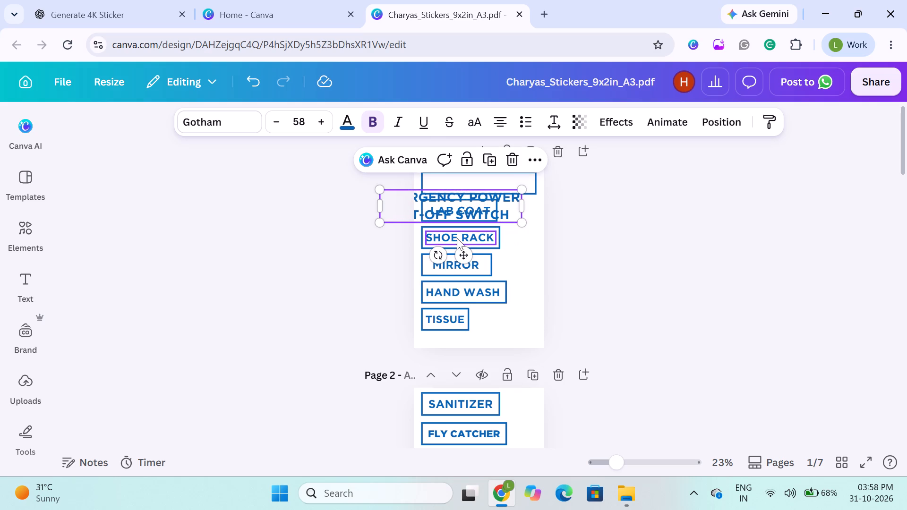
Place the EMERGENCY POWER CUT-OFF SWITCH text over the empty top frame on page 1 and reduce its font size to 43.
drag(464, 211, 485, 193)
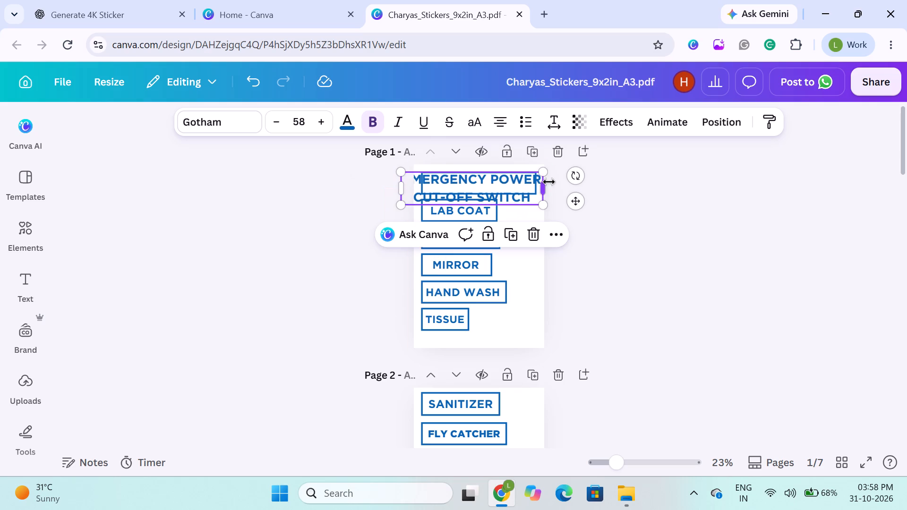
triple_click(285, 129)
triple_click(285, 129)
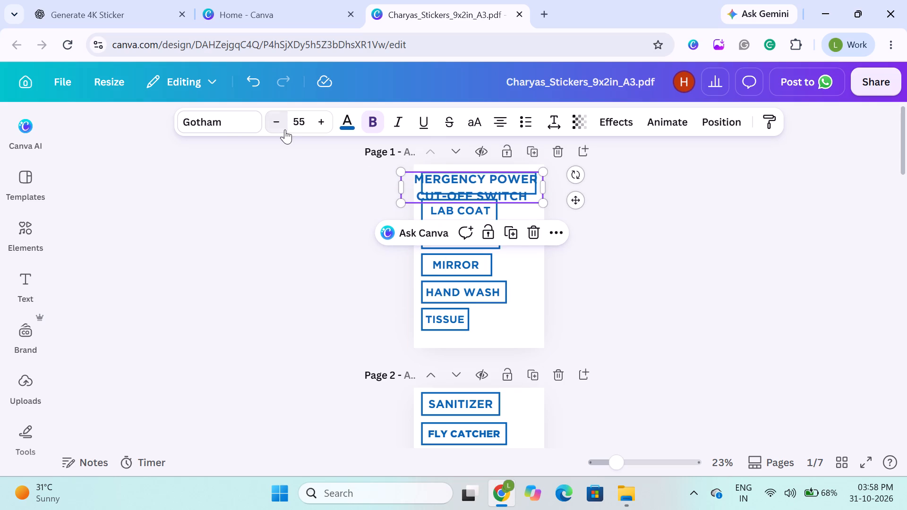
double_click(285, 129)
triple_click(285, 129)
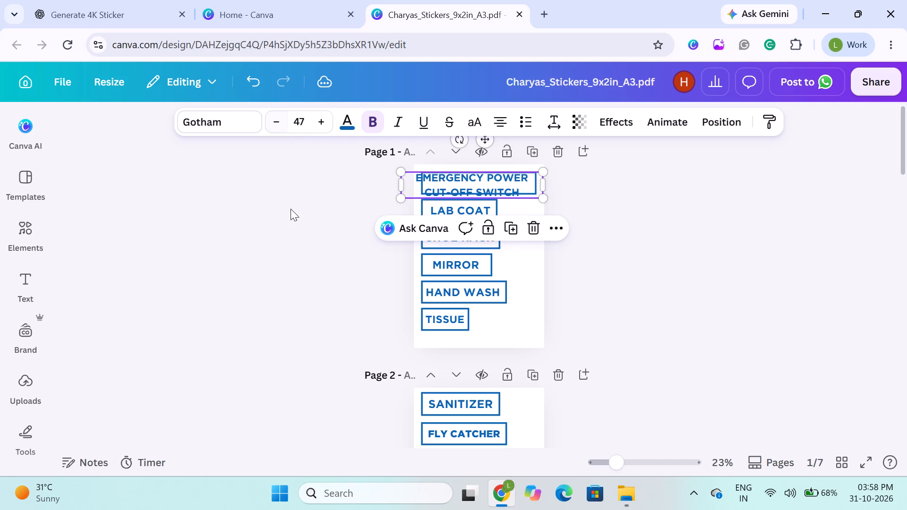
click(291, 211)
drag(441, 186, 452, 184)
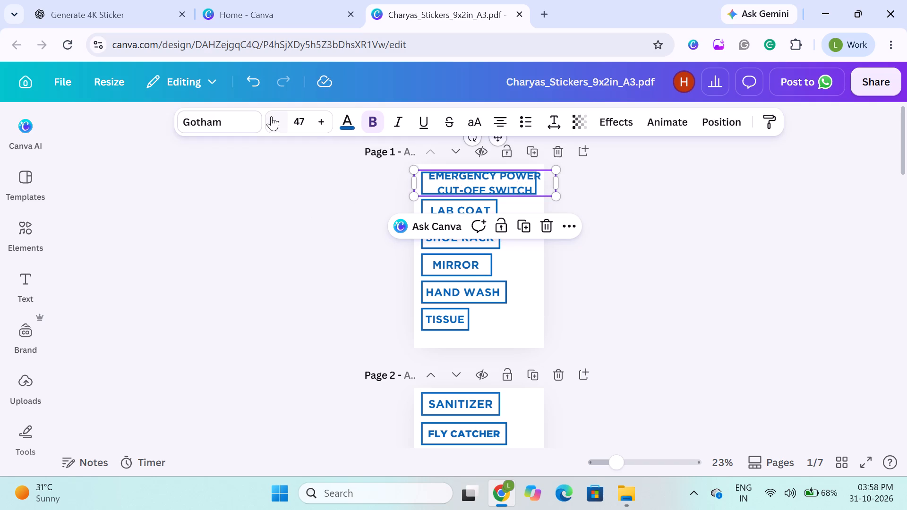
triple_click(281, 124)
double_click(281, 124)
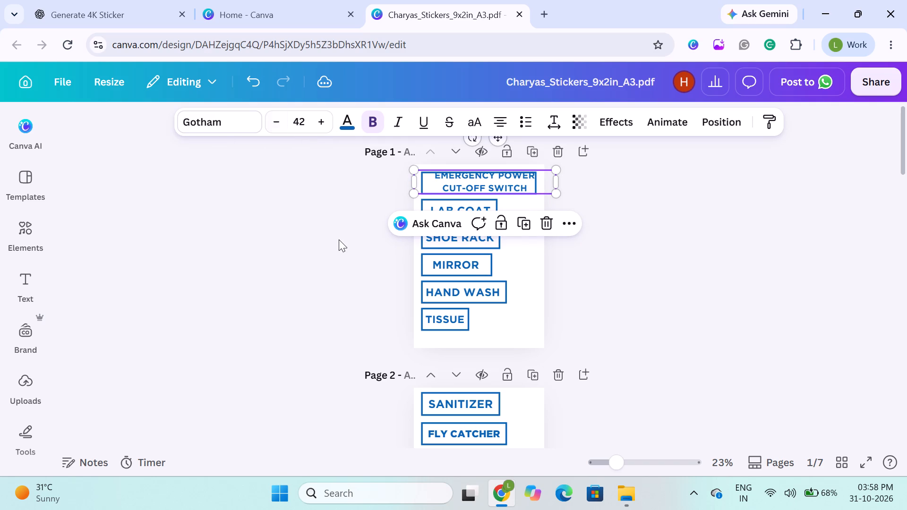
click(316, 126)
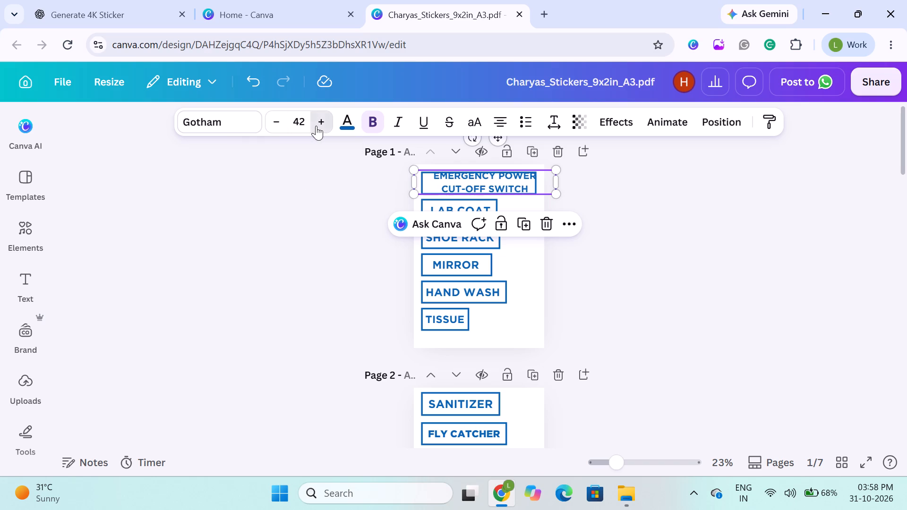
click(354, 231)
Narrow the EMERGENCY POWER CUT-OFF SWITCH text box from its left edge, keeping the wording on two lines.
click(441, 181)
drag(412, 182, 426, 184)
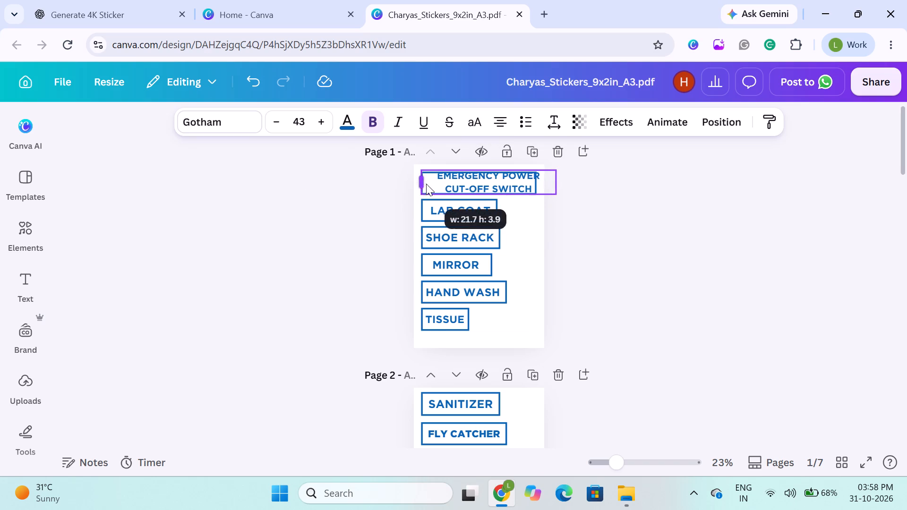
drag(426, 184, 454, 184)
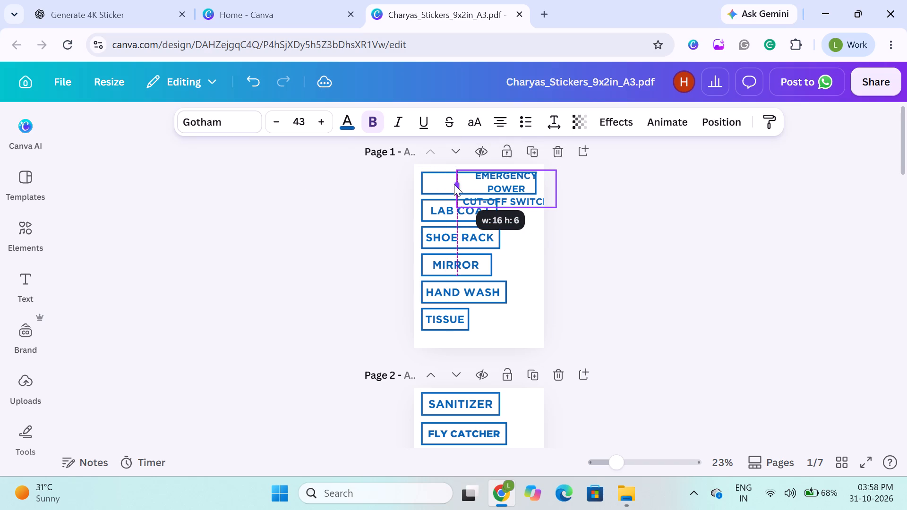
drag(454, 184, 450, 183)
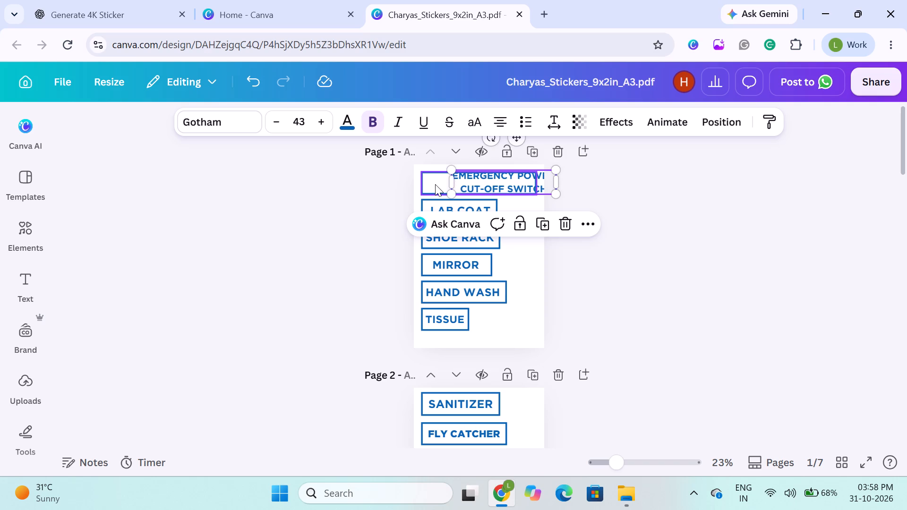
Align the EMERGENCY POWER CUT-OFF SWITCH text and the top frame on page 1 to each other's centre and middle.
shift+click(435, 184)
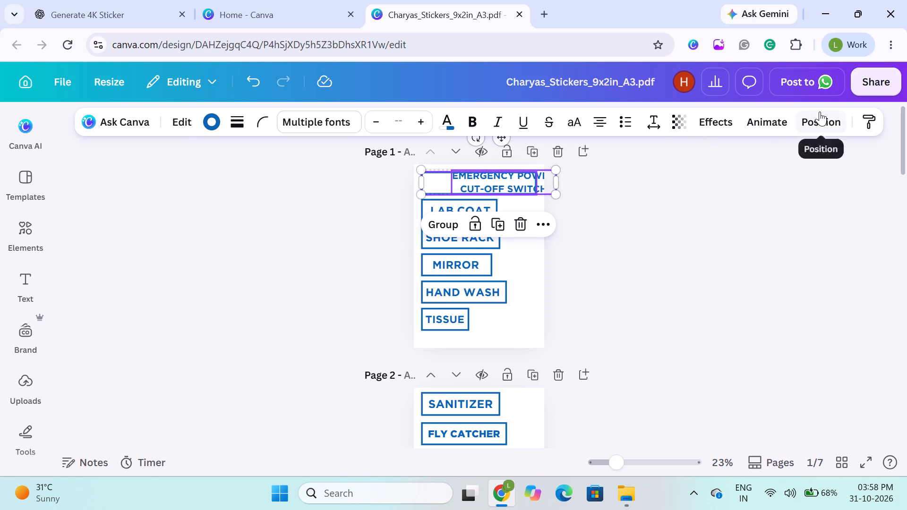
click(820, 111)
click(201, 371)
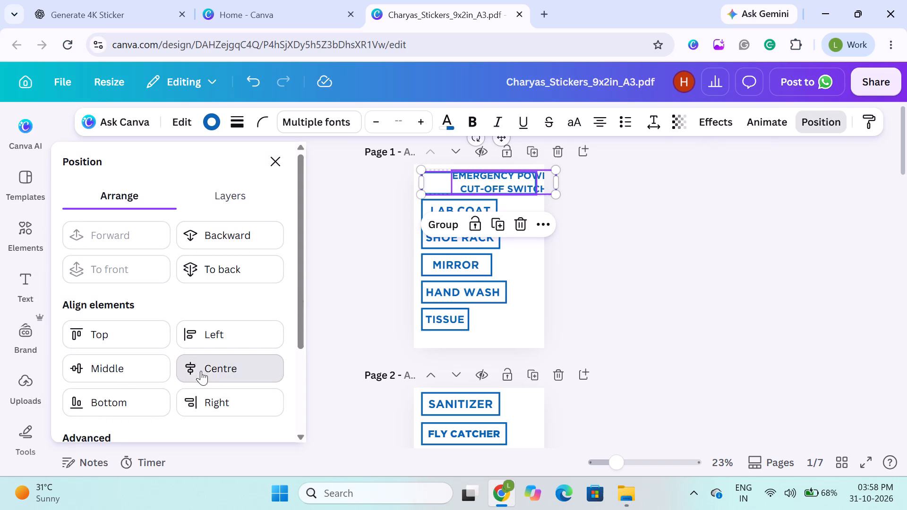
click(131, 374)
click(381, 268)
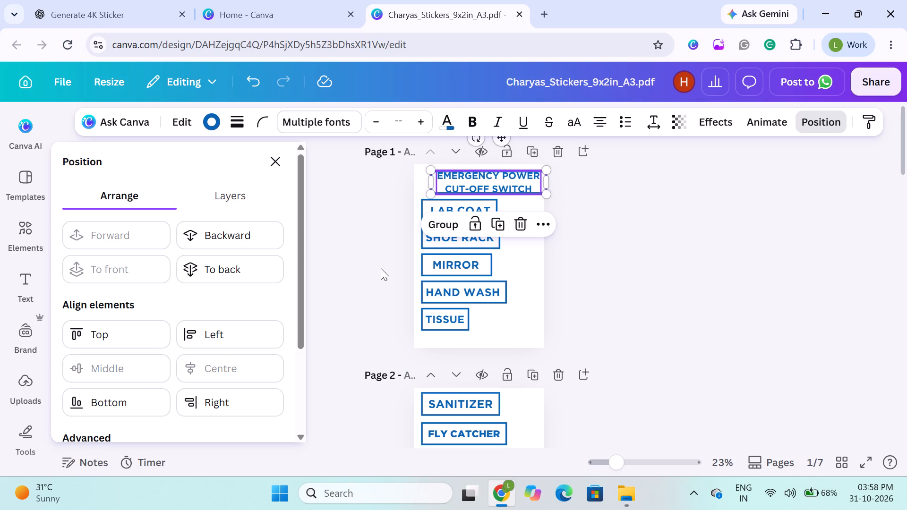
click(381, 268)
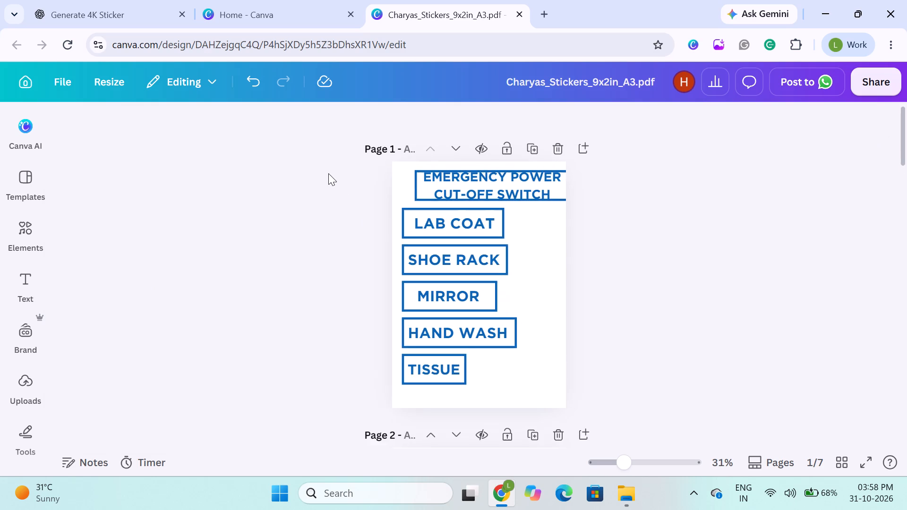
Move the EMERGENCY POWER CUT-OFF SWITCH text and its frame together so the frame lines up with the LAB COAT frame's left edge.
click(422, 180)
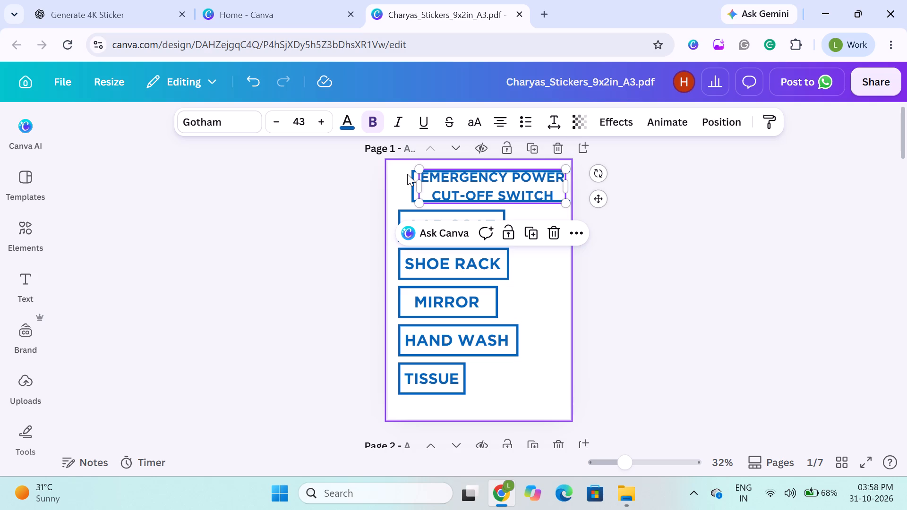
click(353, 180)
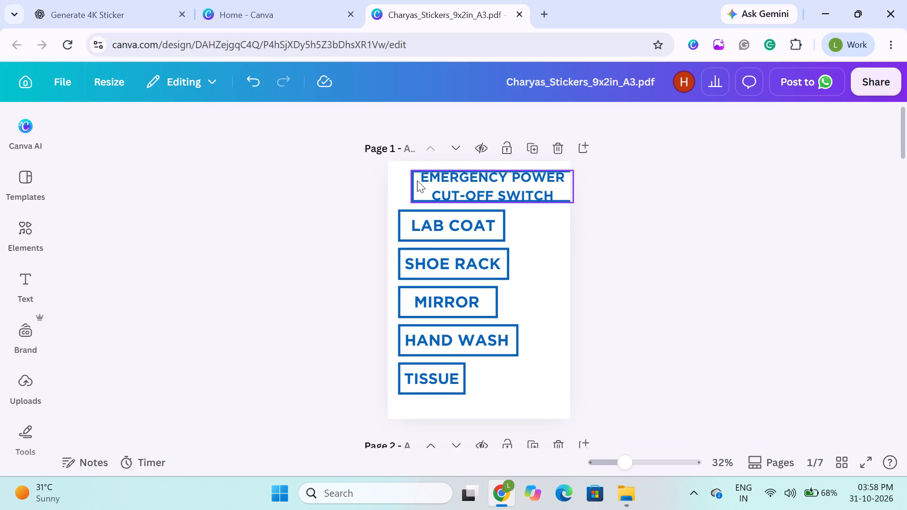
click(417, 180)
shift+click(436, 187)
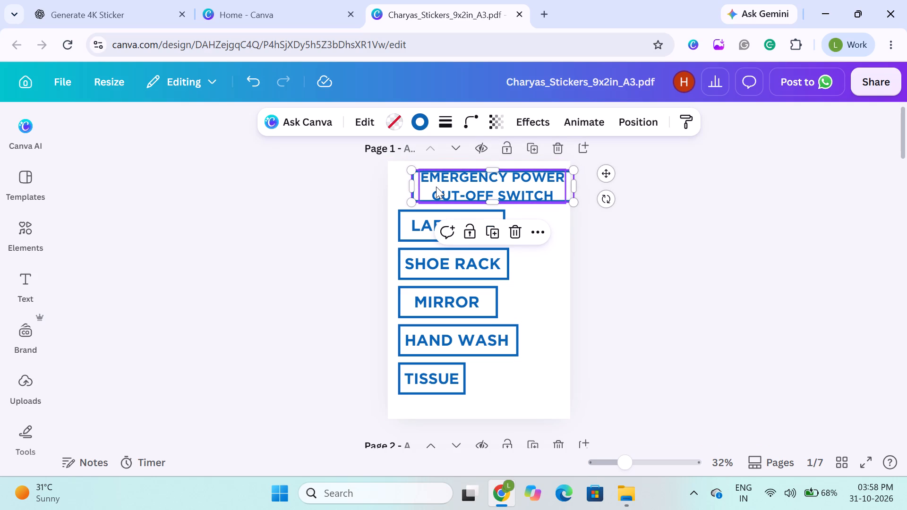
drag(448, 190, 422, 186)
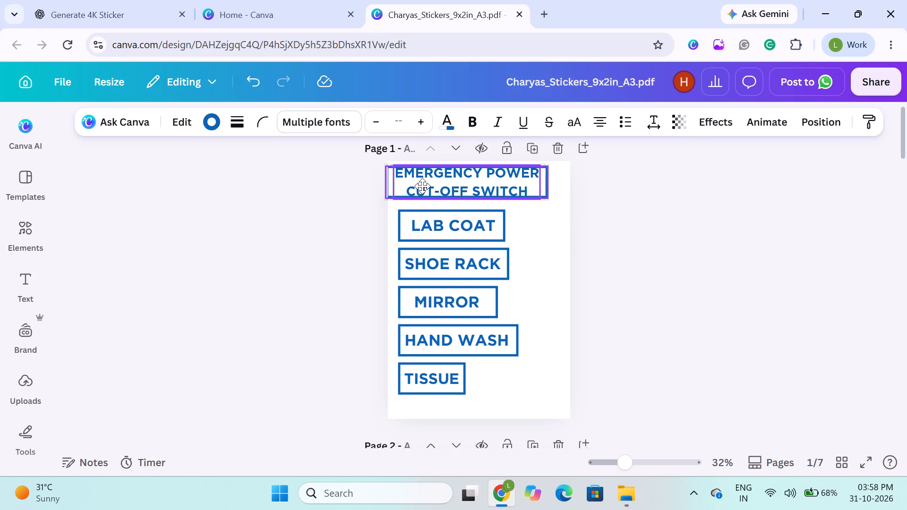
drag(422, 186, 429, 185)
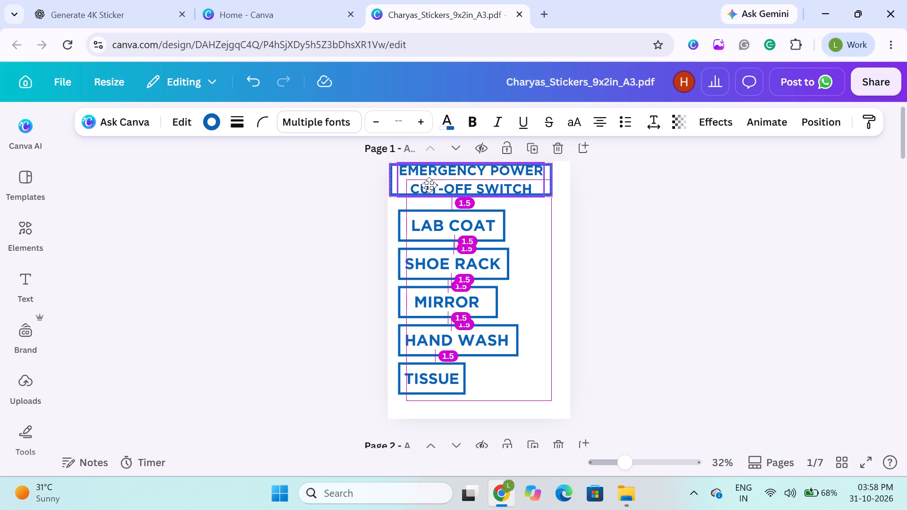
drag(429, 185, 432, 188)
click(292, 186)
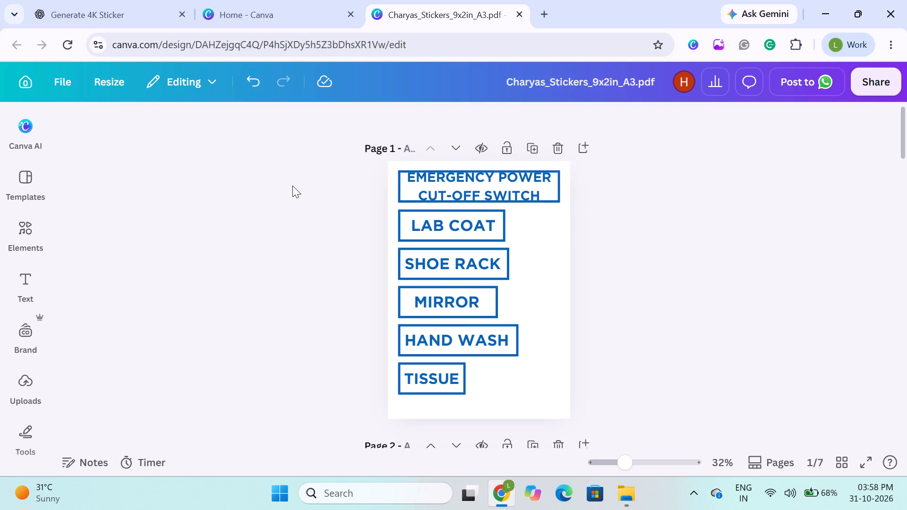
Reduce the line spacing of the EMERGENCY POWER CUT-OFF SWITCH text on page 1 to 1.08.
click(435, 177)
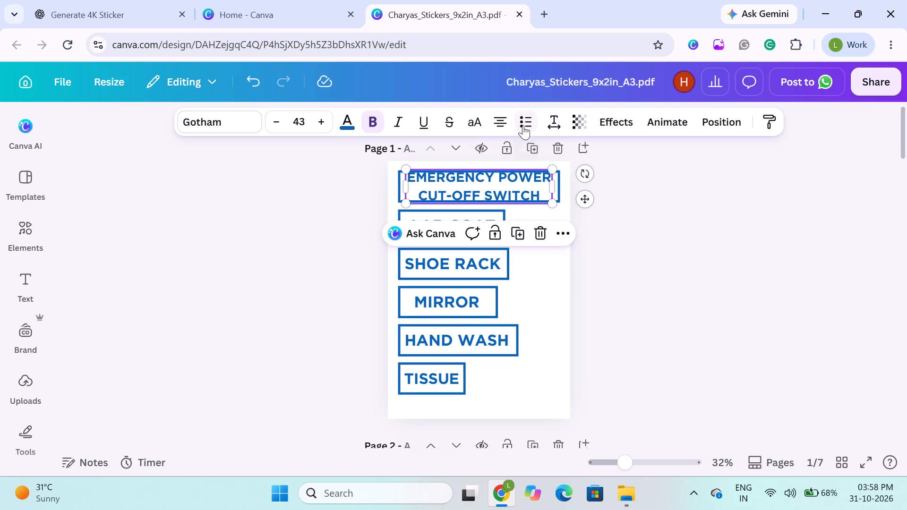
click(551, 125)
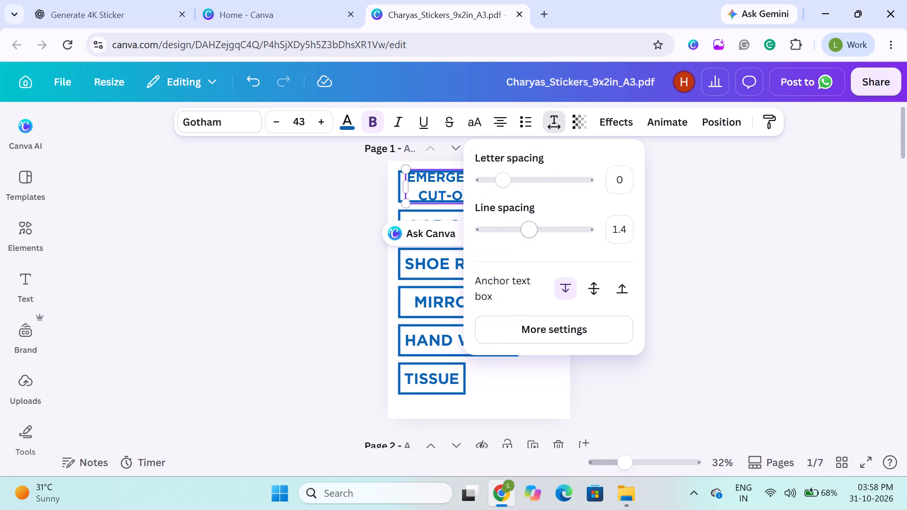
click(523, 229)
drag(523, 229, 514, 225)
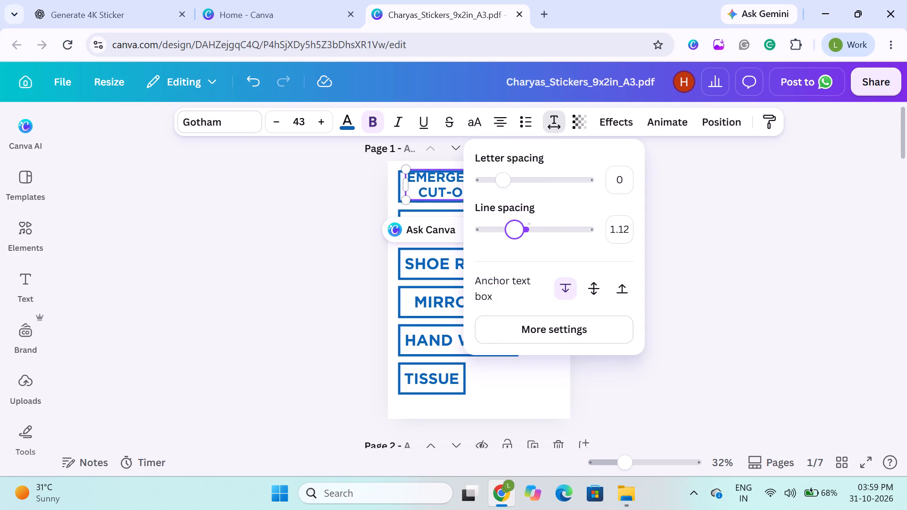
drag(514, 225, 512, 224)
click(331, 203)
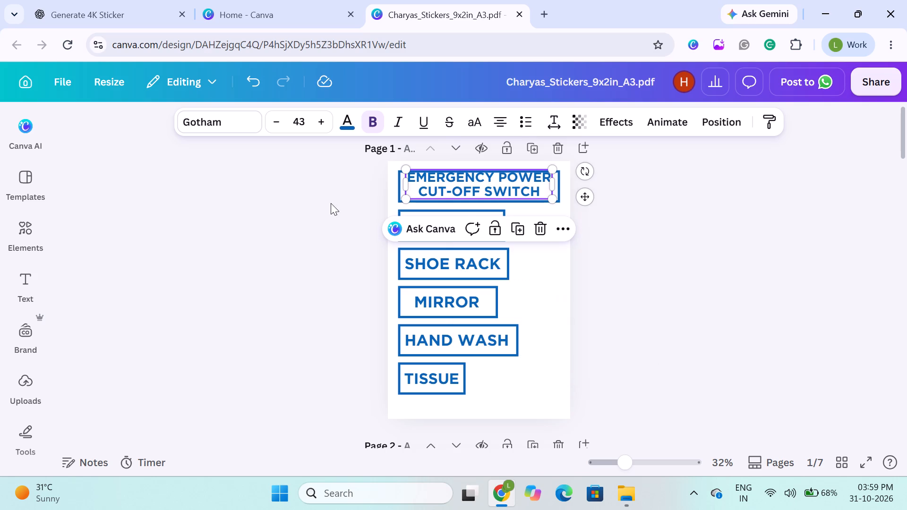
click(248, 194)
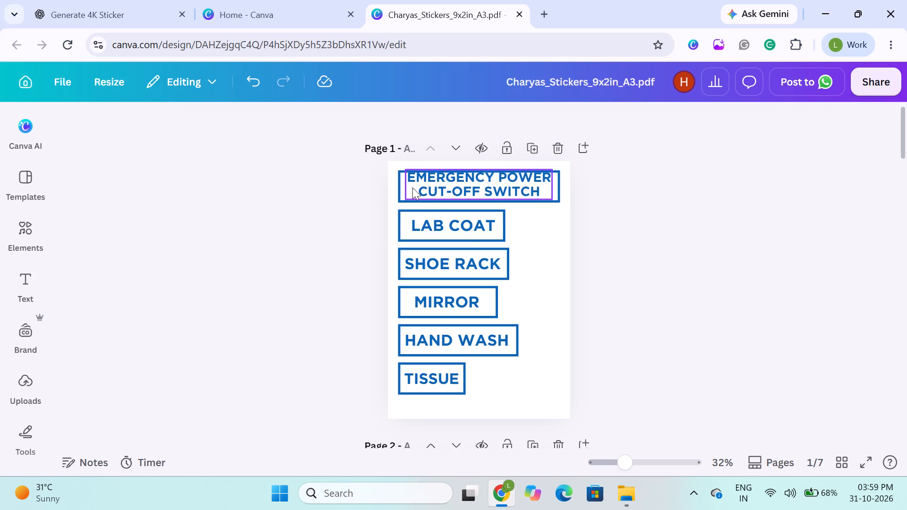
Nudge the EMERGENCY POWER CUT-OFF SWITCH text slightly down so both lines sit centred inside the top frame on page 1.
click(424, 187)
key(Down)
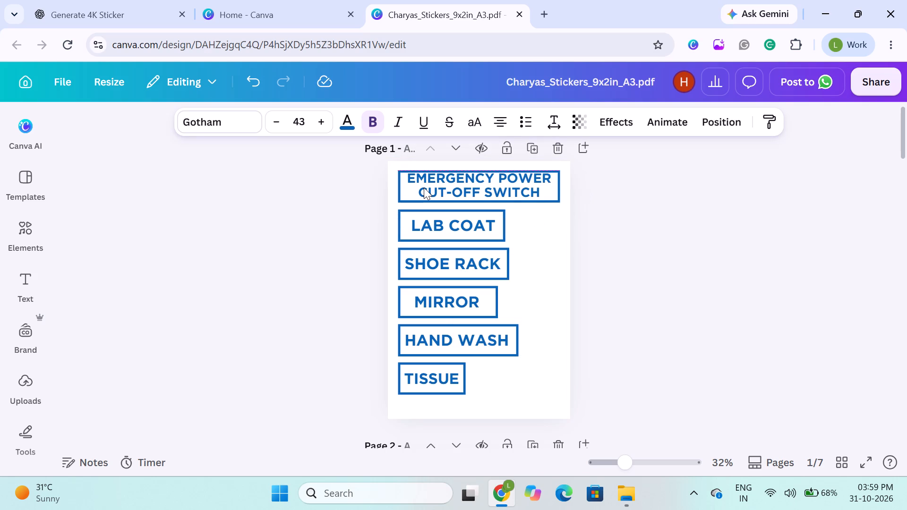
key(Down)
key(Down)
key(Right)
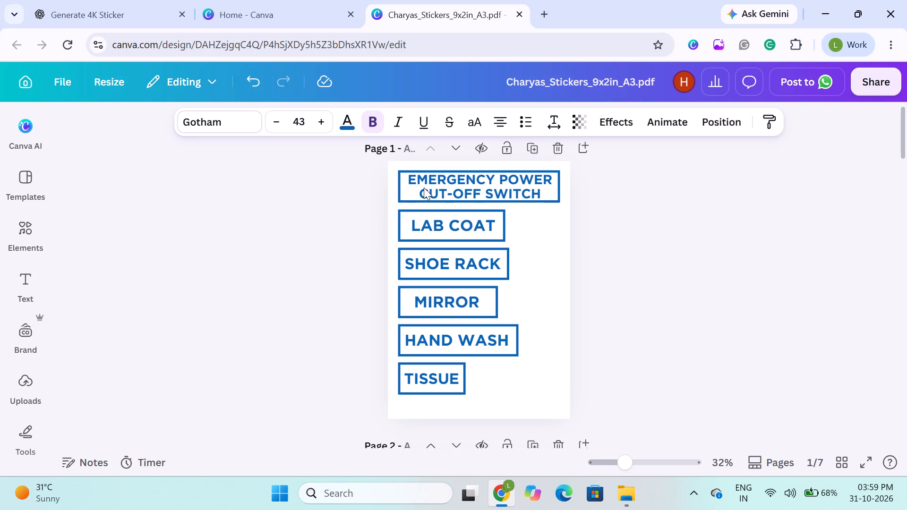
key(Left)
key(Left)
key(Right)
key(Down)
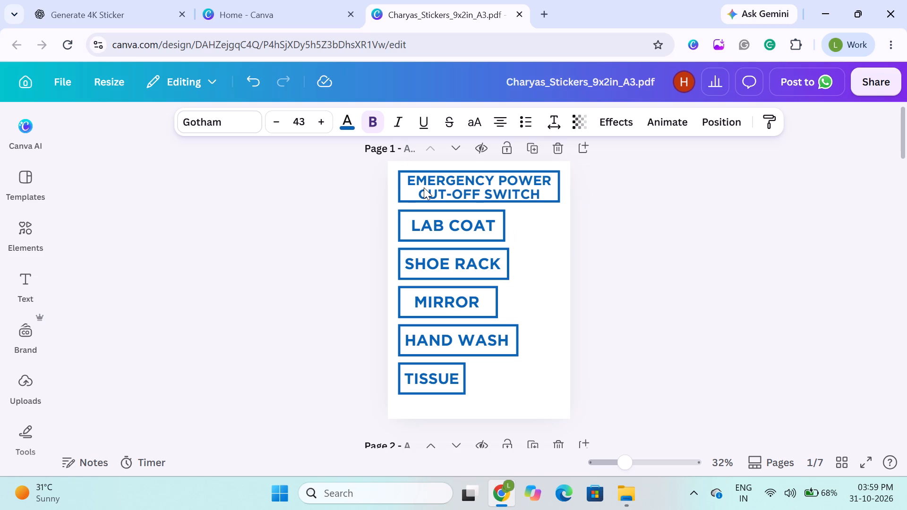
key(Up)
click(338, 196)
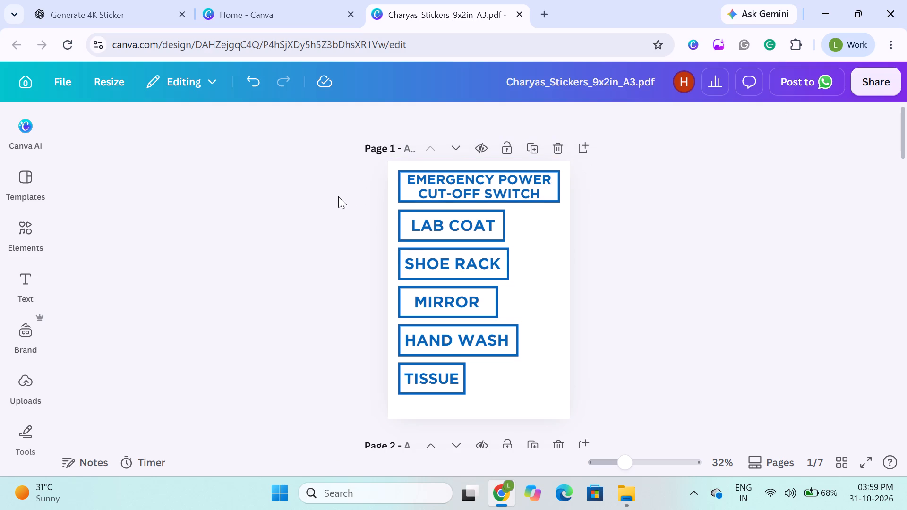
Examine the original EMERGENCY POWER CUT-OFF SWITCH sticker on page 3 and compare it with the version on page 1.
scroll(338, 196, down, 7)
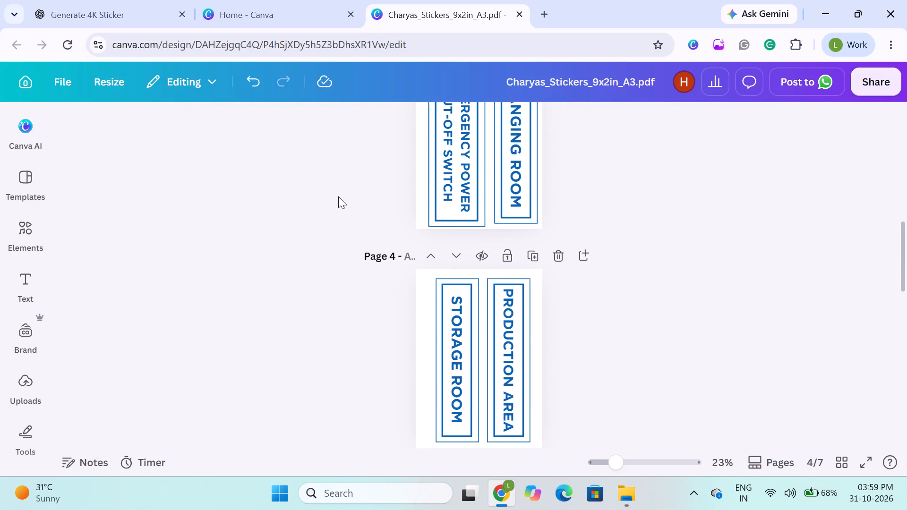
scroll(338, 196, up, 1)
click(466, 250)
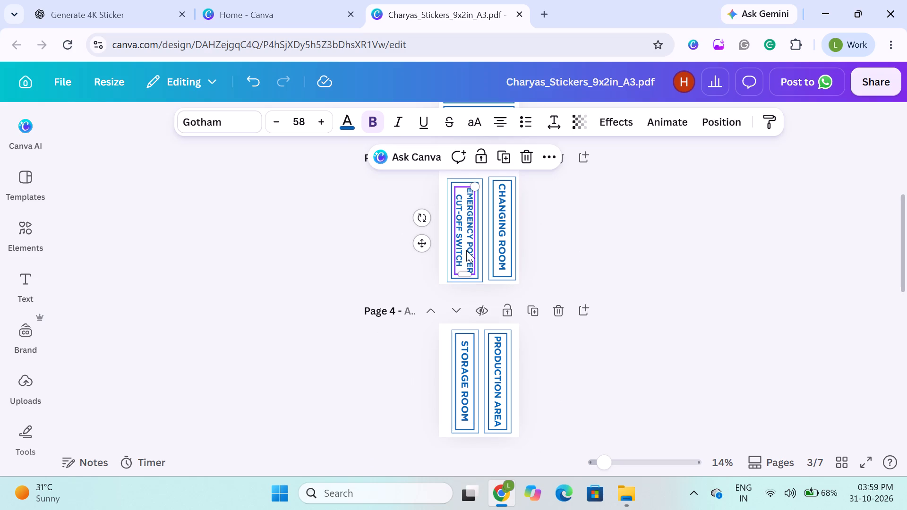
click(364, 276)
scroll(364, 276, up, 4)
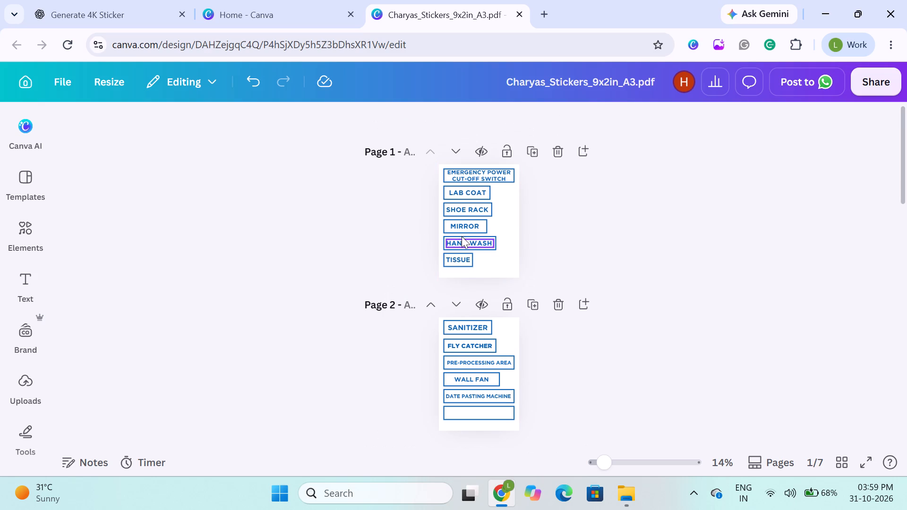
click(415, 185)
click(461, 174)
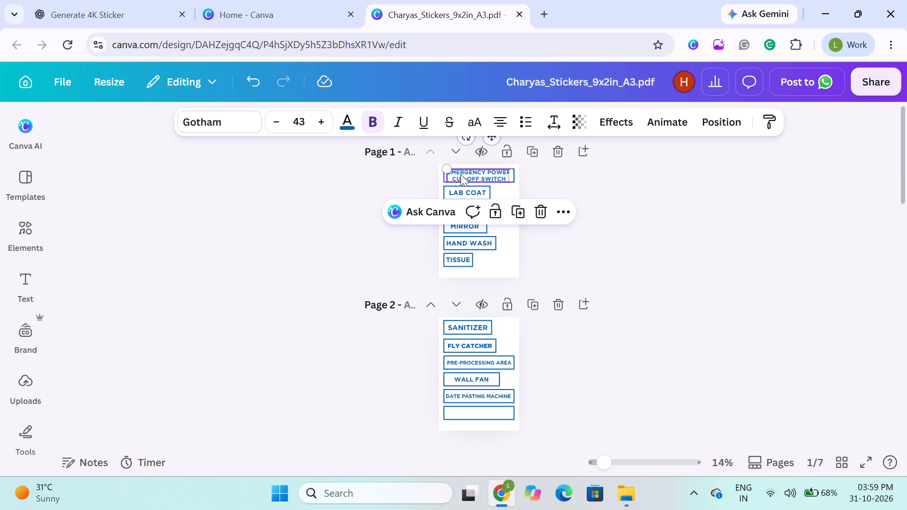
click(383, 188)
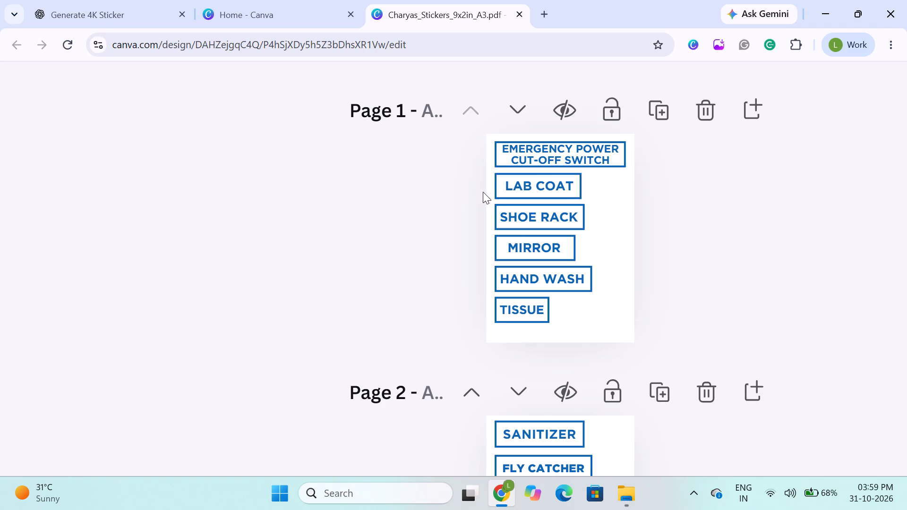
Move the LAB COAT, SHOE RACK, MIRROR, HAND WASH and TISSUE stickers down together, close to page 1's bottom edge.
drag(470, 189, 543, 318)
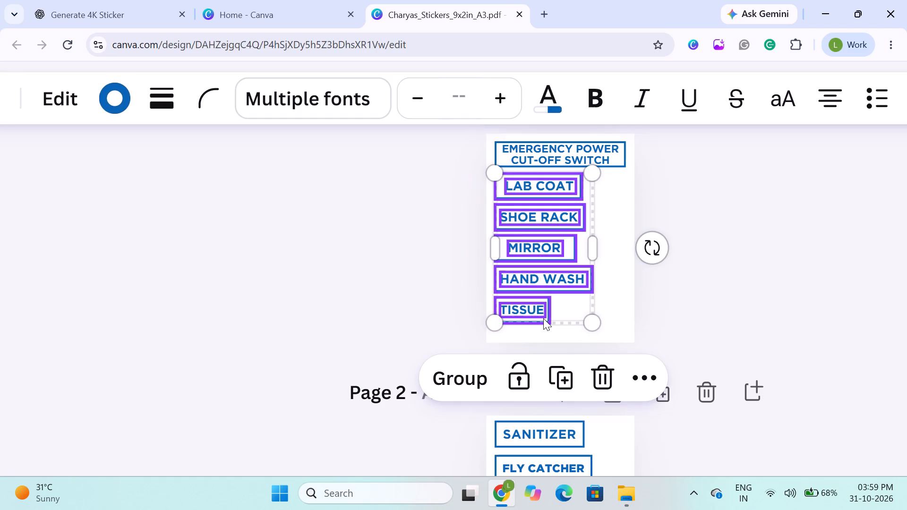
key(Down)
key(Down)
key(Down)
key(Down)
key(Down)
key(Down)
key(Down)
key(Down)
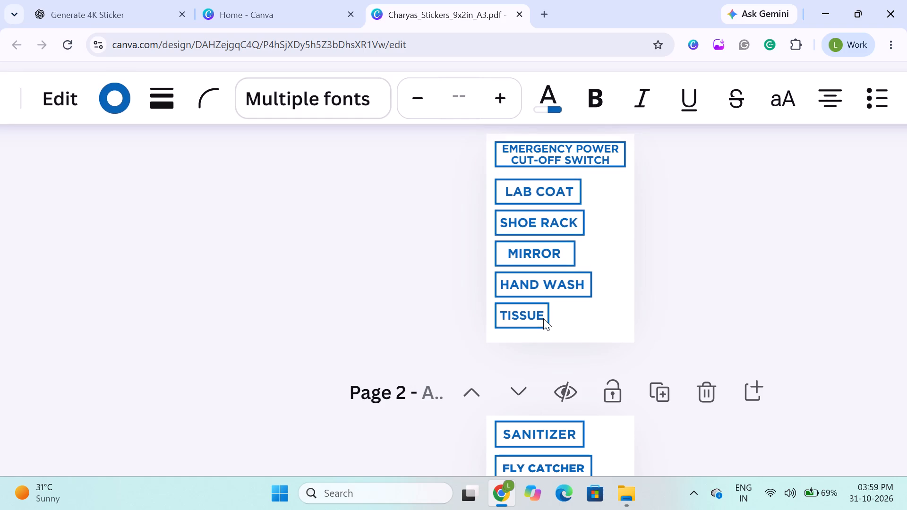
key(Down)
key(Down)
key(Down)
key(Down)
key(Down)
key(Down)
key(Down)
key(Down)
key(Down)
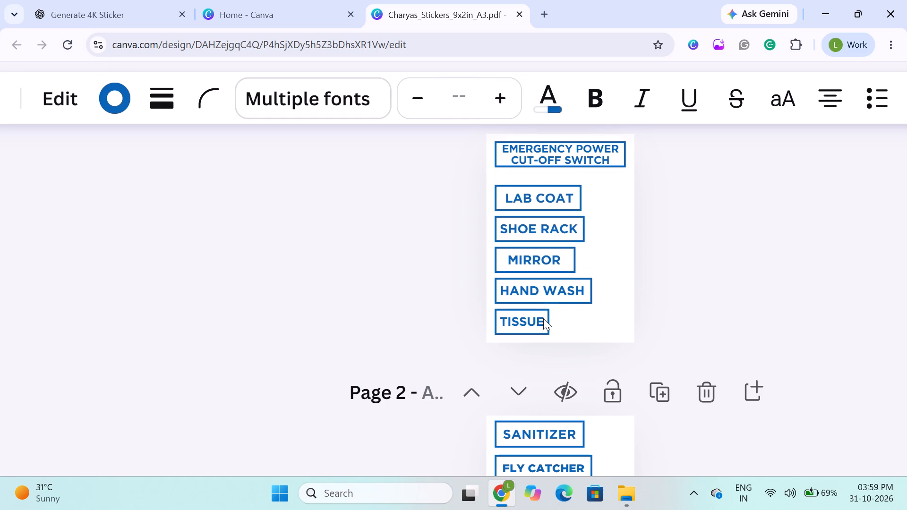
key(Down)
key(Down)
key(Down)
key(Down)
key(Down)
key(Down)
key(Down)
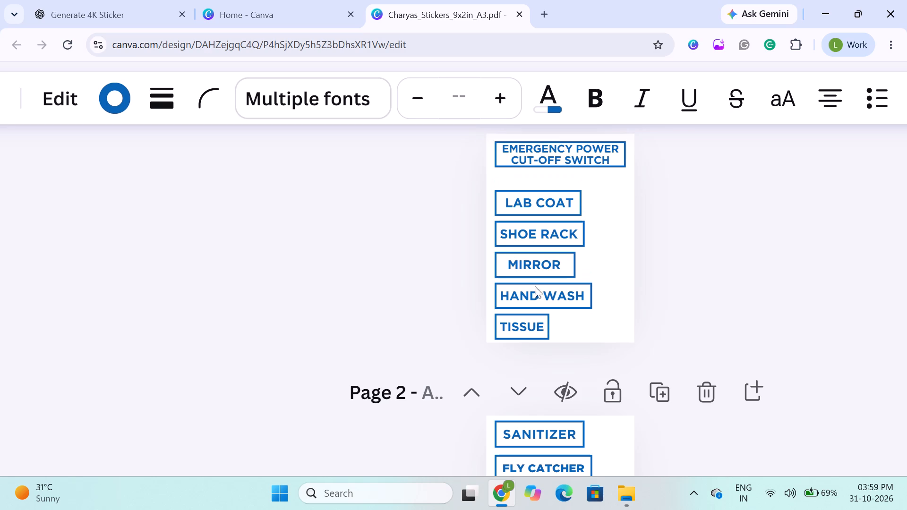
click(410, 197)
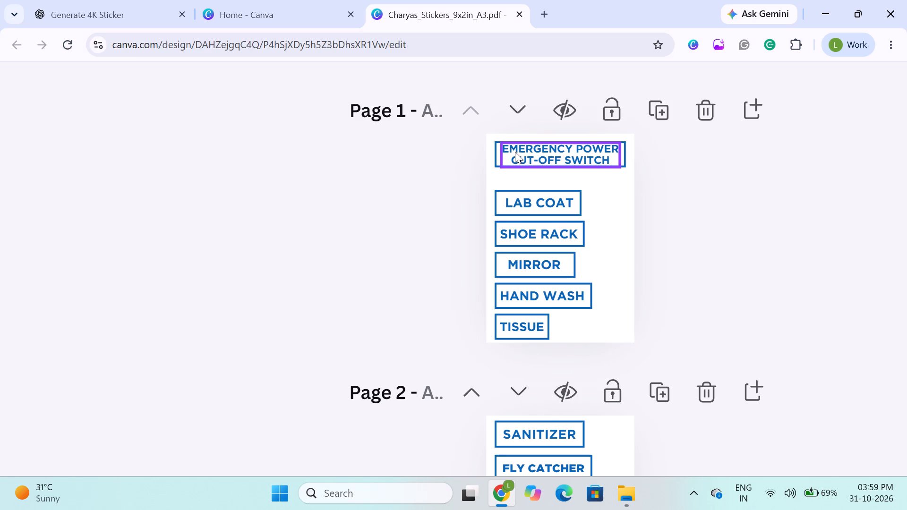
Set the line spacing of the EMERGENCY POWER CUT-OFF SWITCH text on page 1 to 1.36.
click(519, 153)
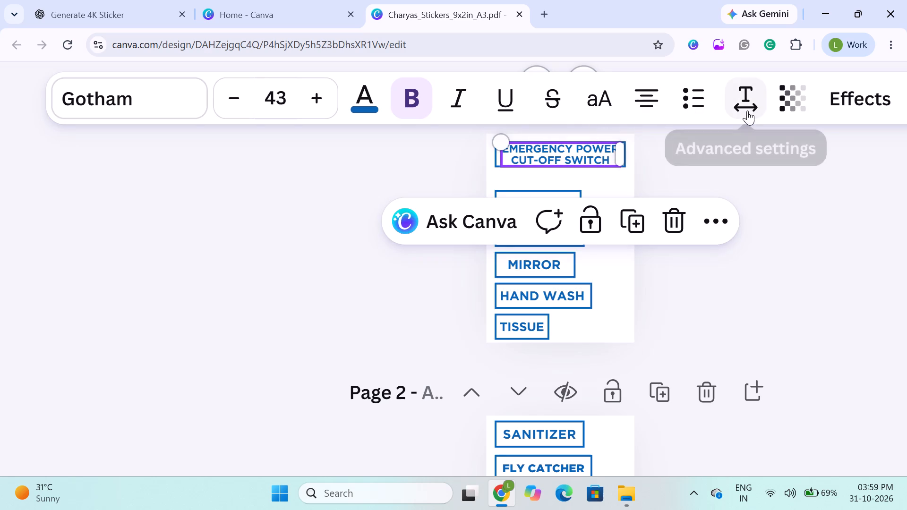
click(747, 110)
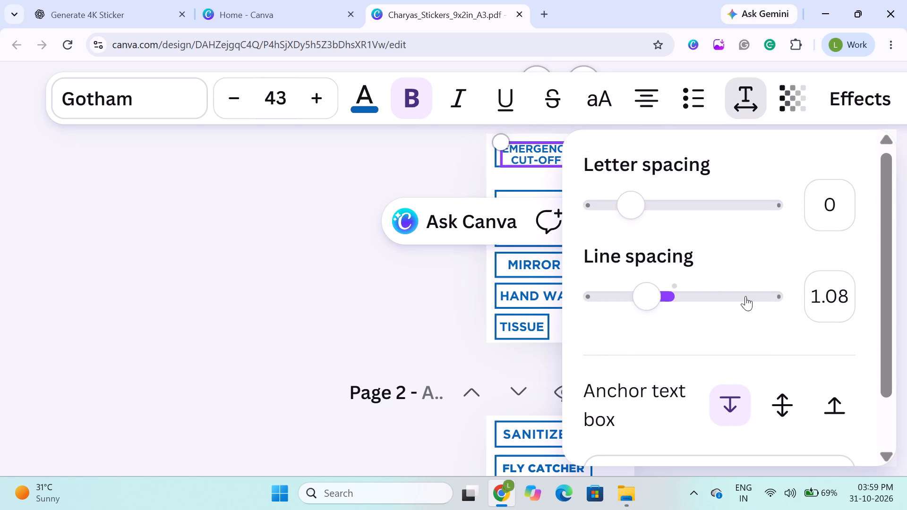
drag(648, 297, 661, 297)
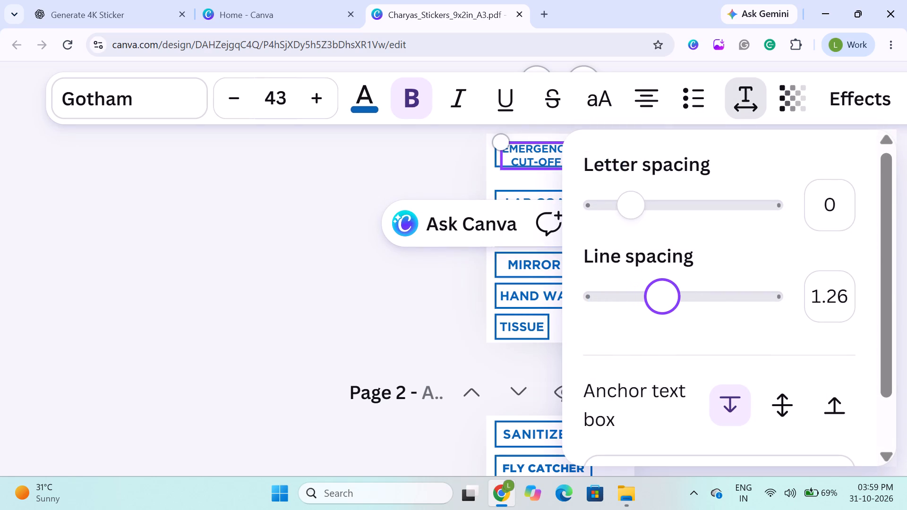
drag(661, 297, 671, 297)
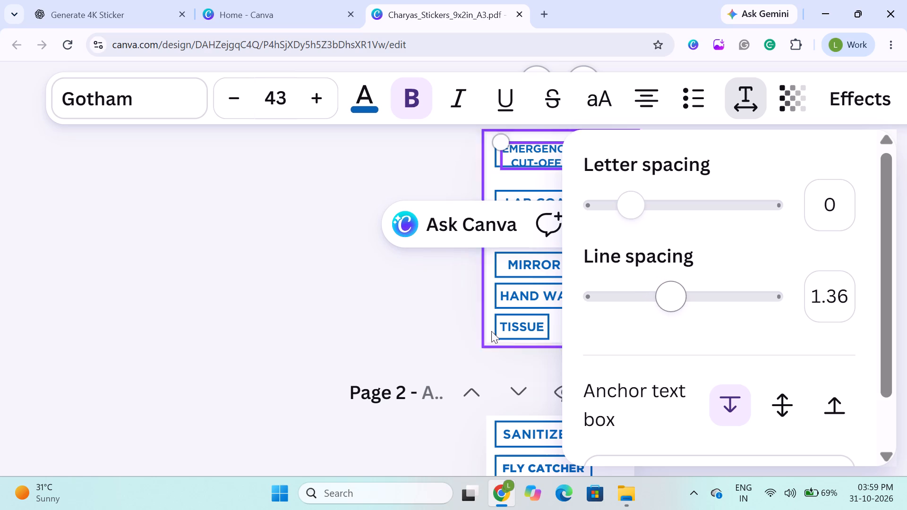
click(389, 294)
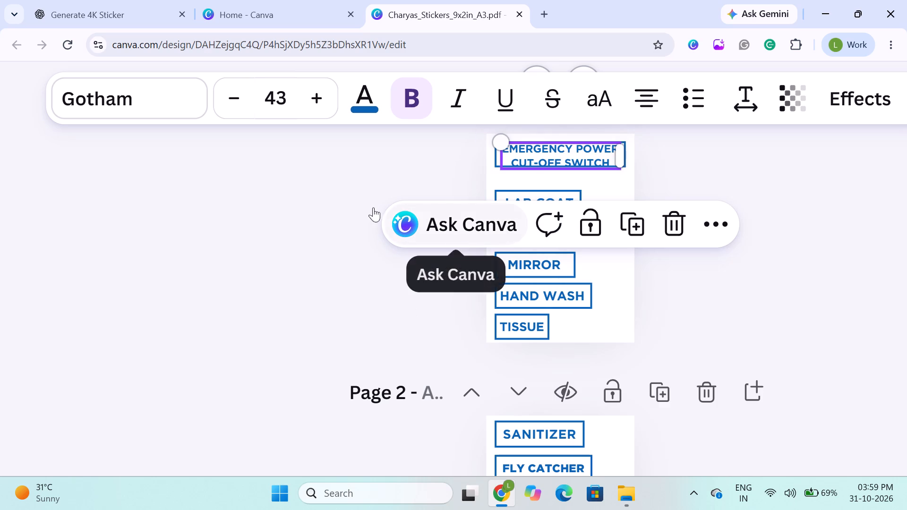
click(300, 191)
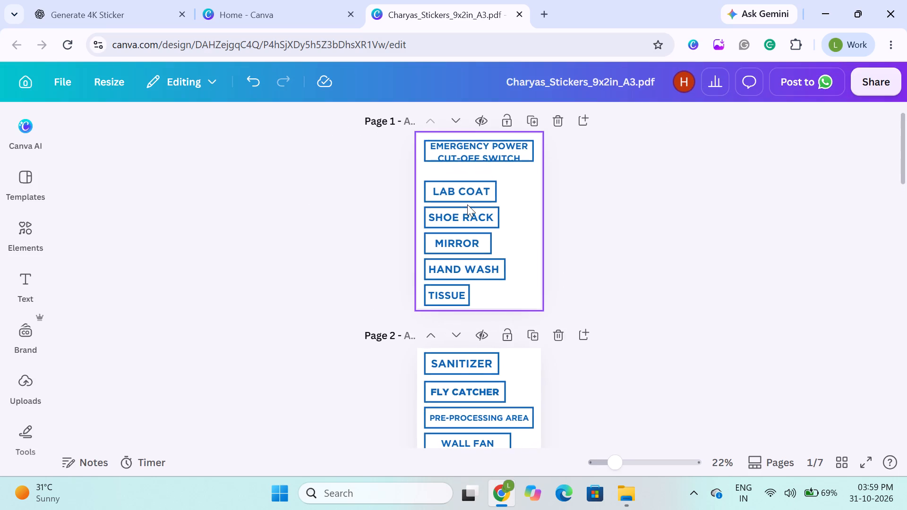
Extend the bottom edge of the EMERGENCY POWER CUT-OFF SWITCH frame downward, making the frame about 4.6 by 18.7.
click(563, 133)
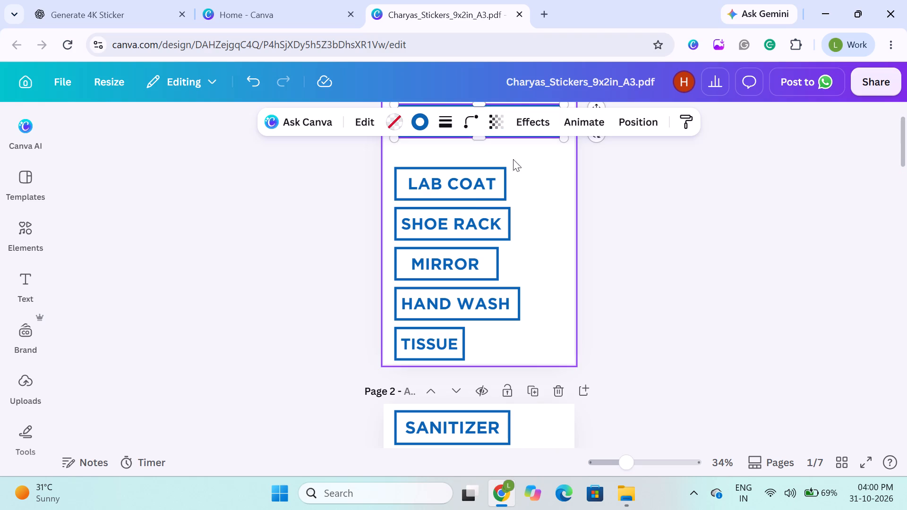
drag(479, 139, 479, 151)
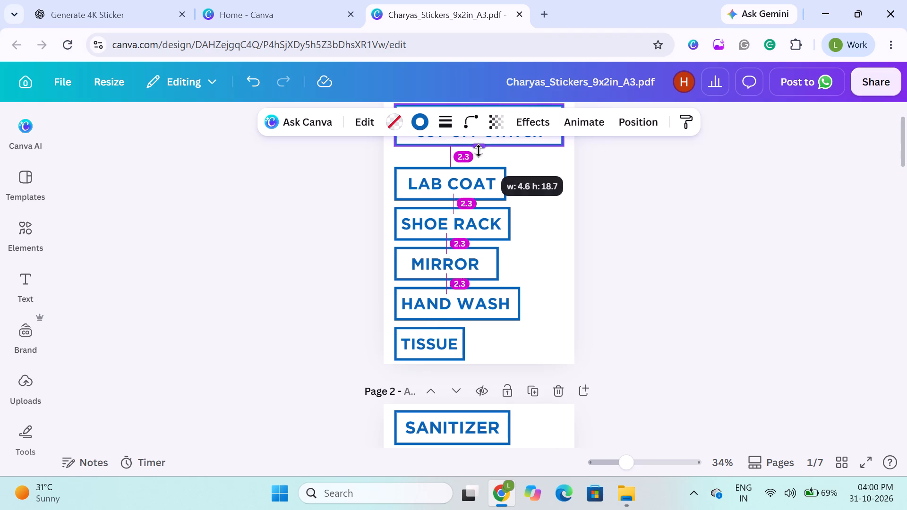
drag(479, 151, 479, 150)
click(307, 169)
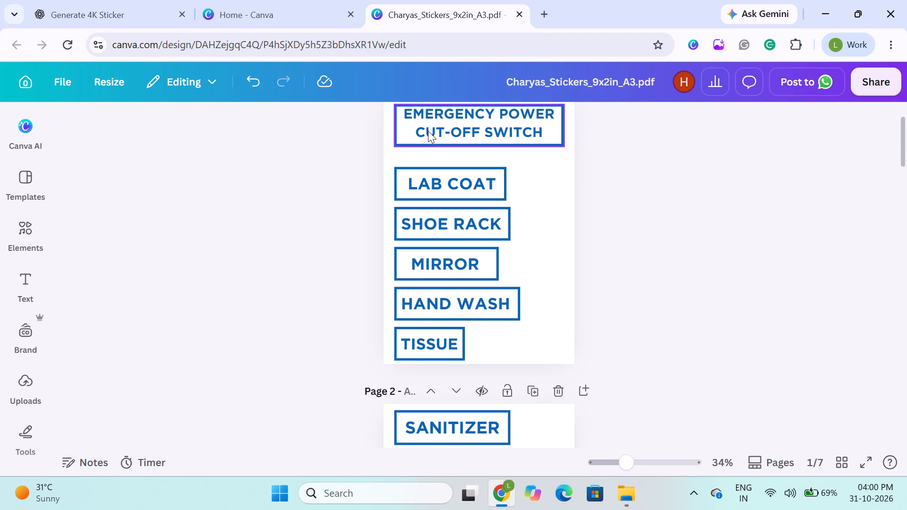
Align the EMERGENCY POWER CUT-OFF SWITCH text to the vertical middle of its frame on page 1.
click(428, 131)
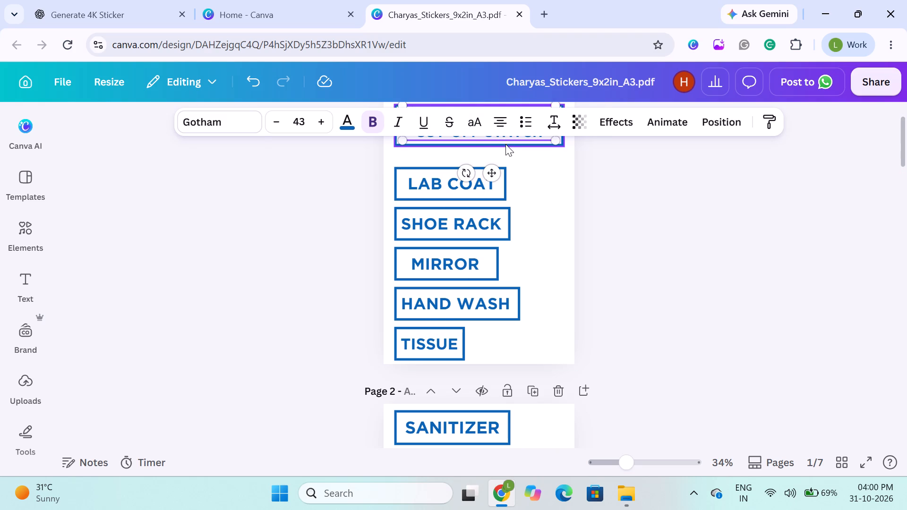
ctrl+click(505, 144)
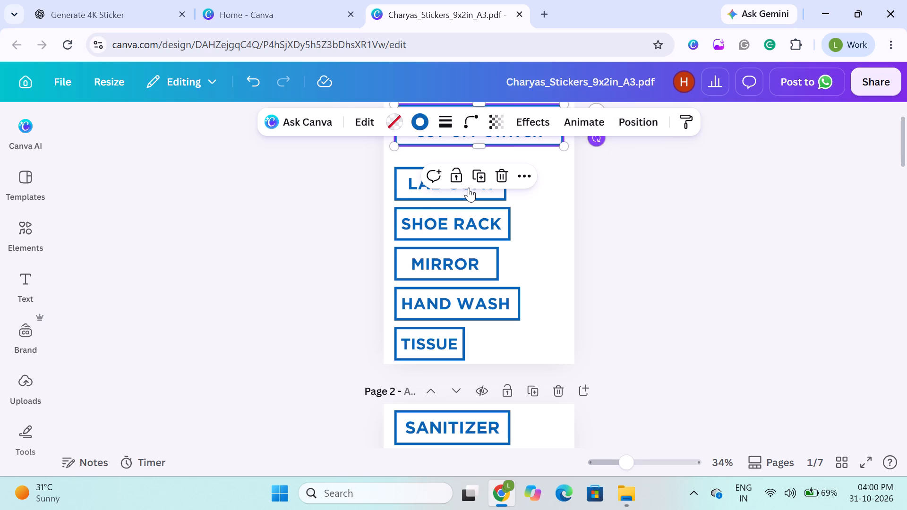
click(335, 198)
scroll(410, 148, up, 1)
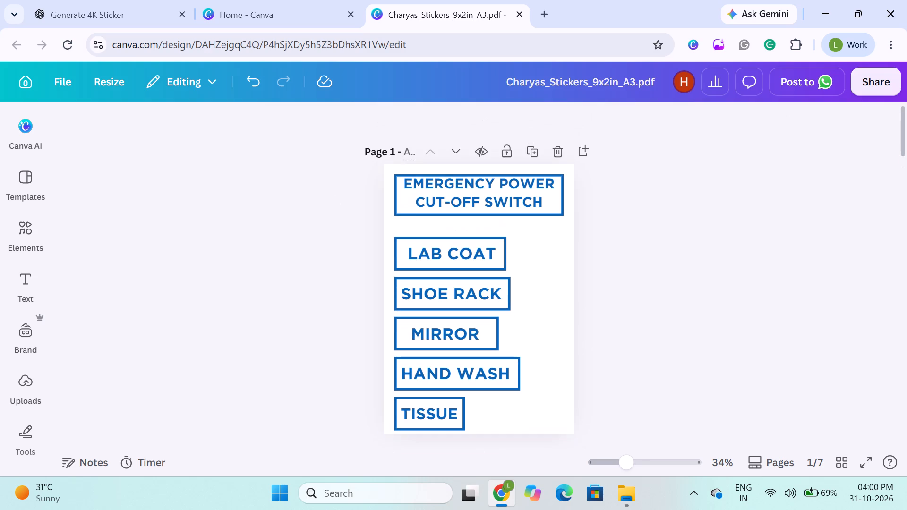
shift+click(425, 185)
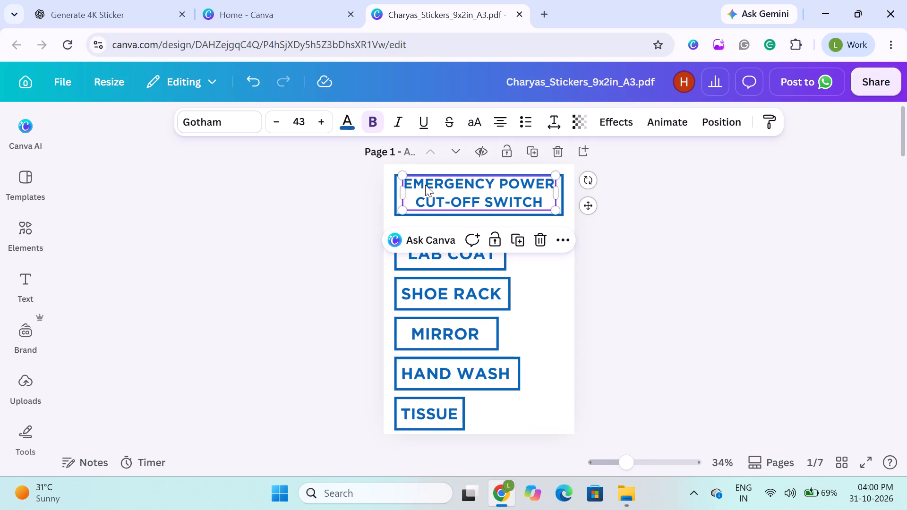
shift+click(444, 213)
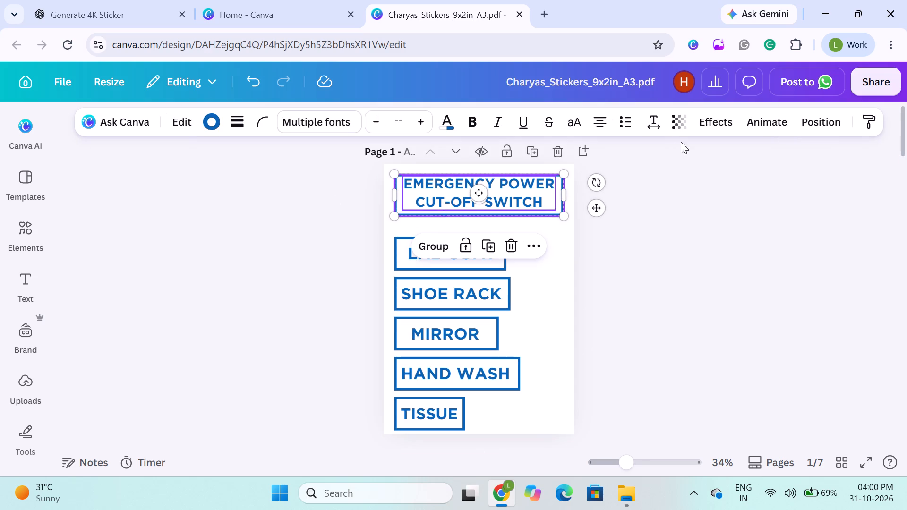
click(819, 122)
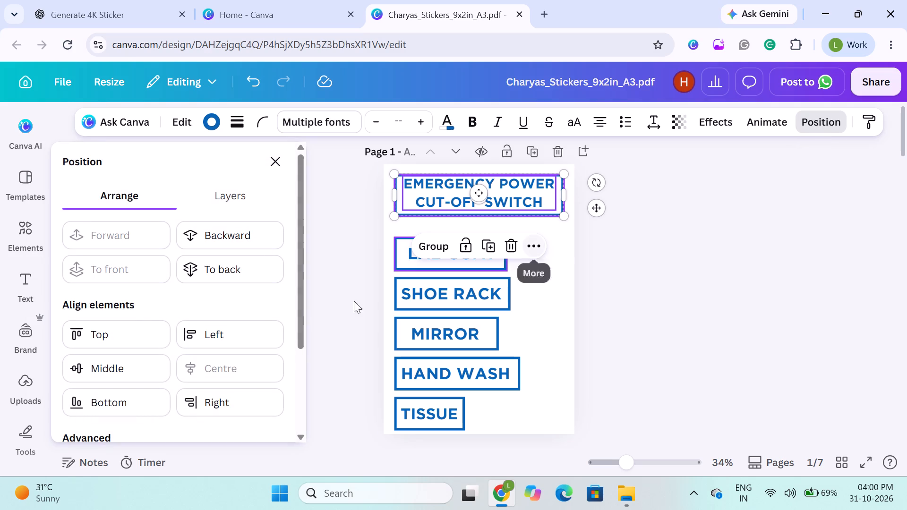
click(151, 373)
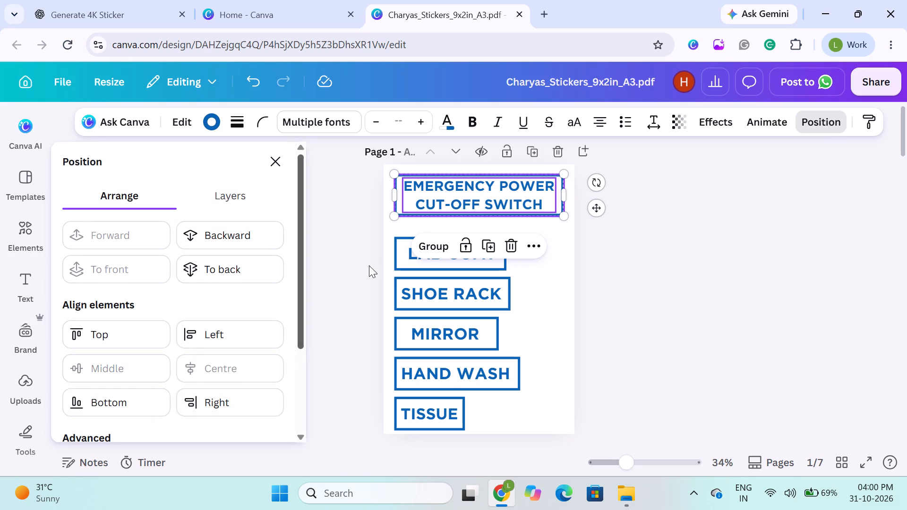
click(369, 265)
click(309, 272)
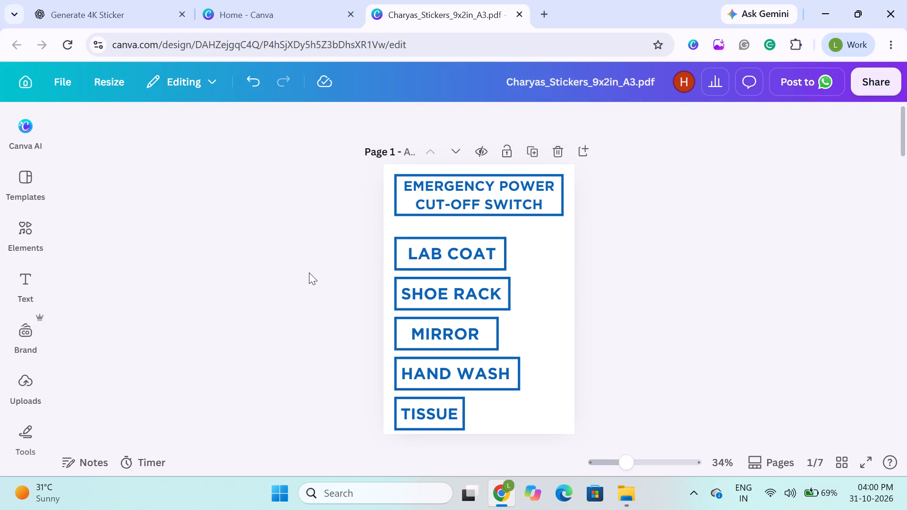
click(309, 272)
Shift the EMERGENCY POWER CUT-OFF SWITCH text and frame together slightly left and up, closer to page 1's top edge.
drag(346, 178, 443, 231)
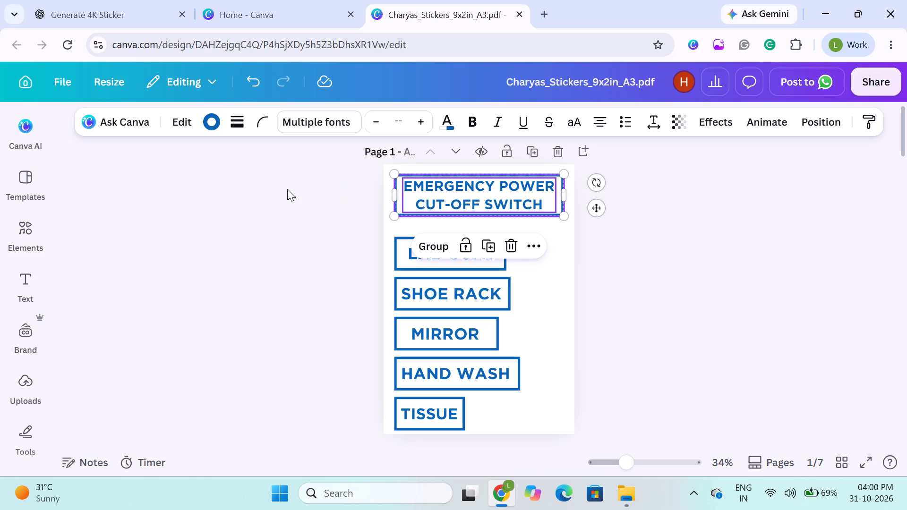
click(287, 189)
drag(336, 190, 425, 225)
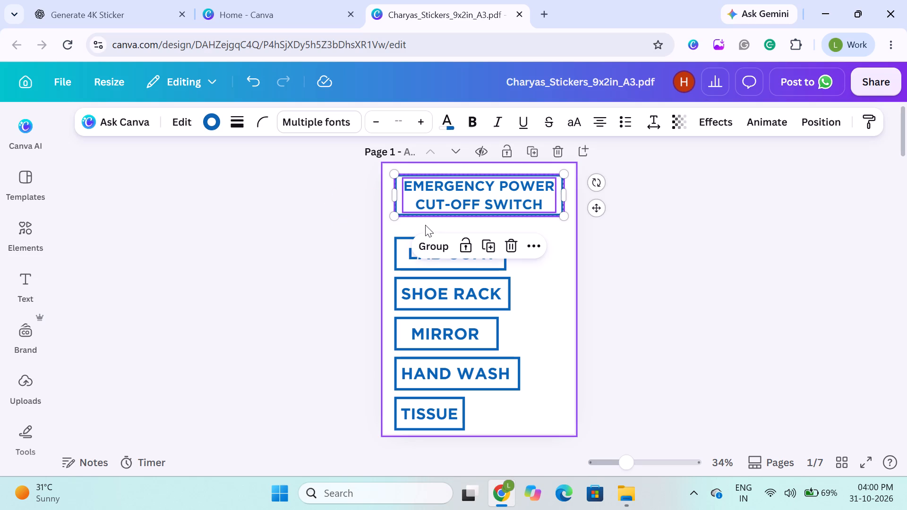
key(Down)
key(Down)
key(Down)
key(Down)
key(Down)
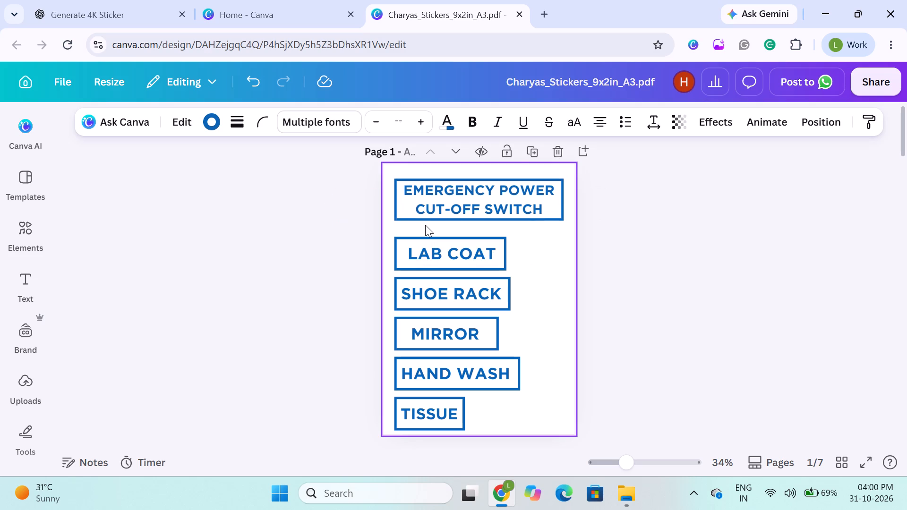
key(Left)
key(Left)
key(Down)
key(Down)
key(Down)
key(Down)
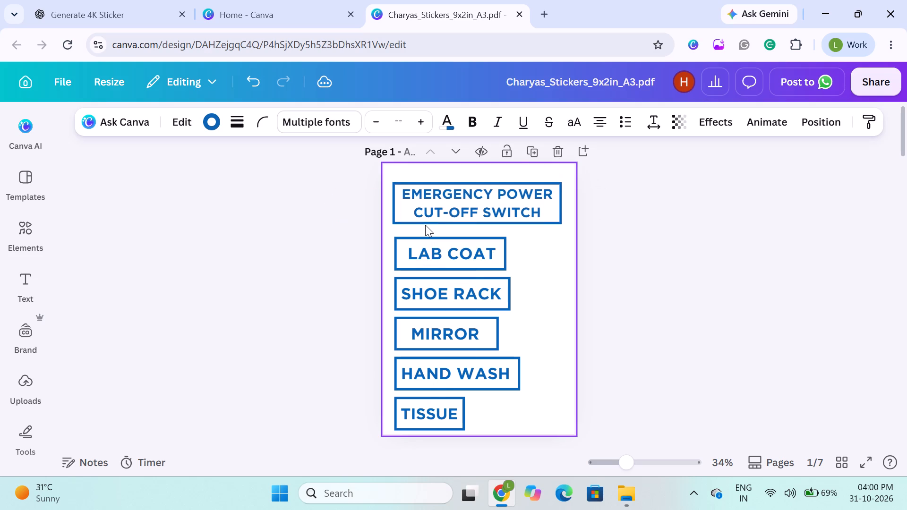
key(Down)
key(Down)
key(Up)
key(Down)
key(Down)
key(Up)
key(Up)
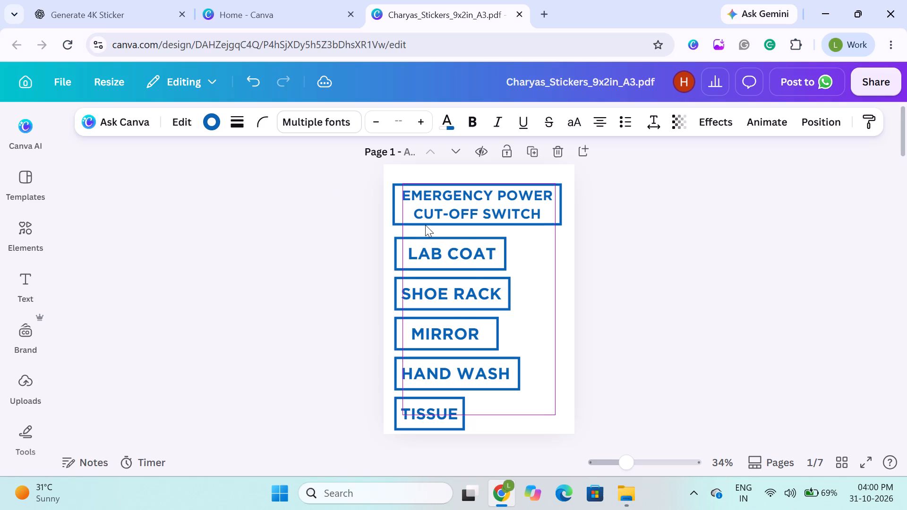
key(Up)
key(Up)
key(Up)
key(Up)
key(Up)
key(Up)
key(Up)
key(Up)
key(Up)
key(Up)
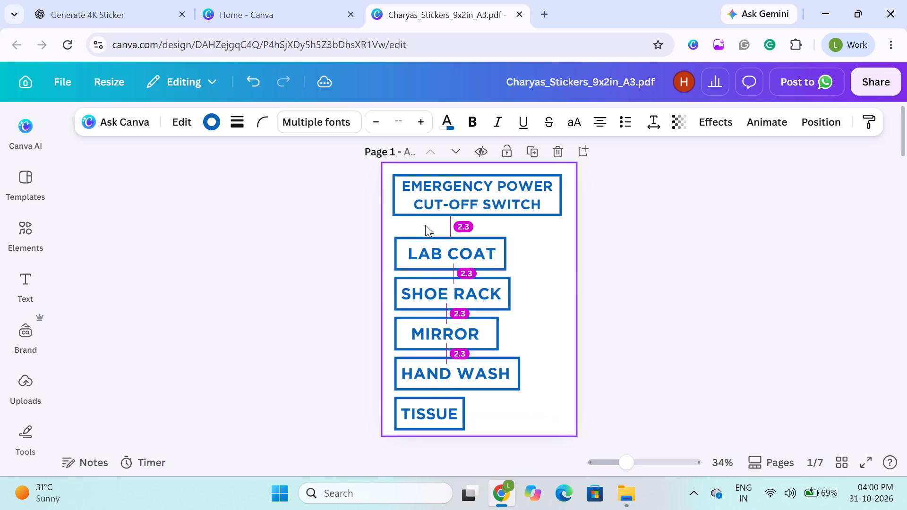
key(Up)
key(Up)
key(Up)
key(Up)
key(Up)
key(Up)
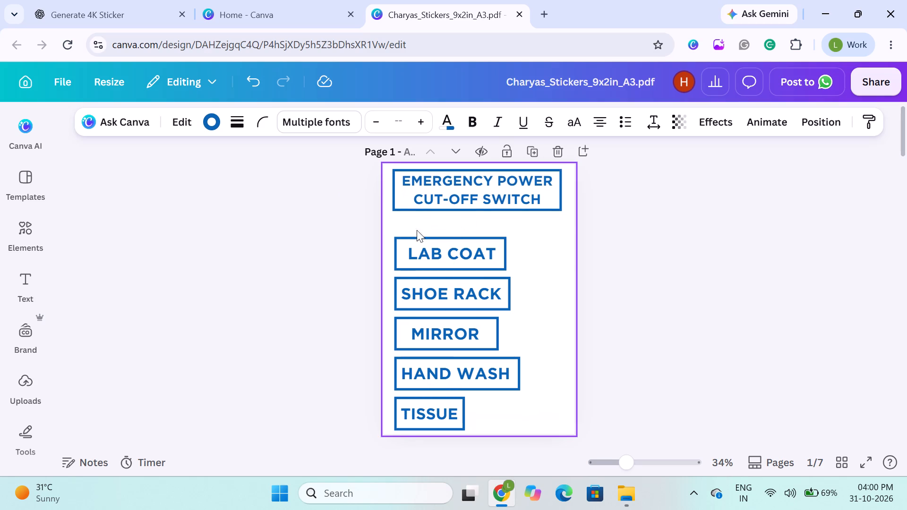
Move the LAB COAT text and frame together up, closer to the EMERGENCY POWER CUT-OFF SWITCH sticker.
drag(325, 264, 459, 244)
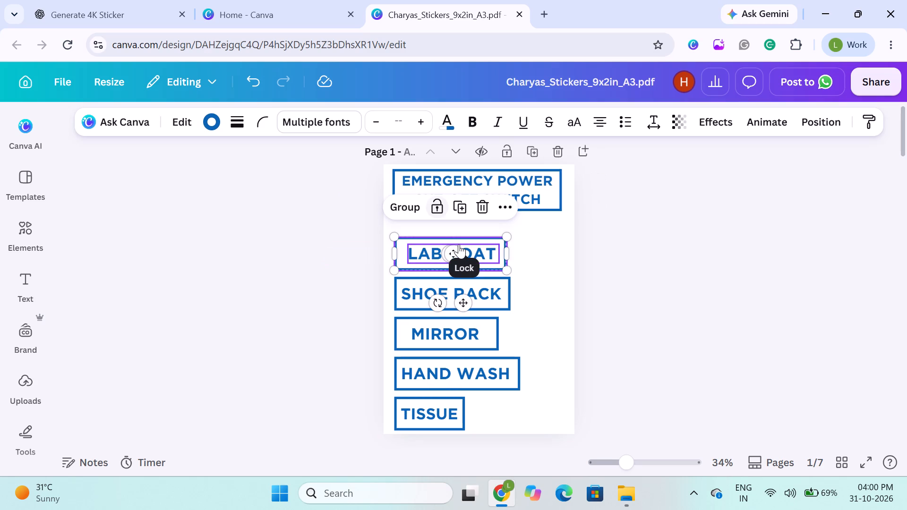
key(Up)
key(Up)
key(Up)
key(Up)
key(Up)
key(Up)
key(Up)
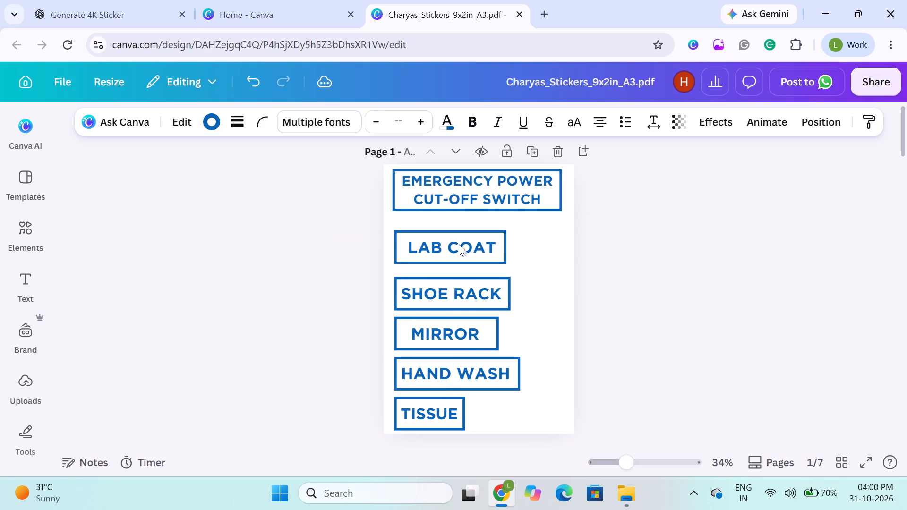
key(Up)
key(Up)
key(Up)
key(Up)
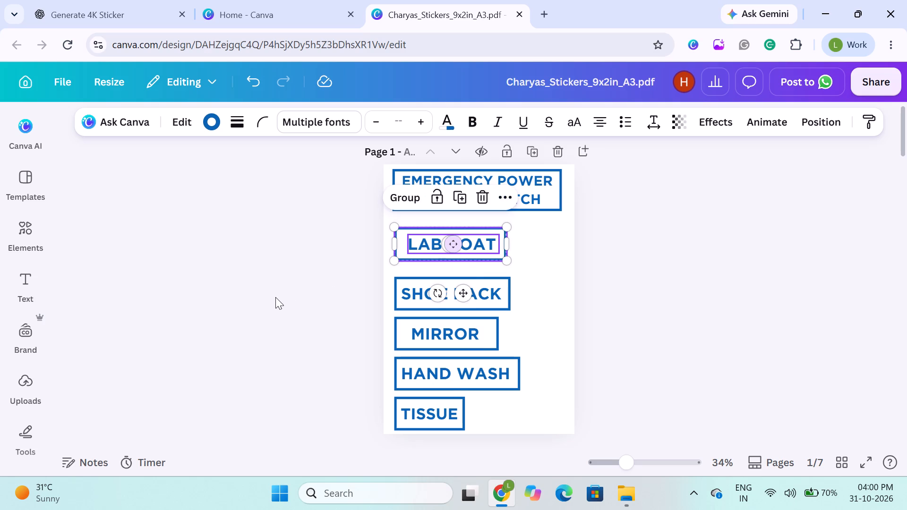
click(275, 297)
Move the SHOE RACK sticker up to leave equal 1.2 gaps to the LAB COAT and MIRROR stickers.
drag(286, 296, 420, 307)
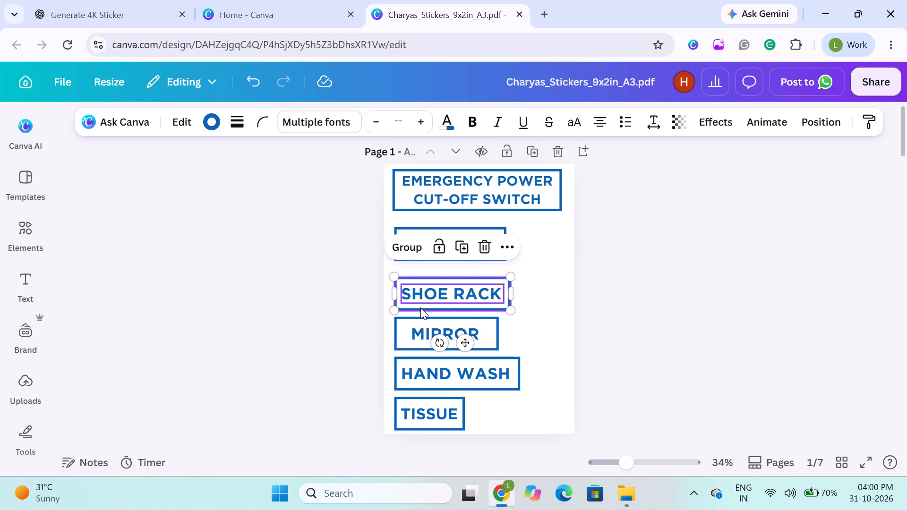
key(Up)
key(Up)
key(Up)
key(Up)
key(Up)
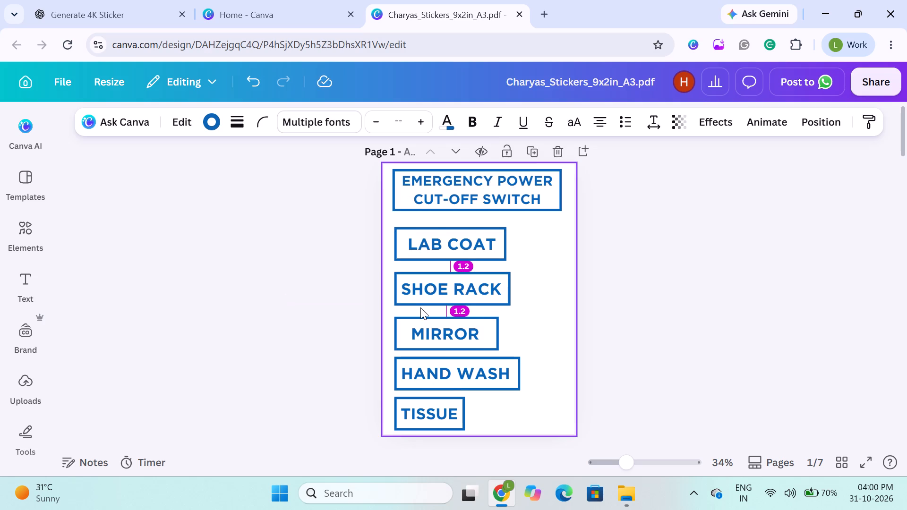
click(275, 323)
Delete the empty frame below the DATE PASTING MACHINE sticker on page 2.
scroll(443, 419, down, 2)
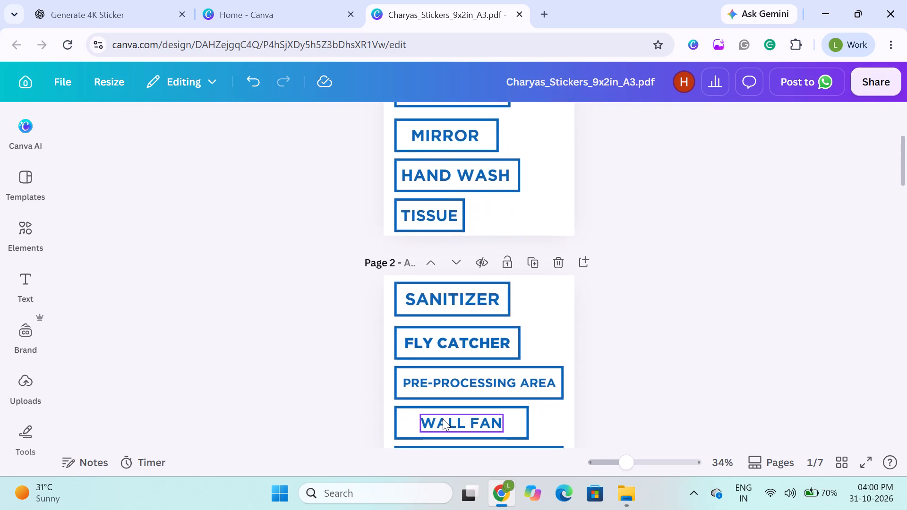
scroll(443, 419, down, 2)
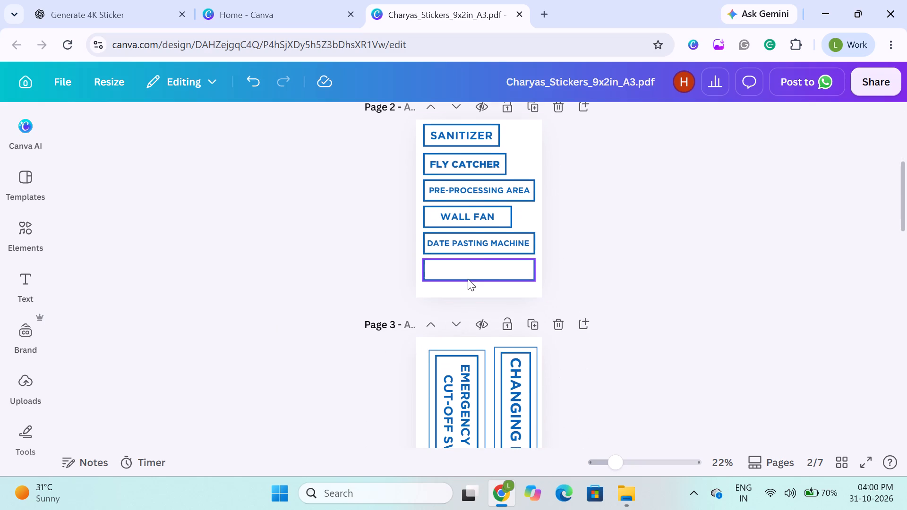
click(468, 279)
key(BackSpace)
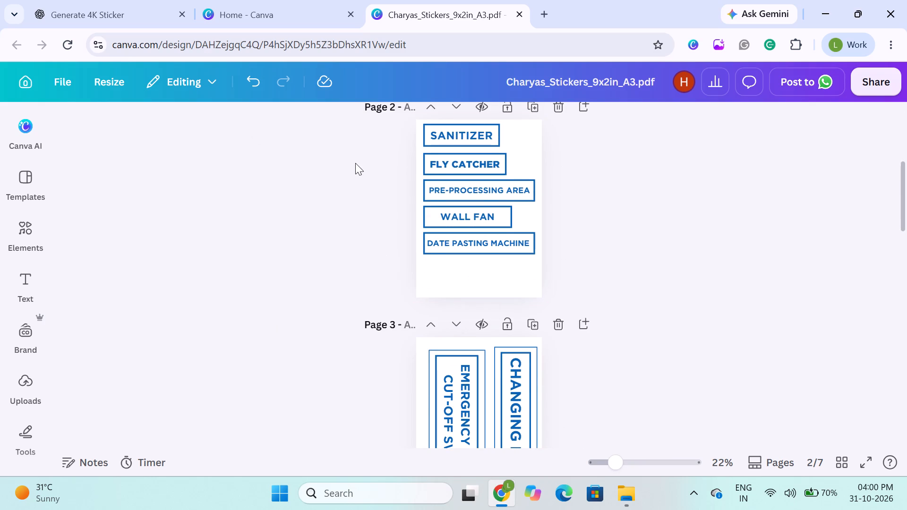
Narrow the WALL FAN frame on page 2 by pulling its right edge in closer to the text.
scroll(355, 163, up, 2)
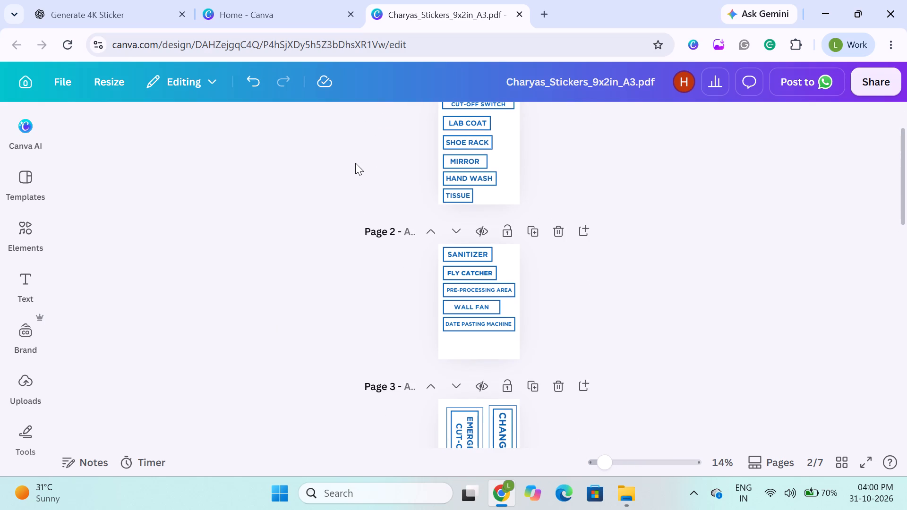
scroll(355, 163, down, 2)
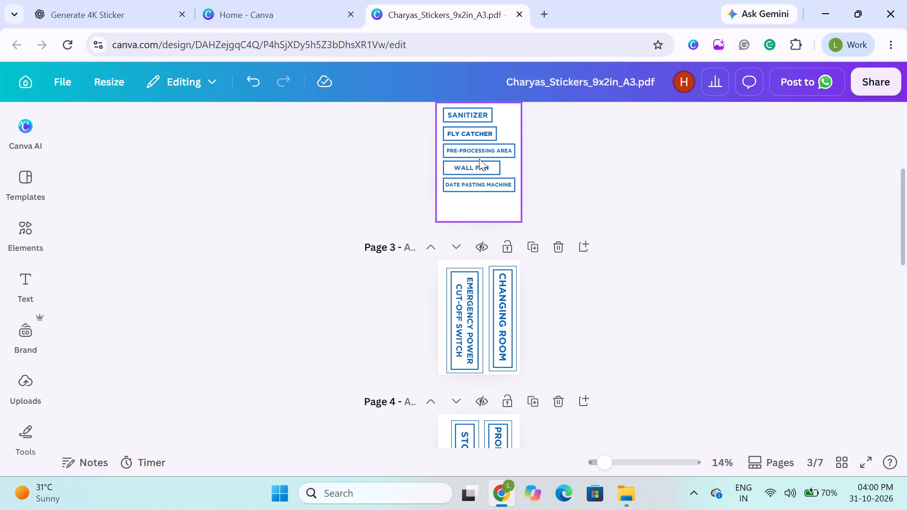
click(462, 175)
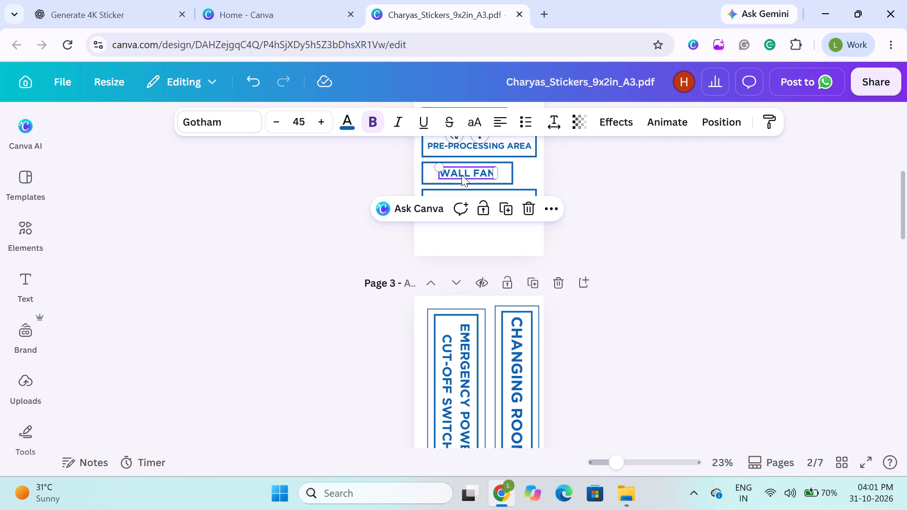
click(508, 174)
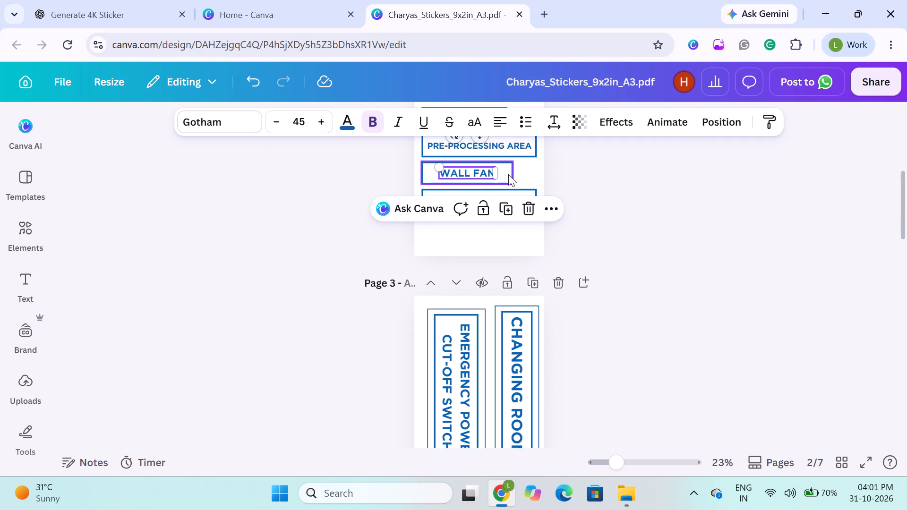
drag(511, 174, 497, 173)
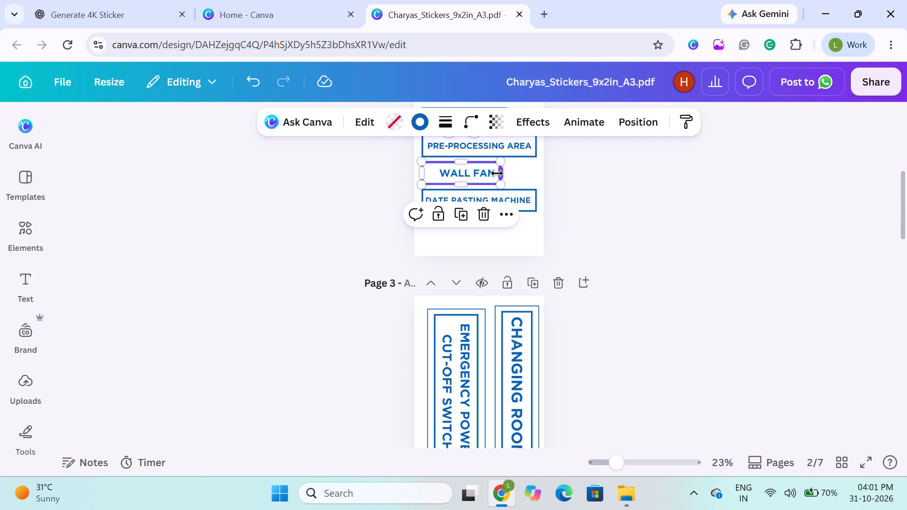
Centre the WALL FAN text horizontally within its narrowed frame.
shift+click(454, 178)
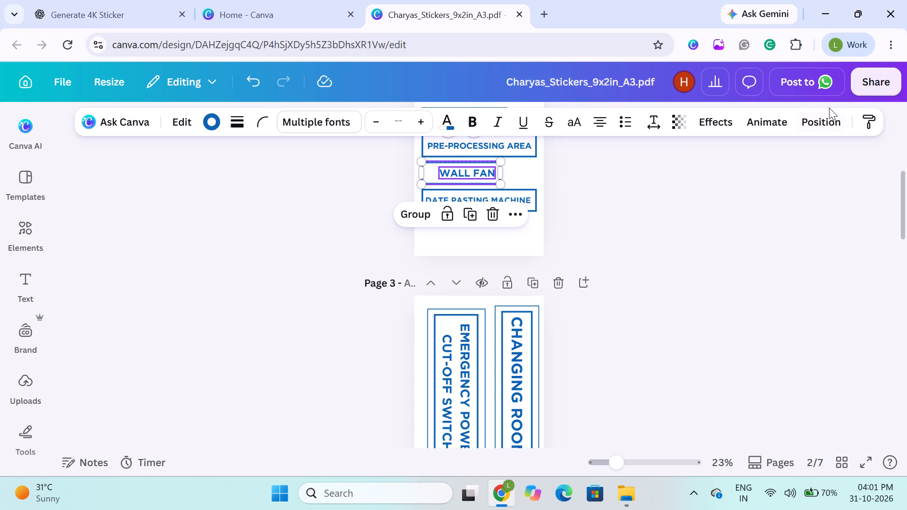
click(819, 117)
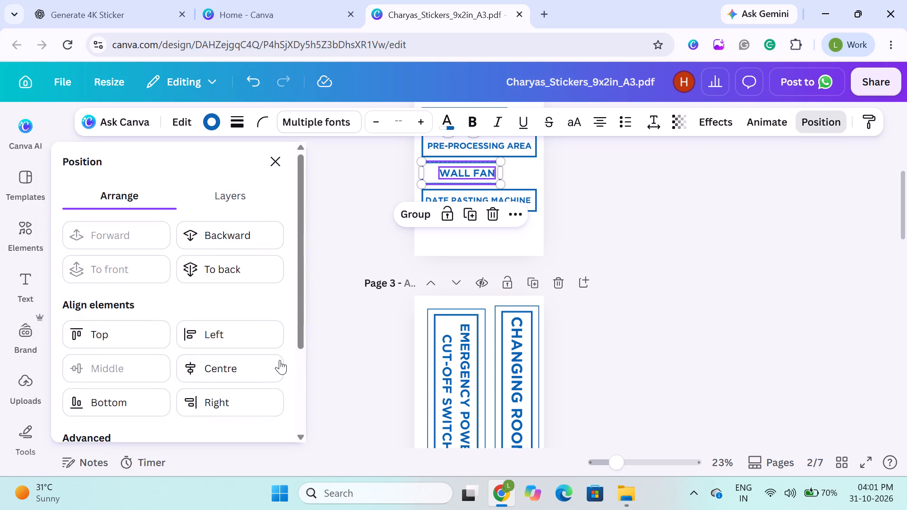
click(262, 371)
click(344, 228)
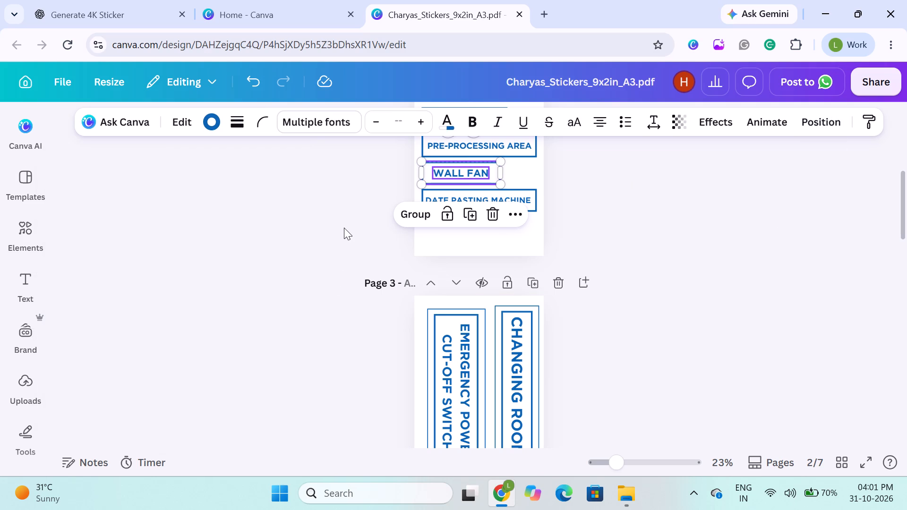
click(344, 228)
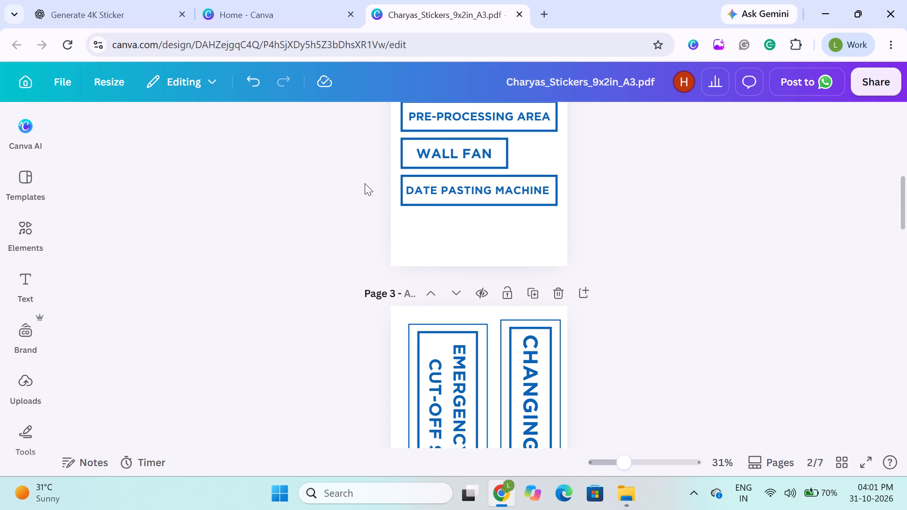
Move the DATE PASTING MACHINE text and frame together down, close to page 2's bottom edge.
drag(355, 175, 436, 205)
key(Down)
key(Down)
key(Down)
key(Down)
key(Down)
key(Down)
key(Down)
key(Down)
key(Down)
key(Down)
key(Down)
key(Down)
key(Down)
key(Down)
key(Down)
key(Down)
key(Down)
key(Down)
key(Down)
key(Down)
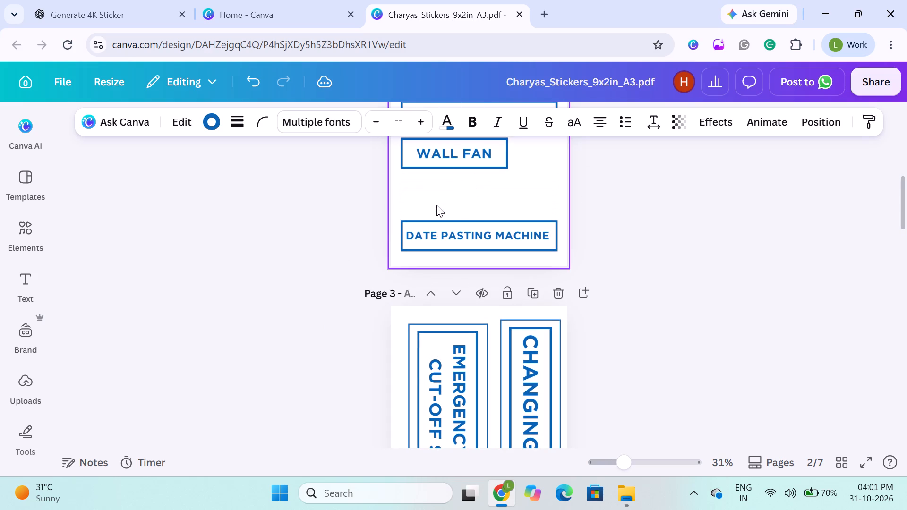
key(Down)
key(Down)
key(Down)
key(Down)
key(Down)
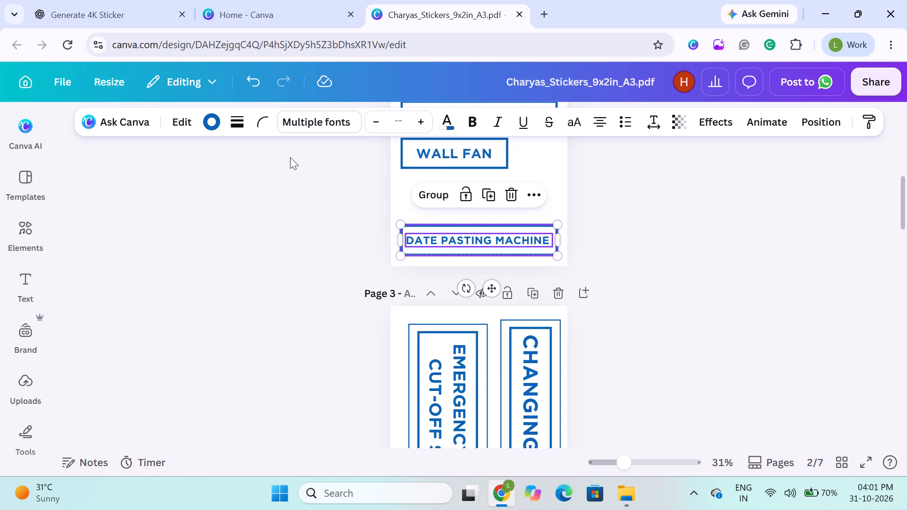
Add a straight horizontal line to page 2 and place it in the gap between WALL FAN and DATE PASTING MACHINE.
scroll(290, 157, up, 1)
click(338, 235)
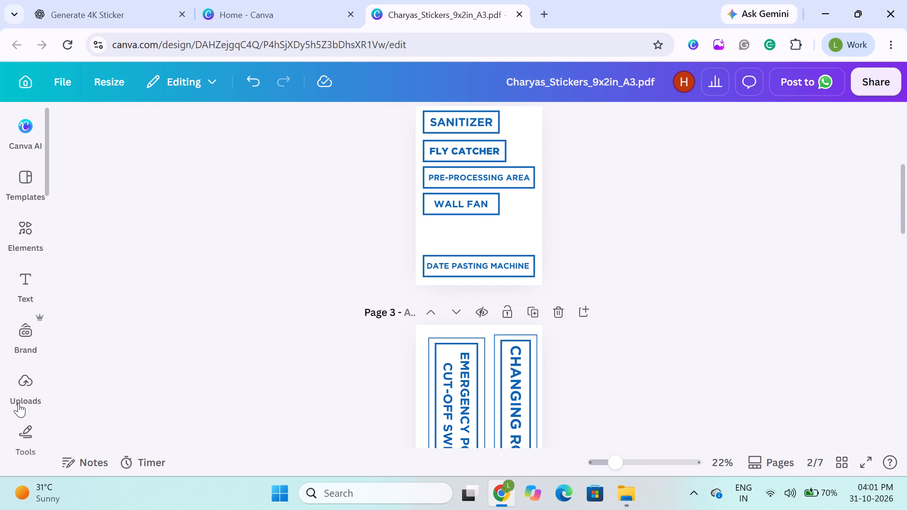
click(25, 425)
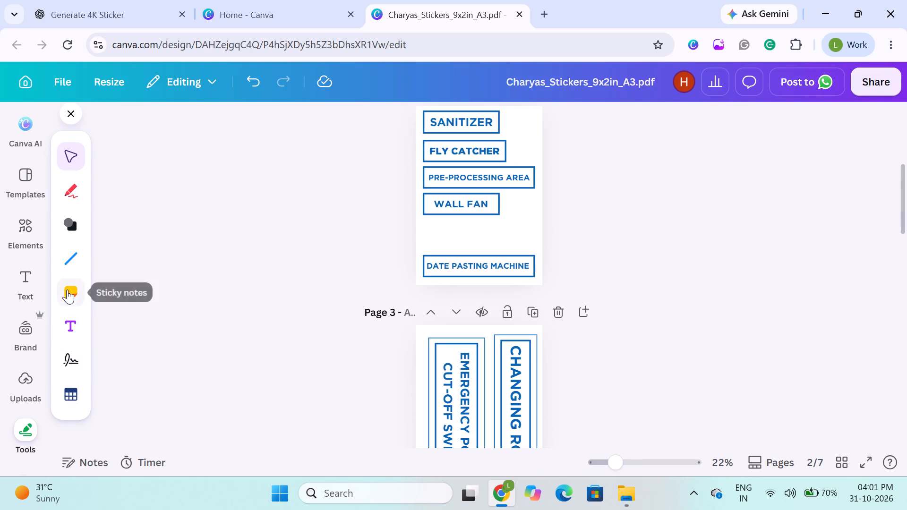
click(71, 267)
click(103, 244)
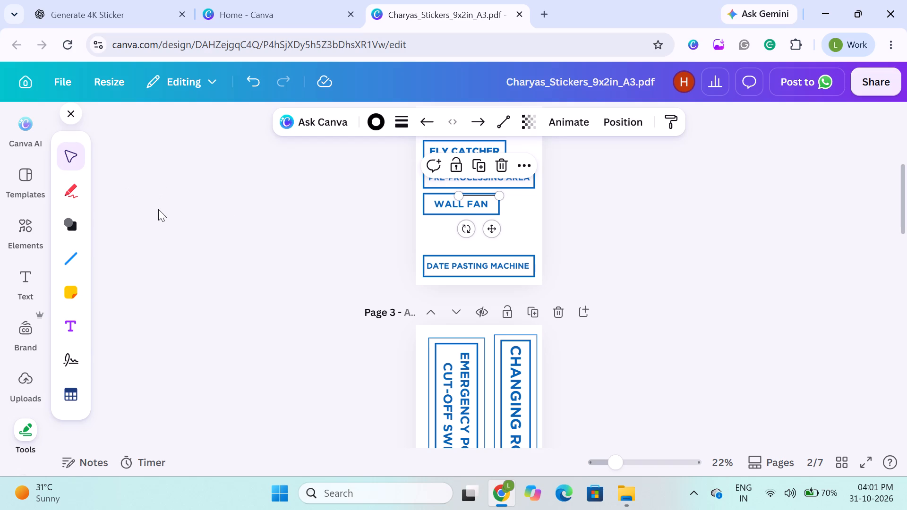
click(73, 116)
click(252, 207)
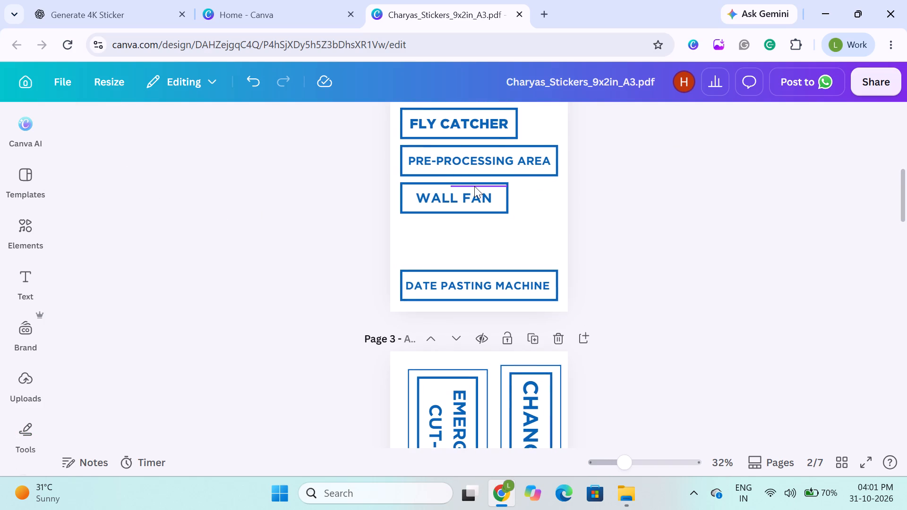
drag(474, 186, 474, 253)
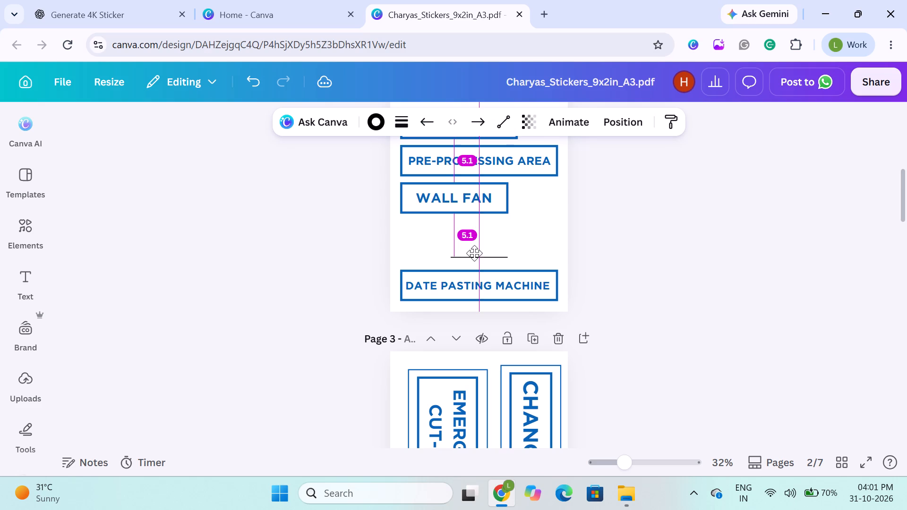
drag(474, 253, 473, 255)
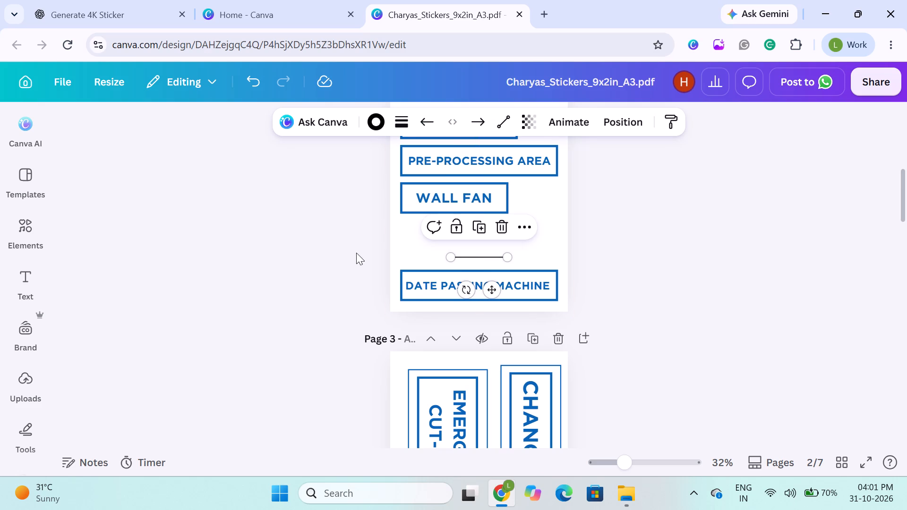
Nudge the DATE PASTING MACHINE text and frame together further down, almost onto page 2's bottom edge.
click(356, 253)
drag(356, 253, 413, 288)
key(Down)
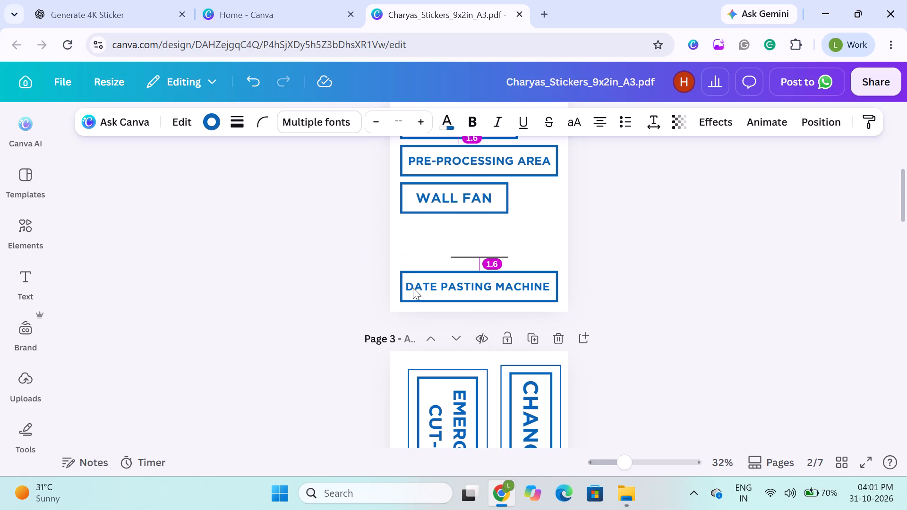
key(Down)
key(Down)
key(Down)
key(Down)
key(Down)
key(Down)
key(Down)
key(Down)
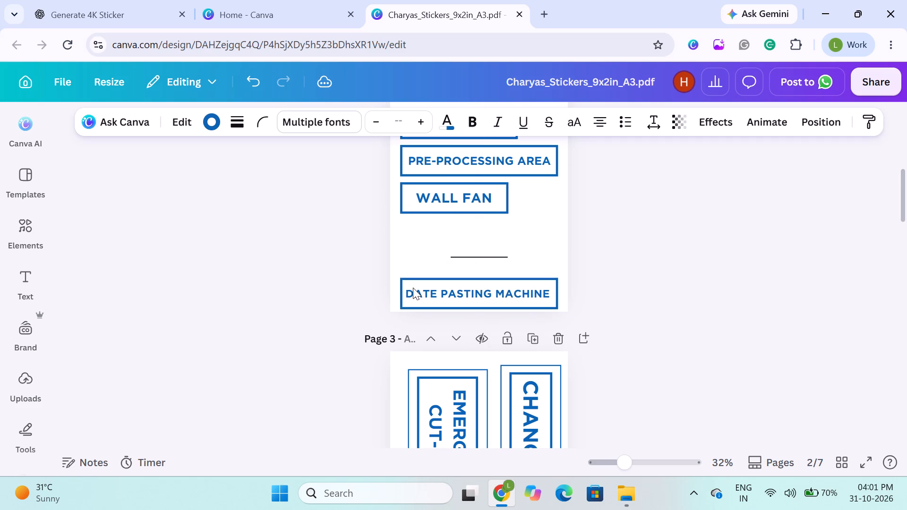
click(289, 242)
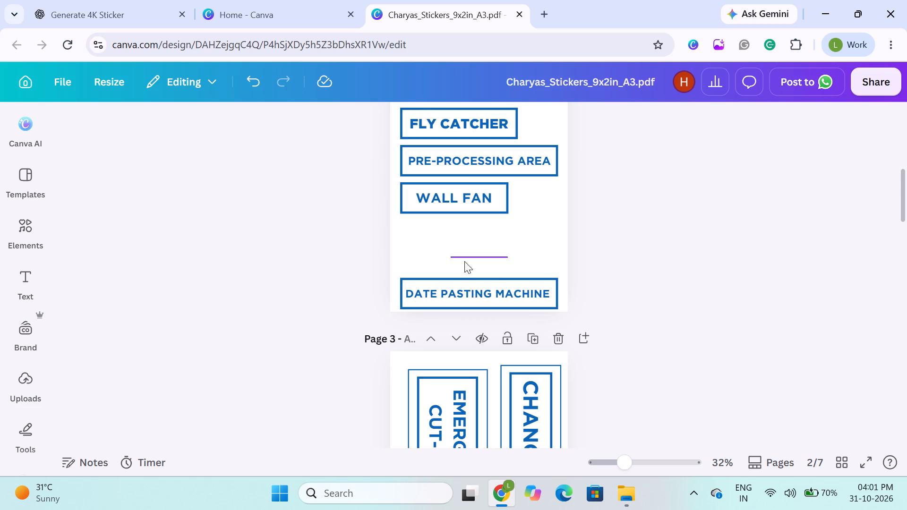
Move the horizontal line down to just above the DATE PASTING MACHINE frame.
click(465, 260)
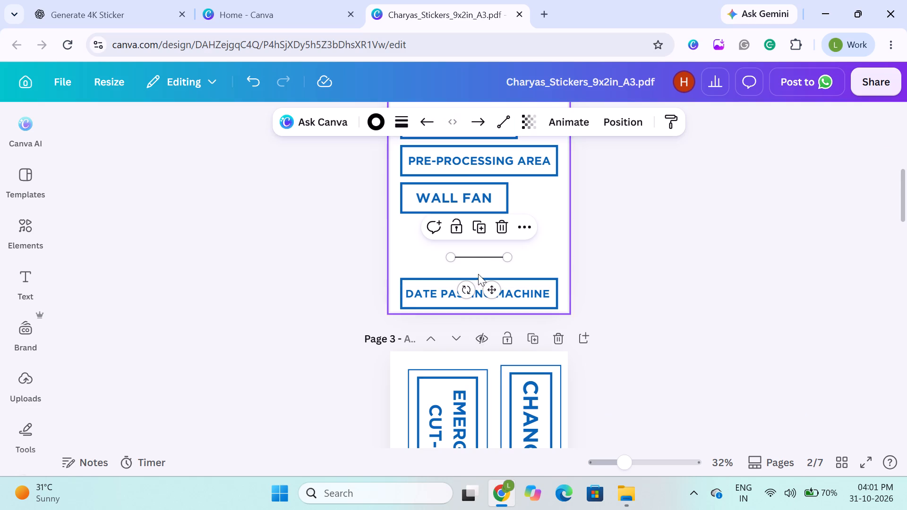
drag(491, 293, 492, 309)
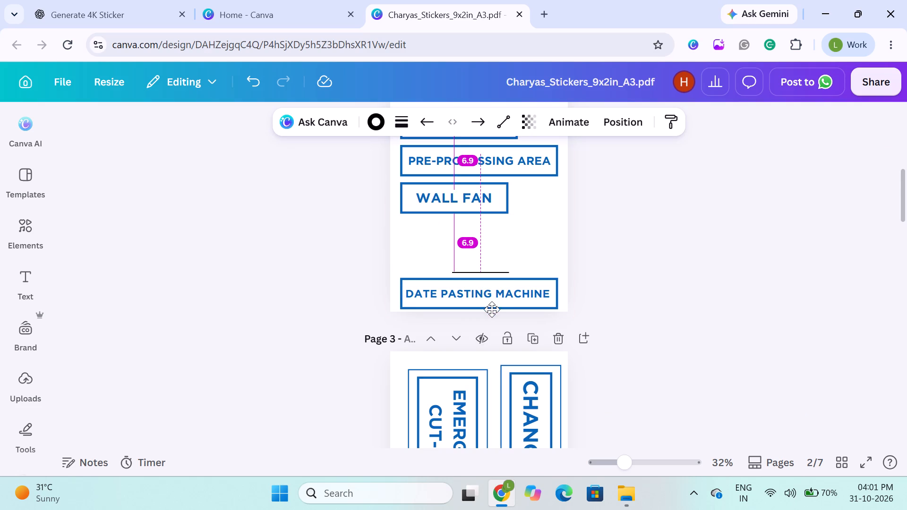
drag(492, 309, 492, 309)
Extend both ends of the line above DATE PASTING MACHINE to page 2's left and right edges, keeping it horizontal.
drag(452, 273, 400, 256)
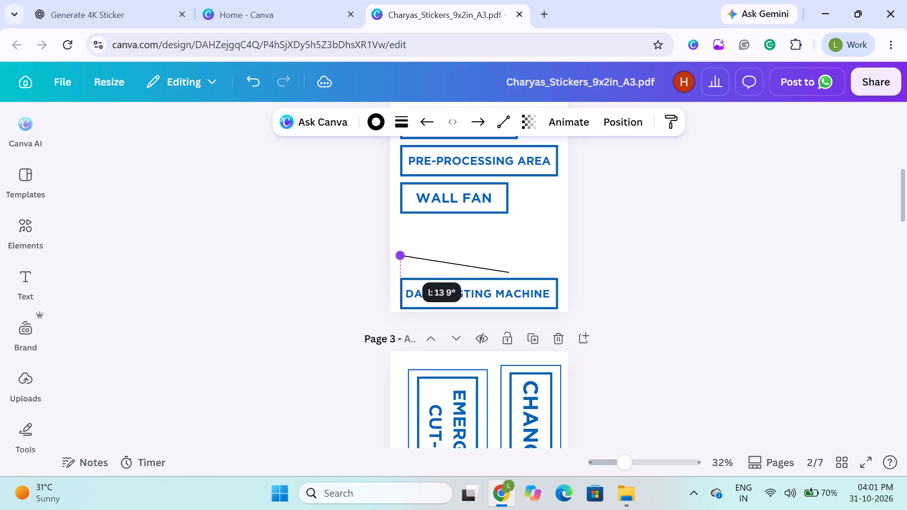
drag(400, 256, 389, 280)
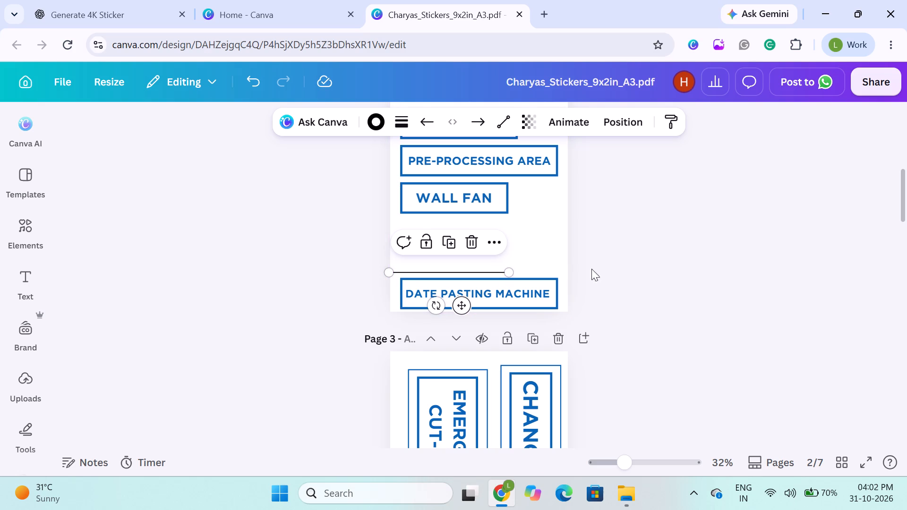
click(605, 272)
click(502, 268)
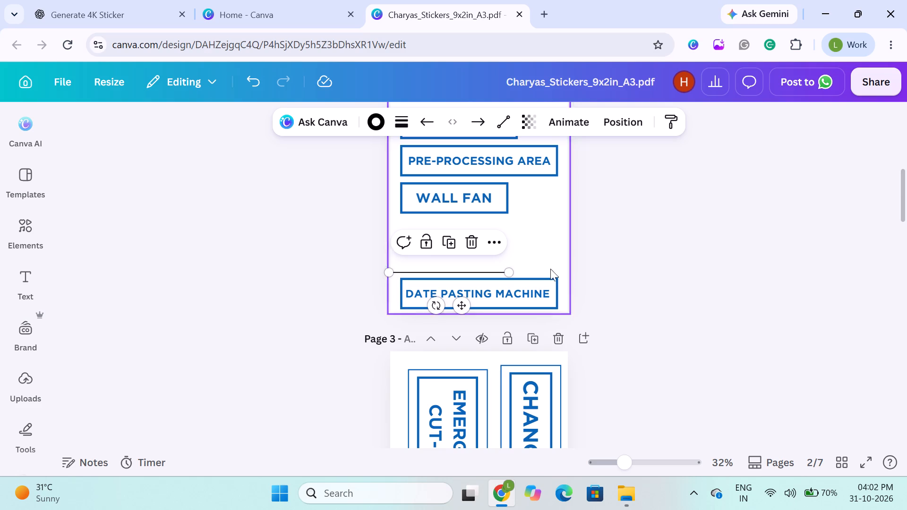
shift+drag(512, 268, 566, 267)
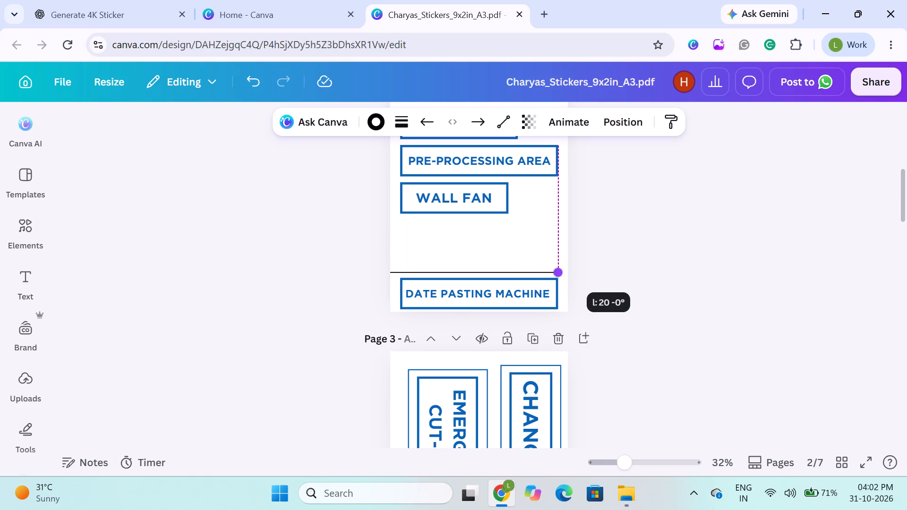
shift+drag(566, 267, 574, 269)
click(599, 269)
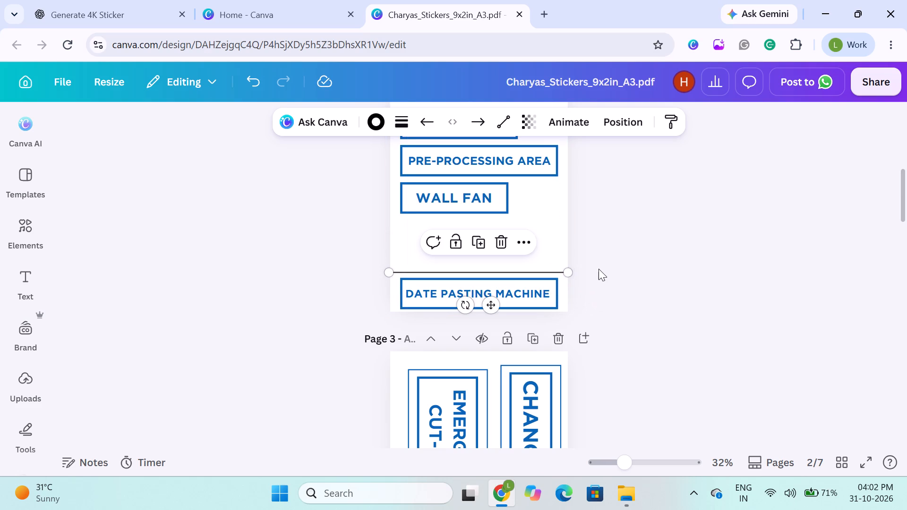
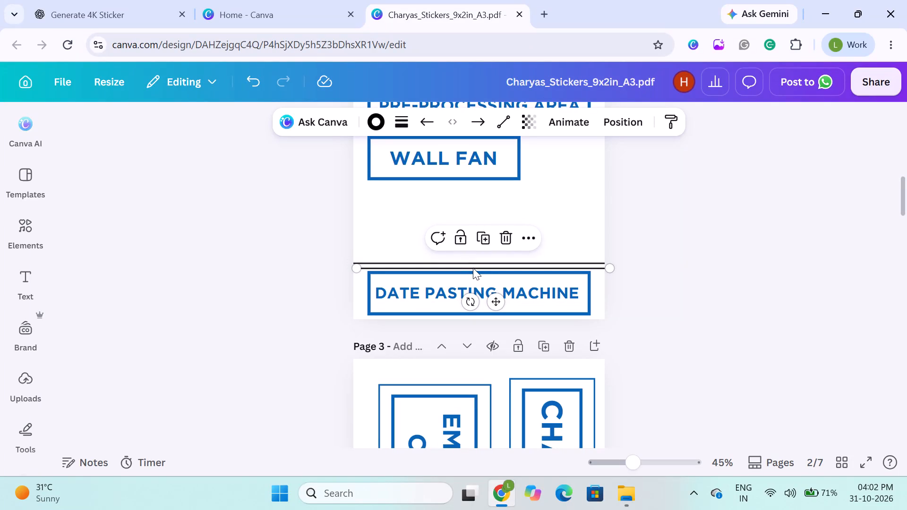
Move the duplicate horizontal line up to just below WALL FAN and start it at page 2's left edge.
drag(473, 267, 467, 228)
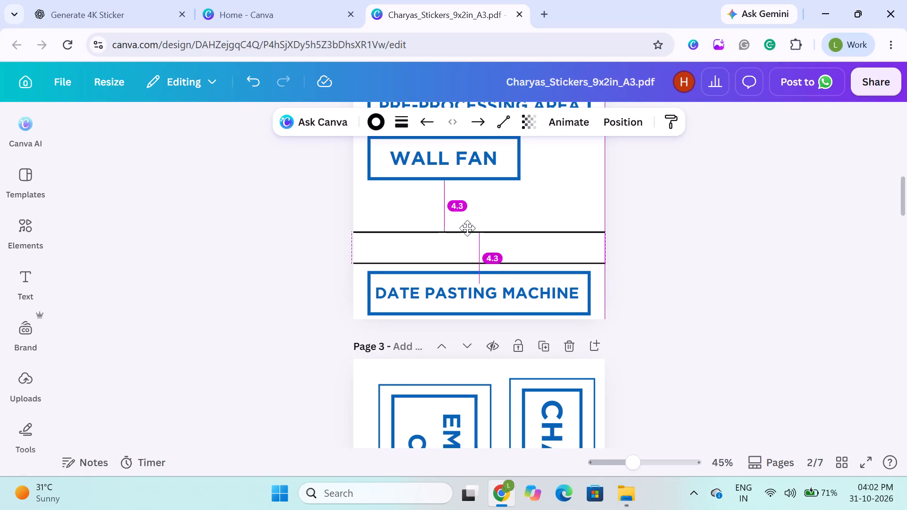
drag(467, 228, 473, 194)
click(275, 207)
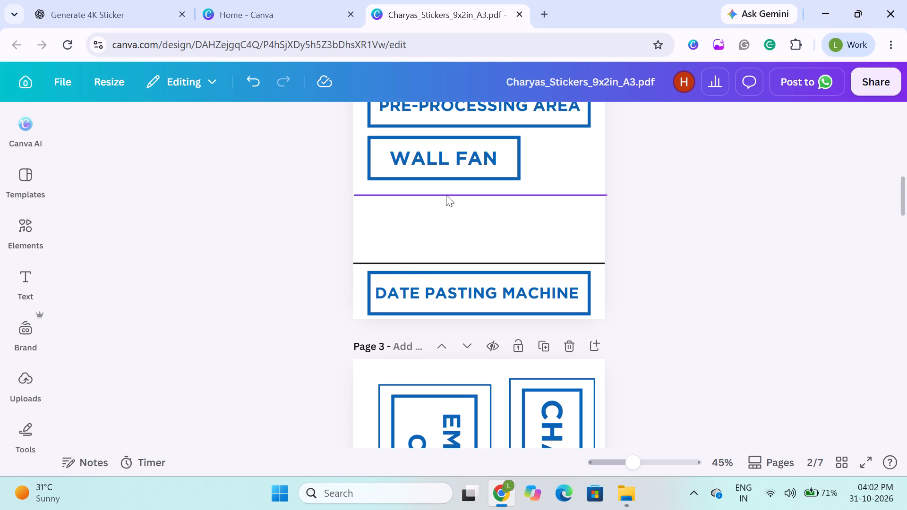
click(220, 226)
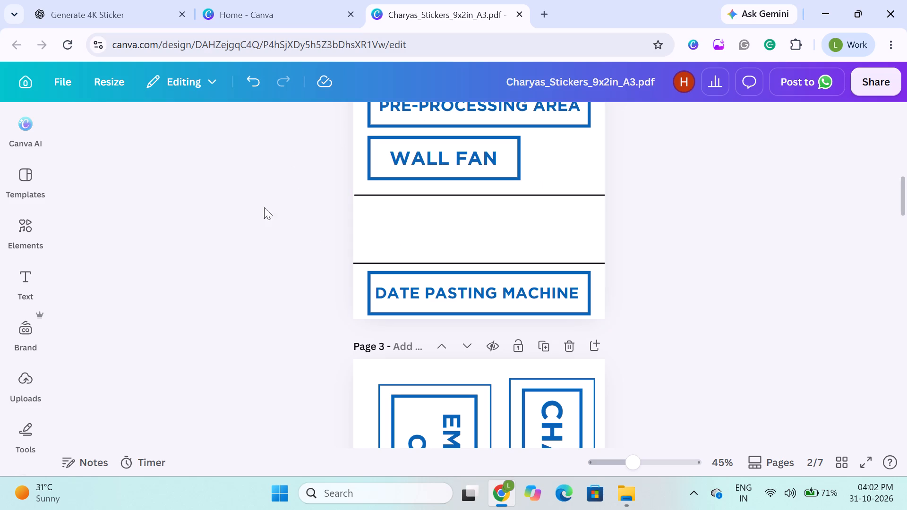
click(379, 195)
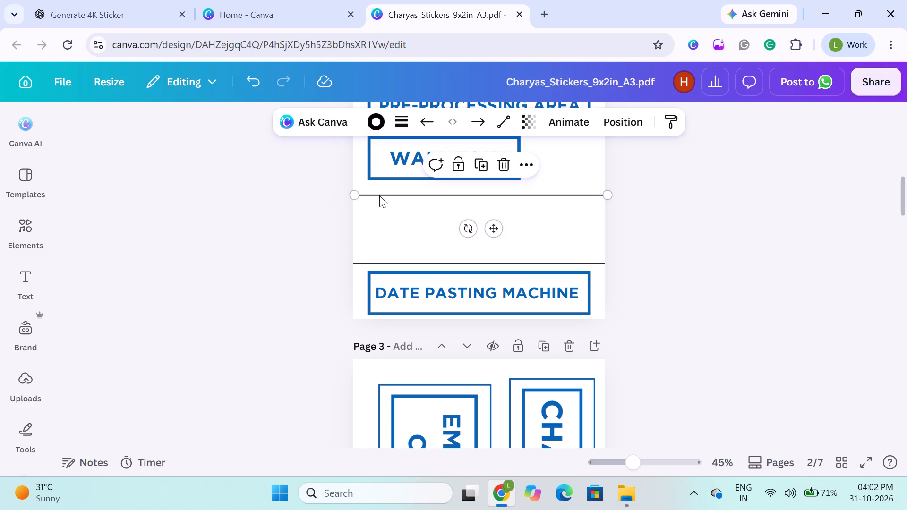
key(Left)
click(304, 237)
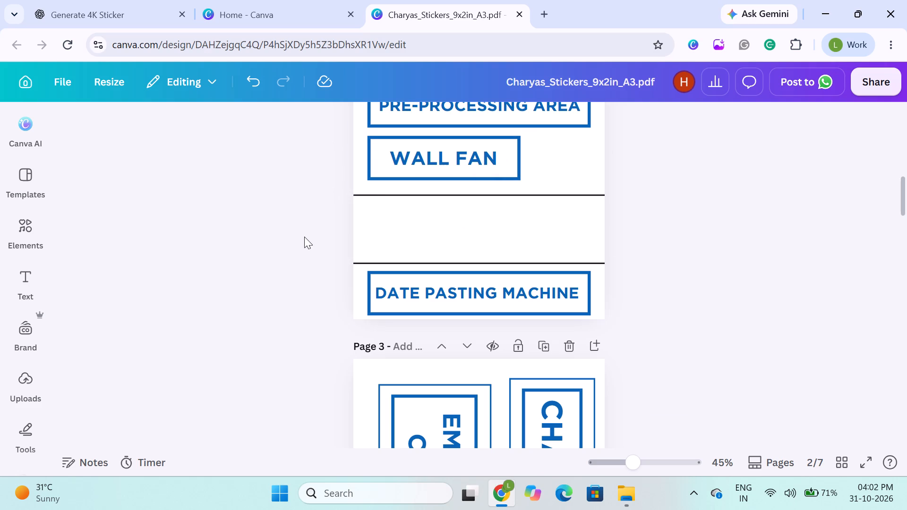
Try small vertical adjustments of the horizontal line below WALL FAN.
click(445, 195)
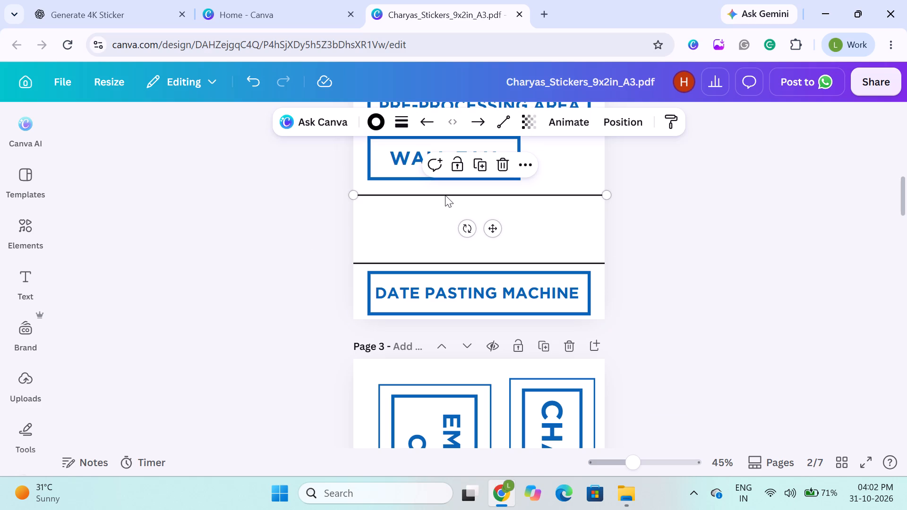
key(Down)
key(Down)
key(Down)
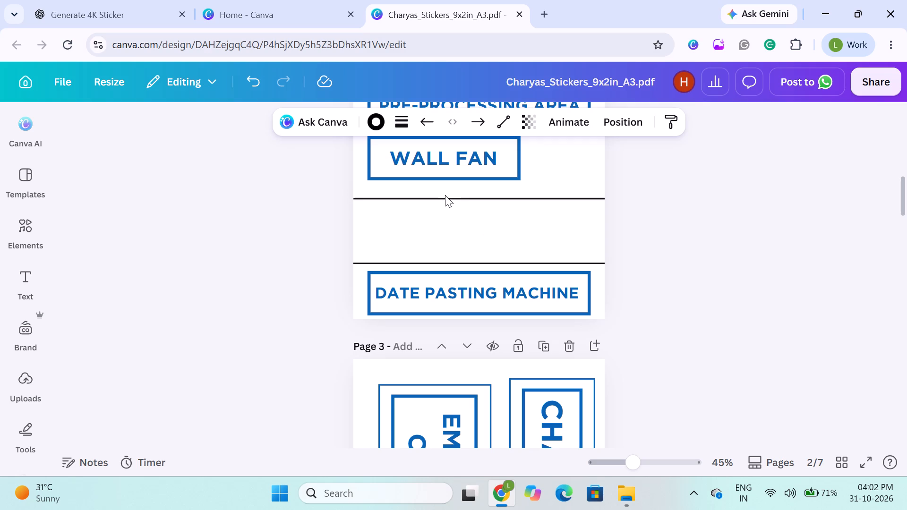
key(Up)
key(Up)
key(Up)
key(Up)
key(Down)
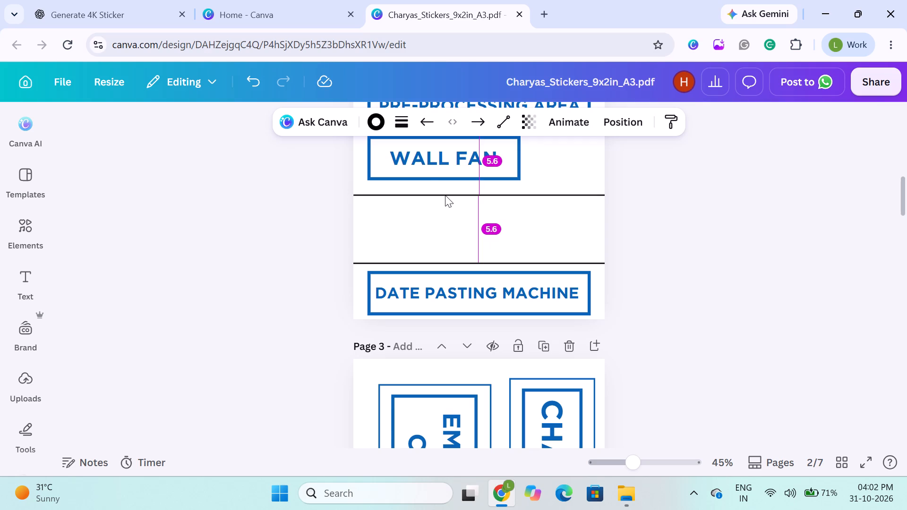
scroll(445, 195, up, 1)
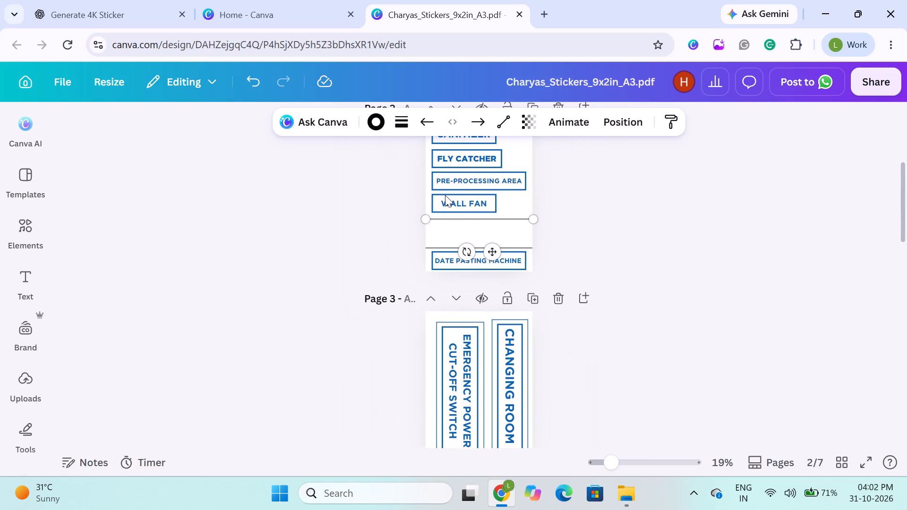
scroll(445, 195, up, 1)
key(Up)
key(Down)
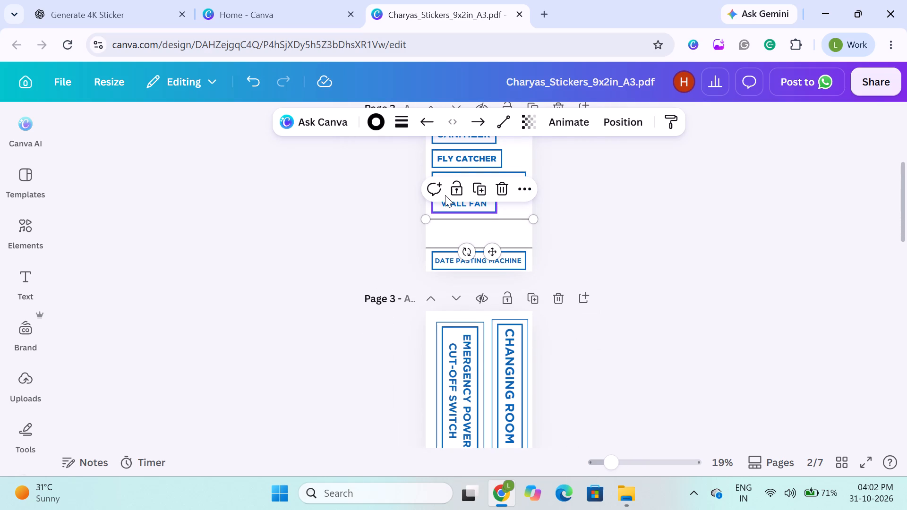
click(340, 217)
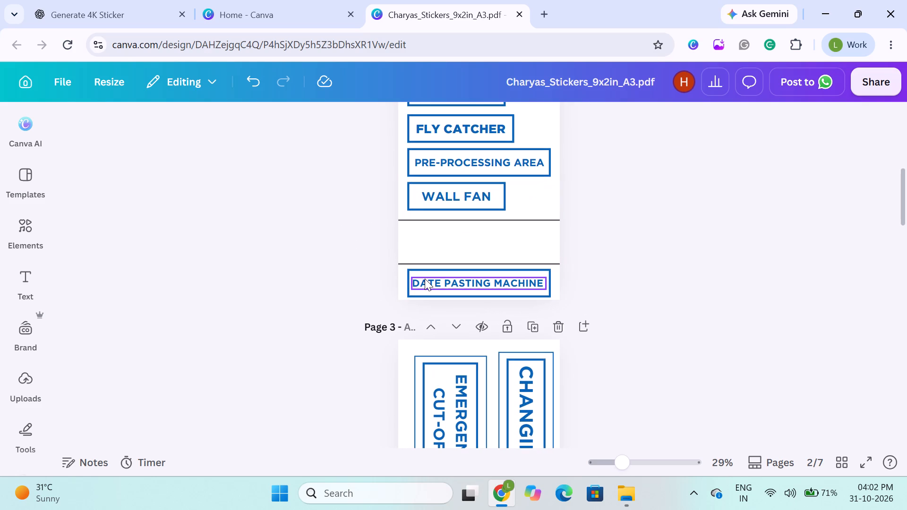
Group the DATE PASTING MACHINE text with its frame.
drag(359, 281, 426, 286)
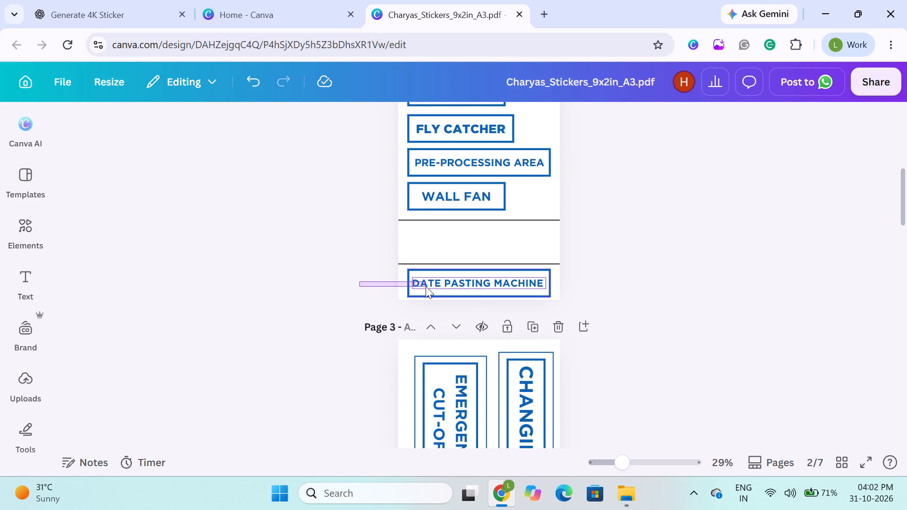
click(343, 270)
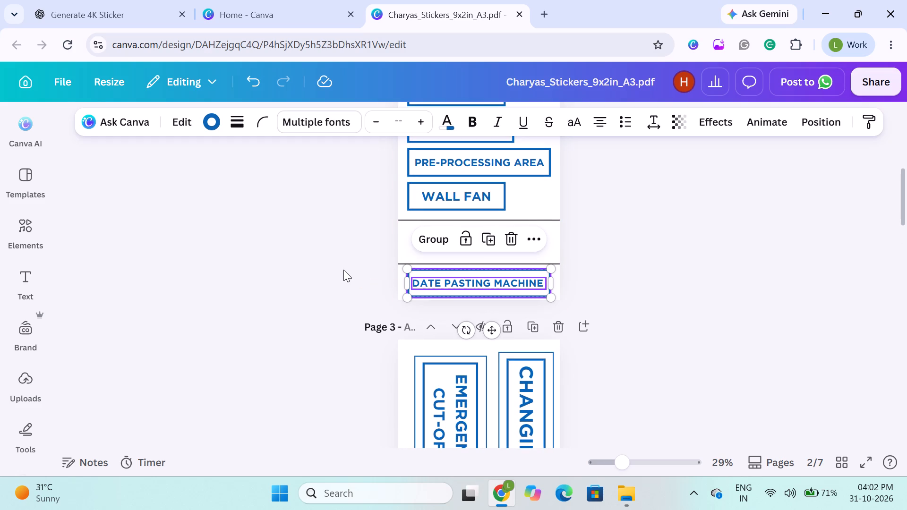
drag(386, 282, 457, 273)
click(432, 247)
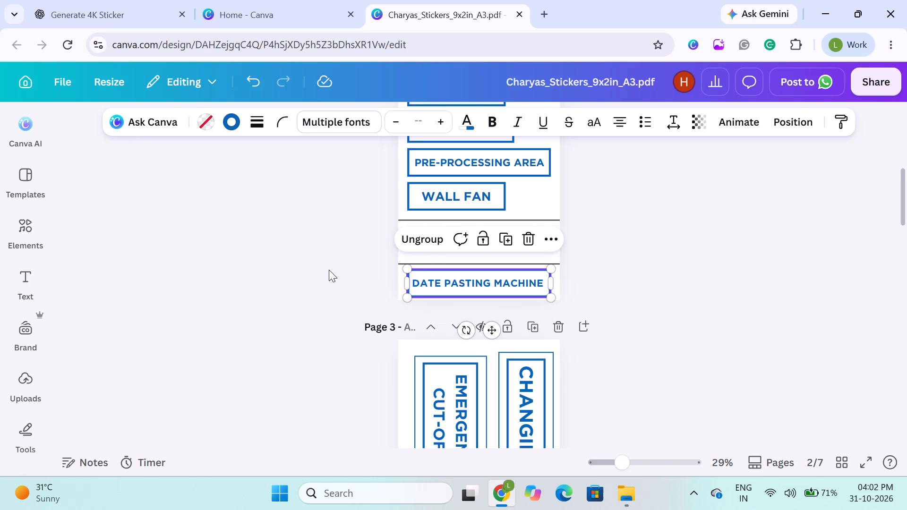
click(329, 270)
Lower the line below WALL FAN until its gap to the line beneath roughly fits the DATE PASTING MACHINE frame's height plus margins.
click(436, 263)
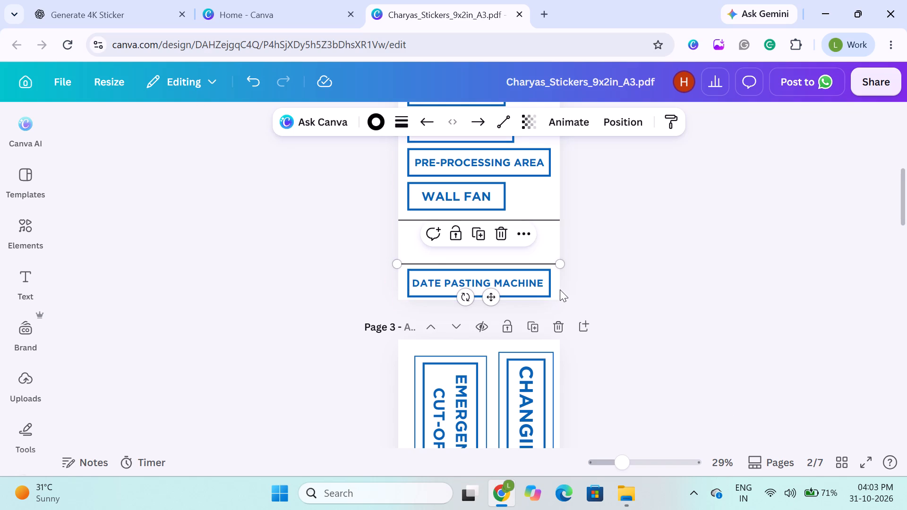
click(605, 275)
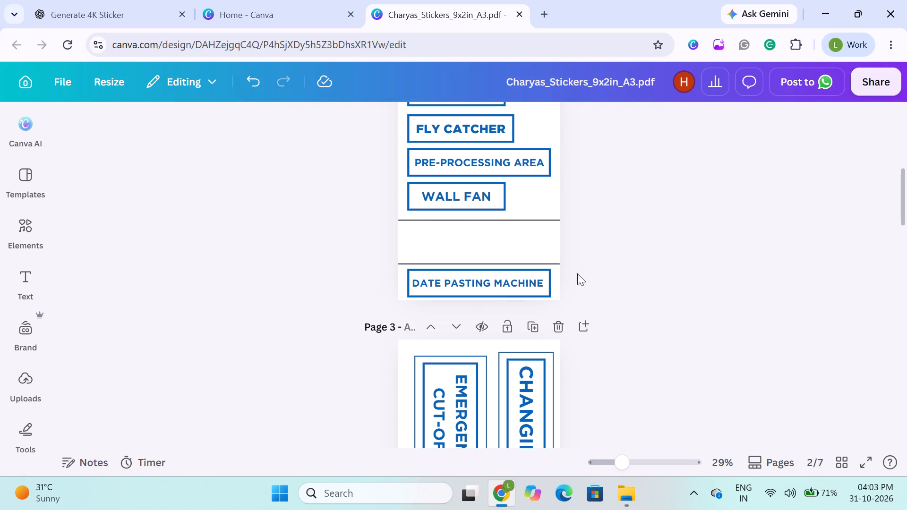
click(464, 220)
key(Down)
key(Down)
key(Down)
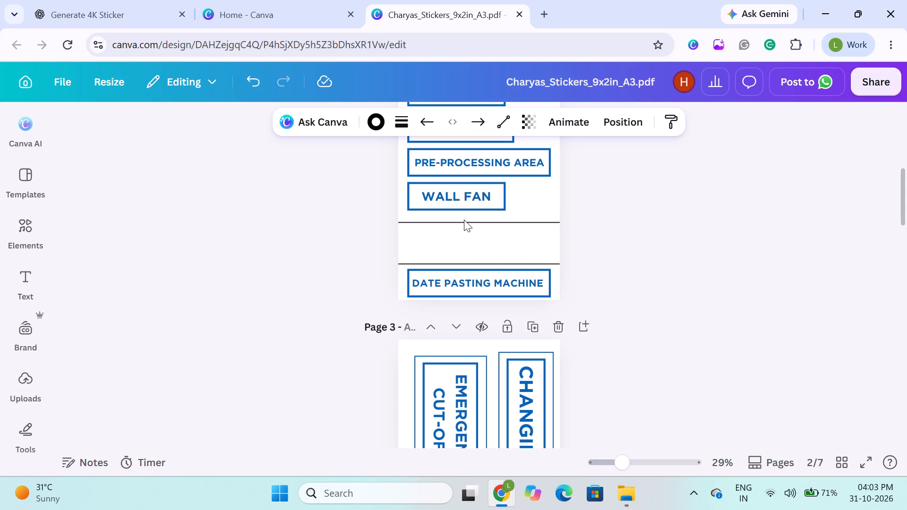
key(Down)
key(Down)
key(Down)
key(Down)
key(Down)
key(Down)
key(Down)
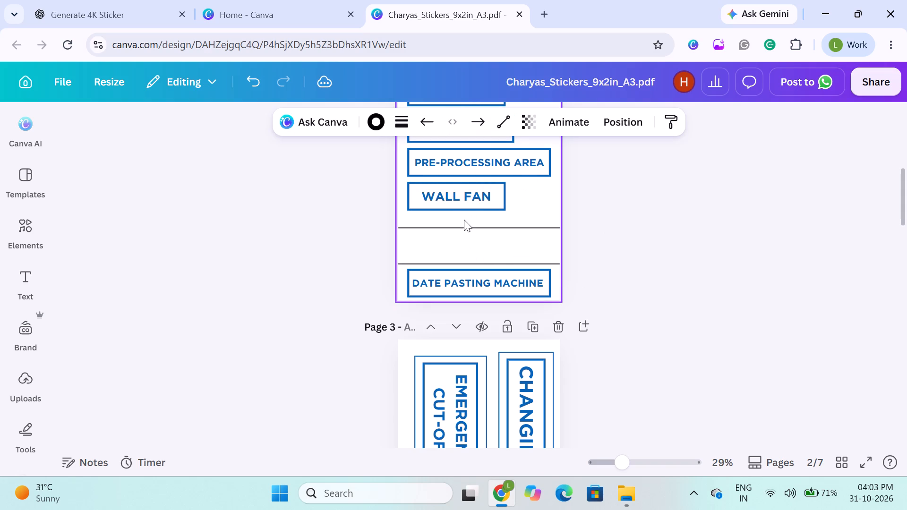
key(Down)
key(Up)
key(Up)
key(Up)
key(Right)
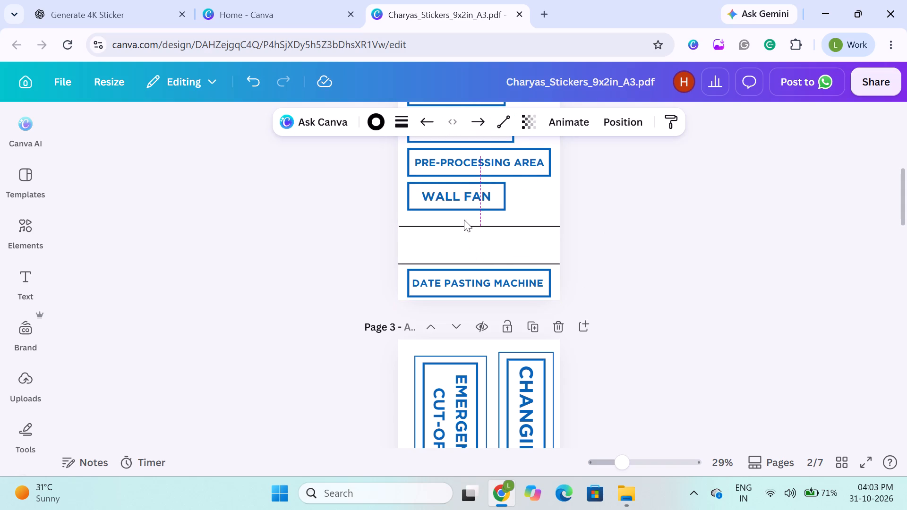
key(Right)
key(Left)
key(Left)
key(Right)
click(338, 291)
Centre-align the two horizontal lines on page 2 with each other and group them.
drag(380, 218, 391, 225)
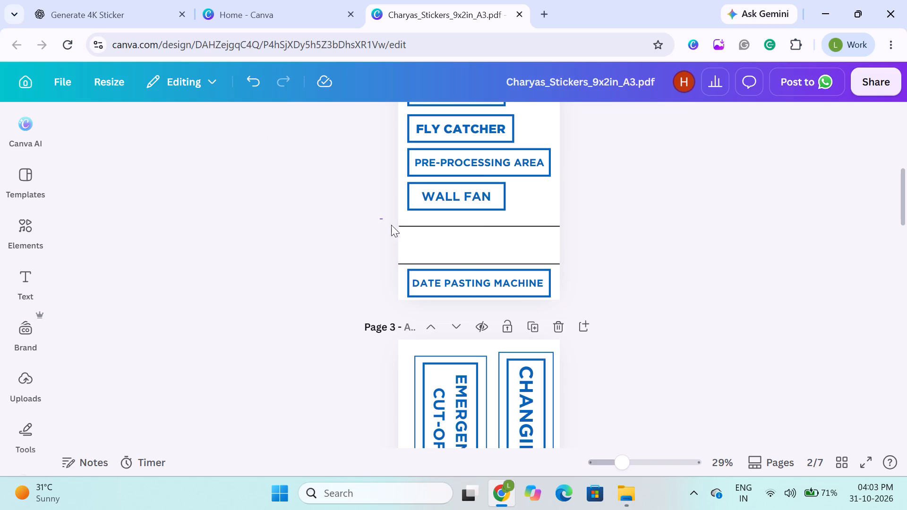
drag(391, 225, 462, 265)
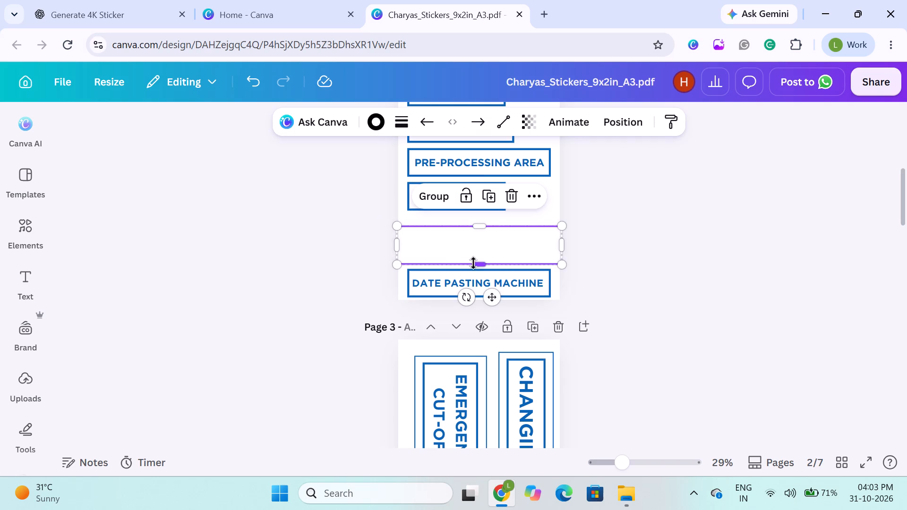
click(620, 129)
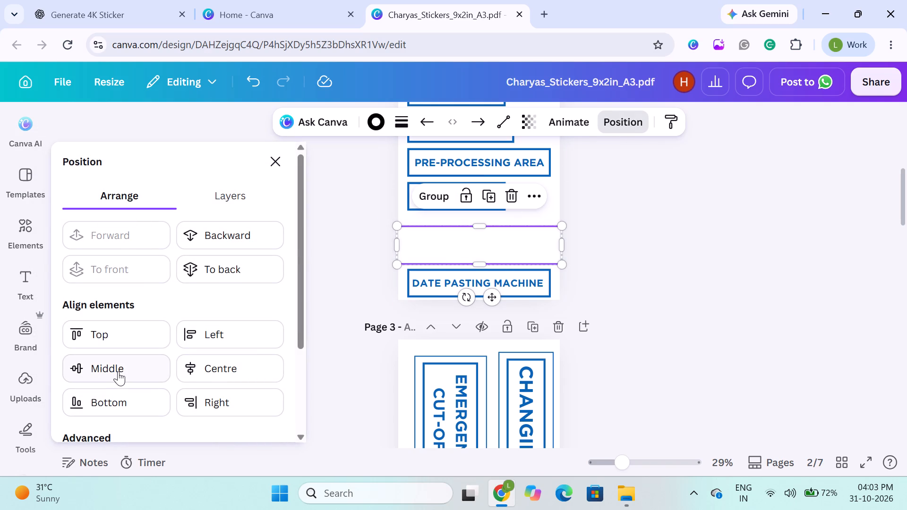
click(197, 369)
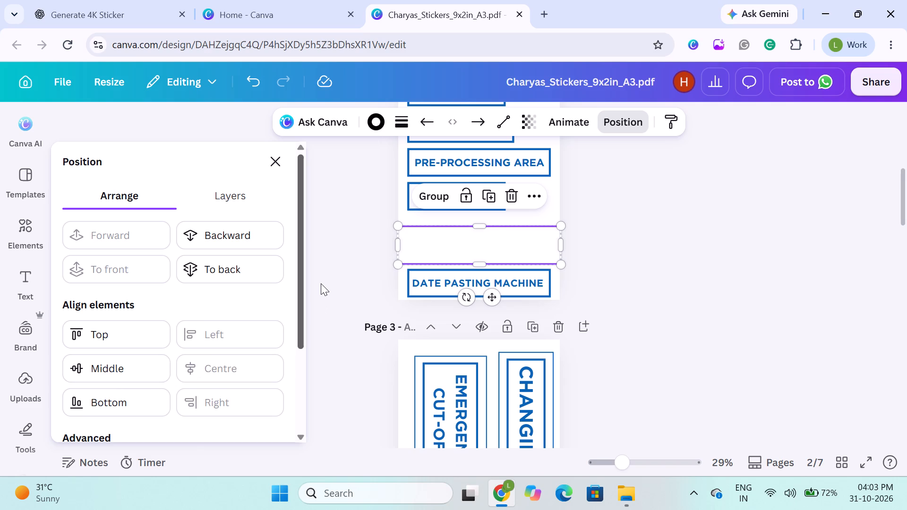
click(321, 283)
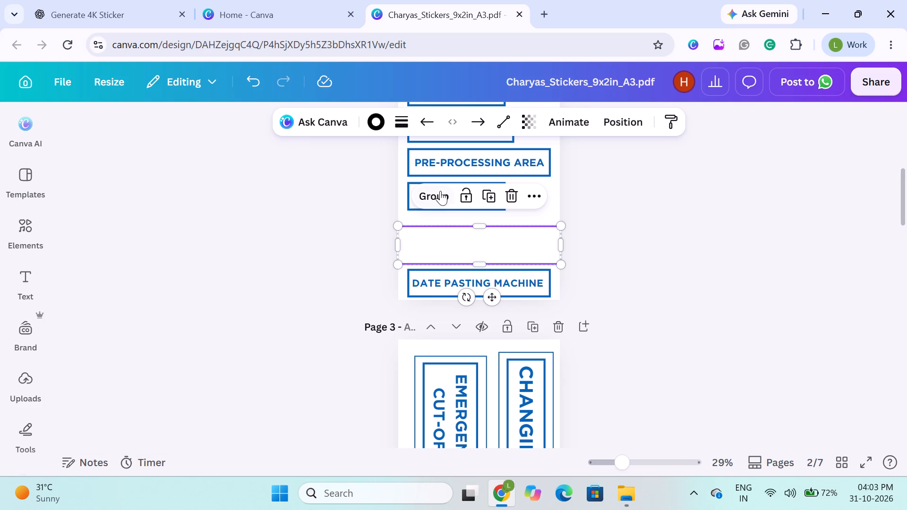
click(438, 190)
click(315, 249)
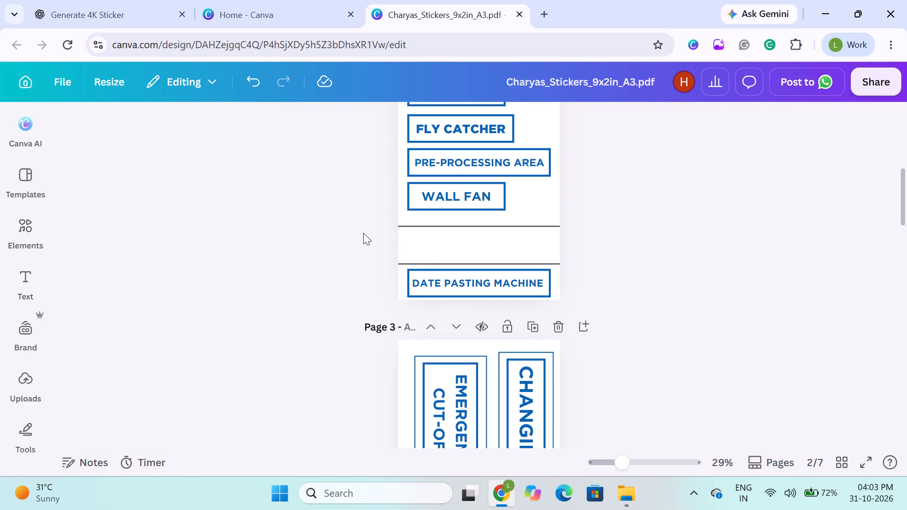
Move the grouped lines down so they enclose DATE PASTING MACHINE, with the lower line at page 2's bottom edge.
click(441, 248)
key(Down)
key(Down)
key(Down)
key(Down)
key(Down)
key(Down)
key(Down)
key(Down)
key(Down)
key(Down)
key(Down)
key(Down)
key(Down)
key(Down)
key(Down)
key(Down)
key(Down)
key(Down)
key(Down)
key(Down)
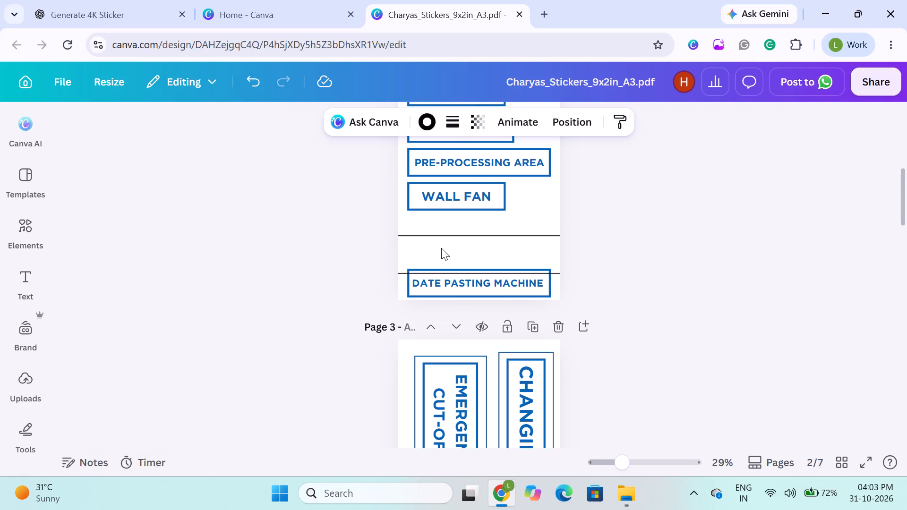
key(Down)
key(Down)
key(Down)
key(Down)
key(Down)
key(Down)
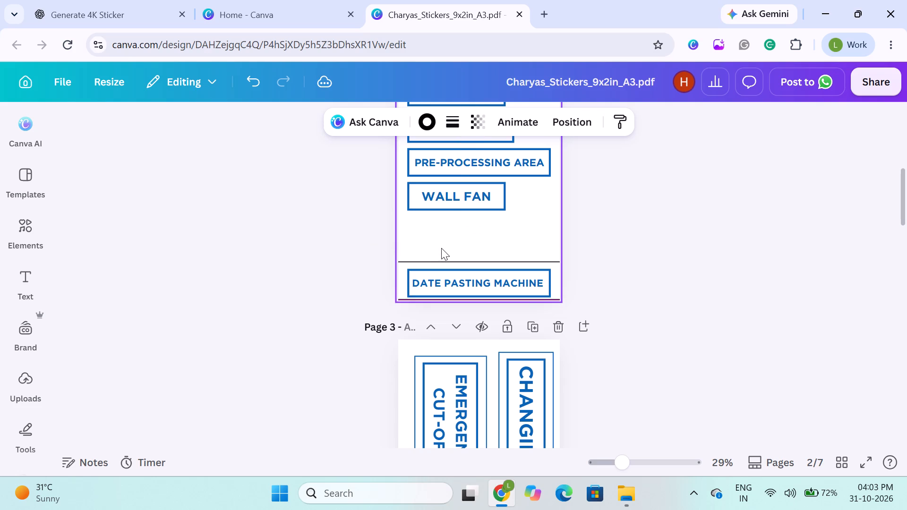
key(Down)
key(Up)
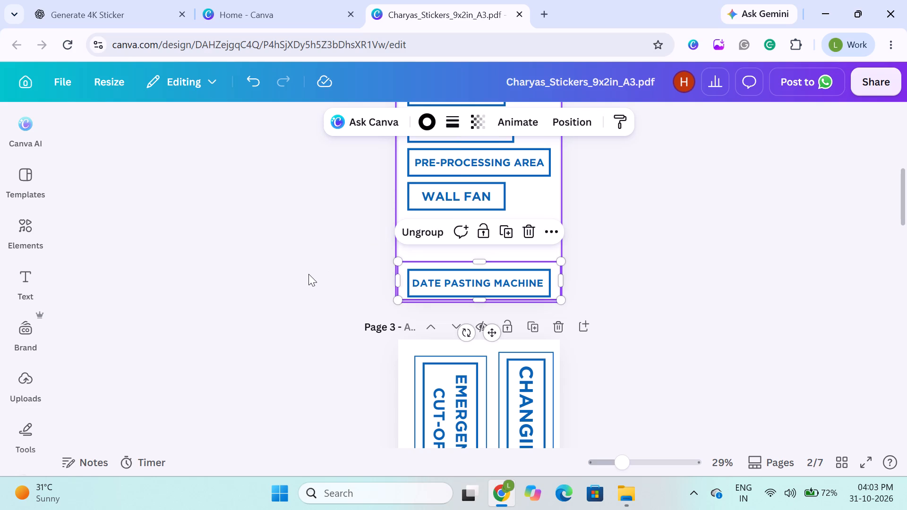
click(308, 274)
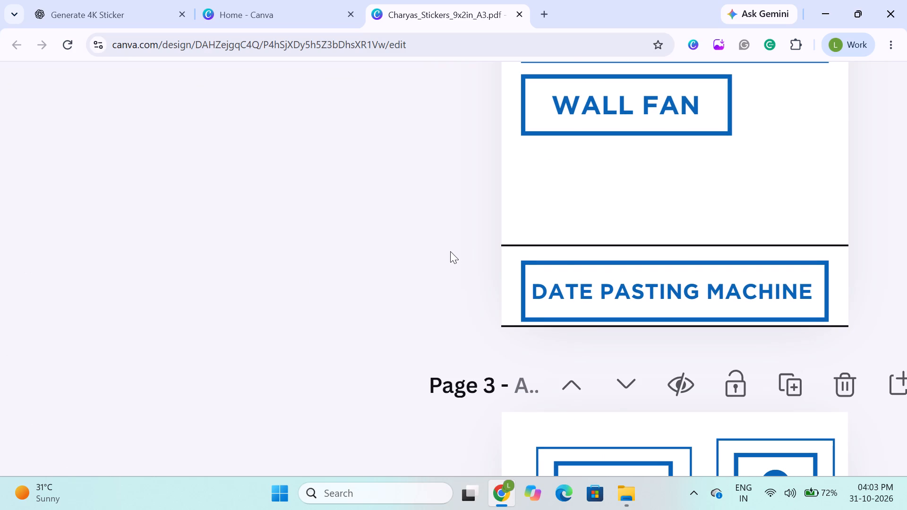
Duplicate the grouped pair of lines around DATE PASTING MACHINE and place the copy directly above, its lower line overlapping the original's upper line.
click(582, 272)
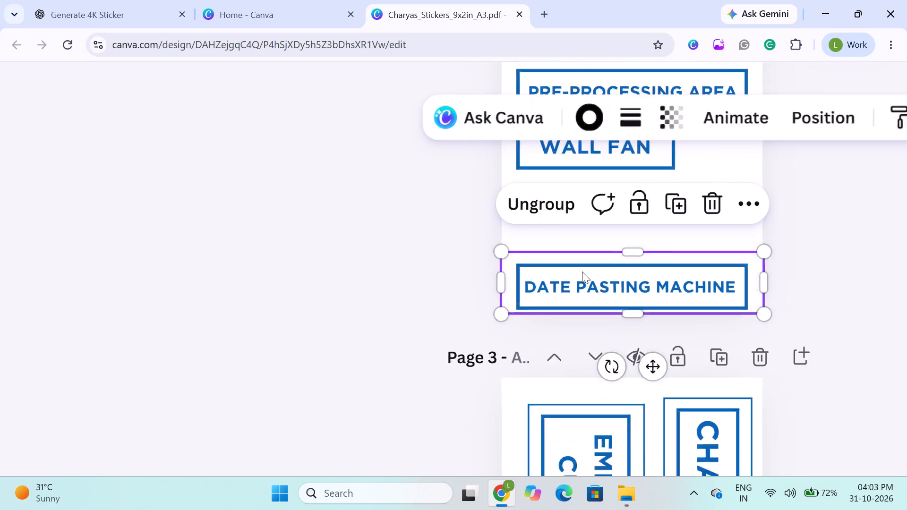
scroll(582, 272, left, 1)
click(378, 264)
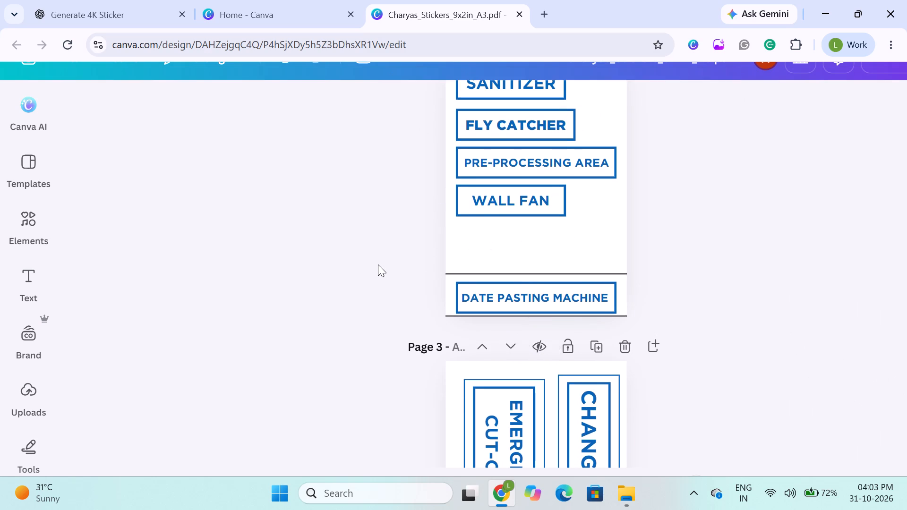
click(461, 291)
key(ctrl+d)
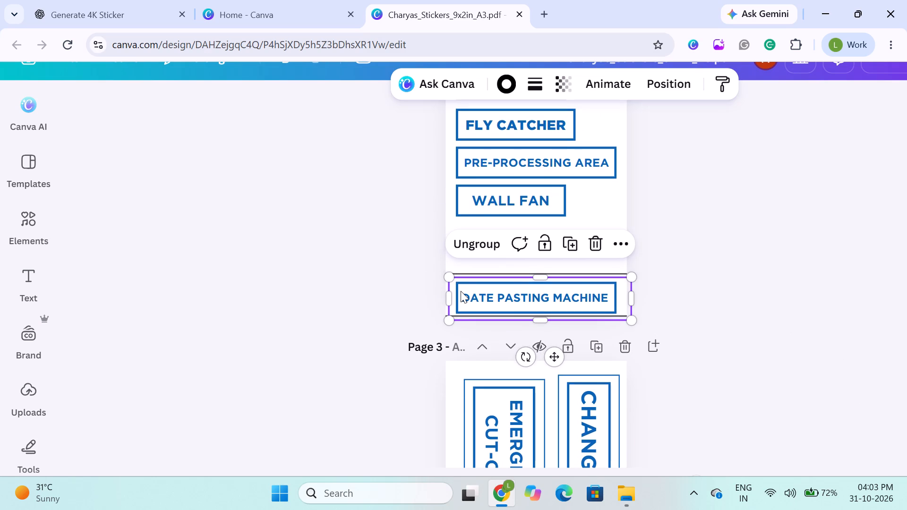
drag(506, 300, 504, 237)
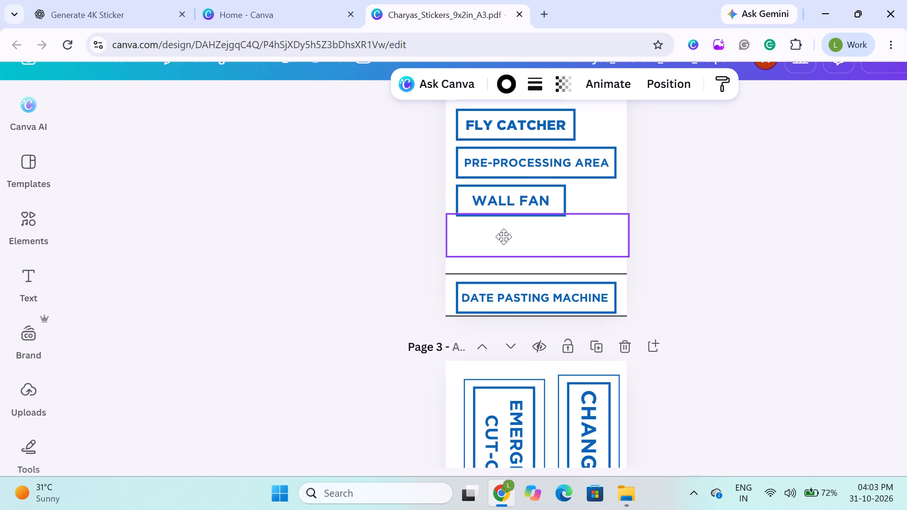
drag(504, 237, 505, 253)
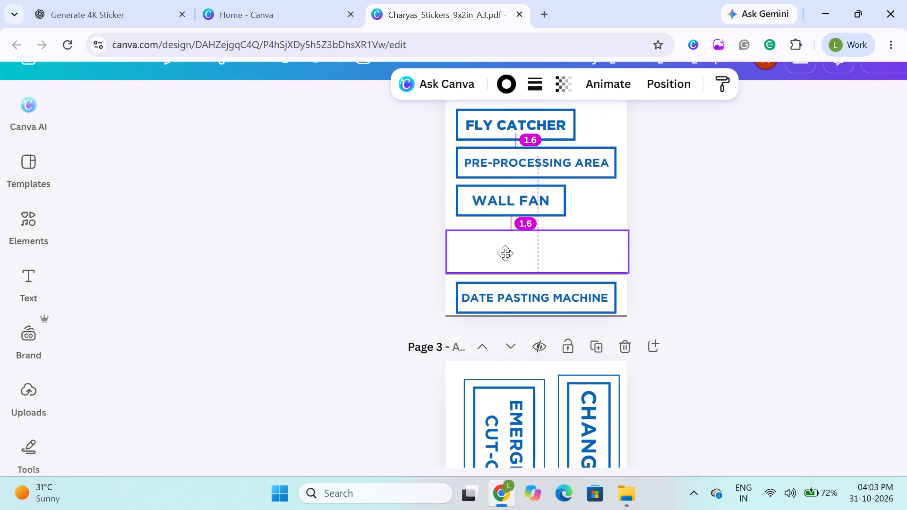
drag(505, 253, 504, 255)
click(324, 219)
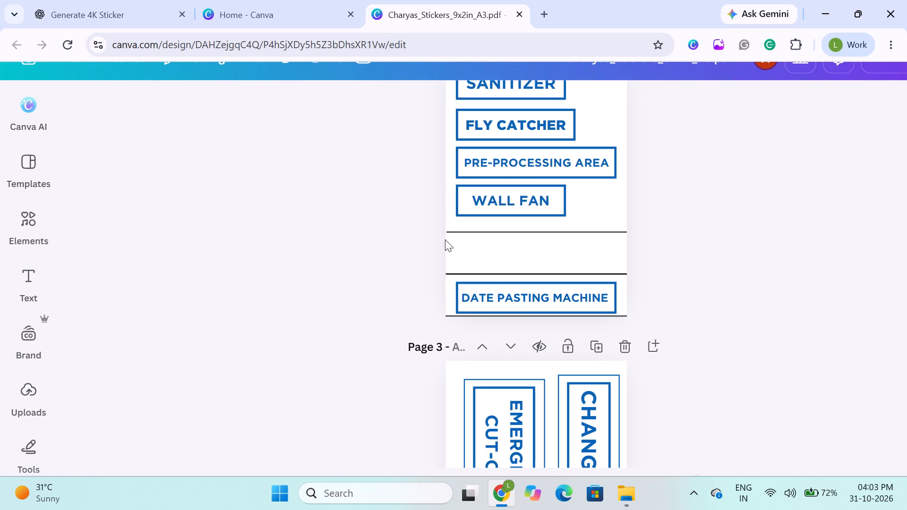
click(471, 243)
key(Down)
key(Up)
key(Up)
key(Down)
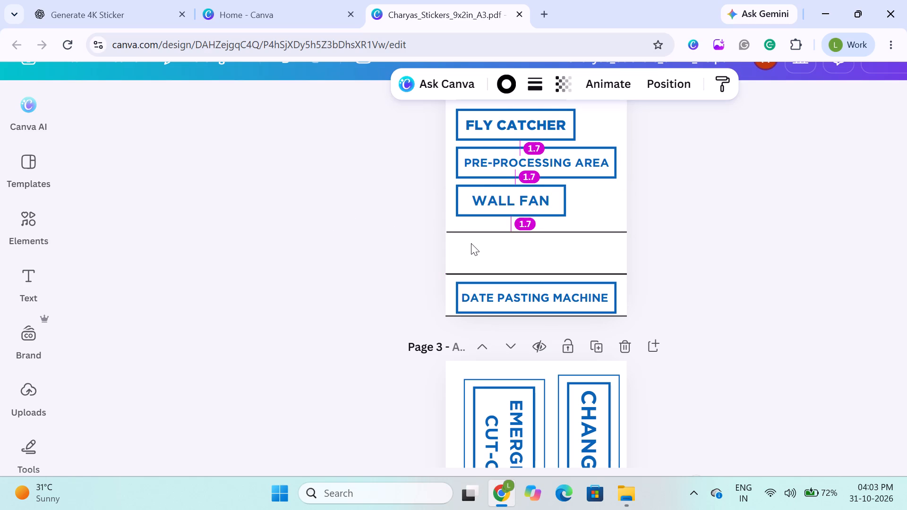
key(Left)
key(Right)
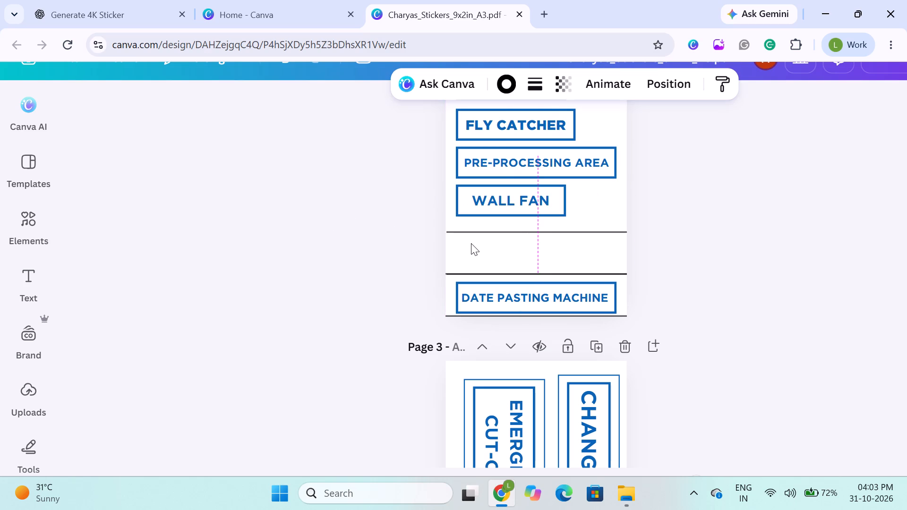
click(395, 261)
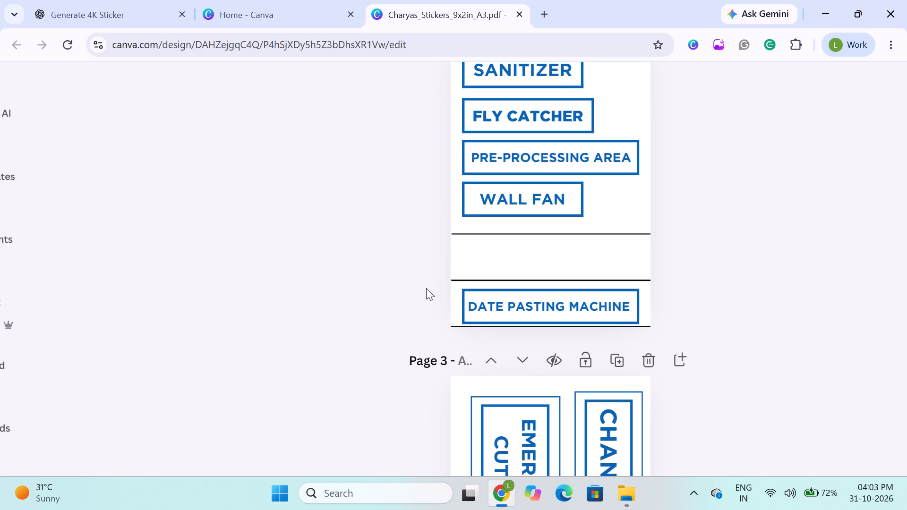
Align the DATE PASTING MACHINE label to the centre and middle of its surrounding pair of lines.
drag(429, 289, 496, 311)
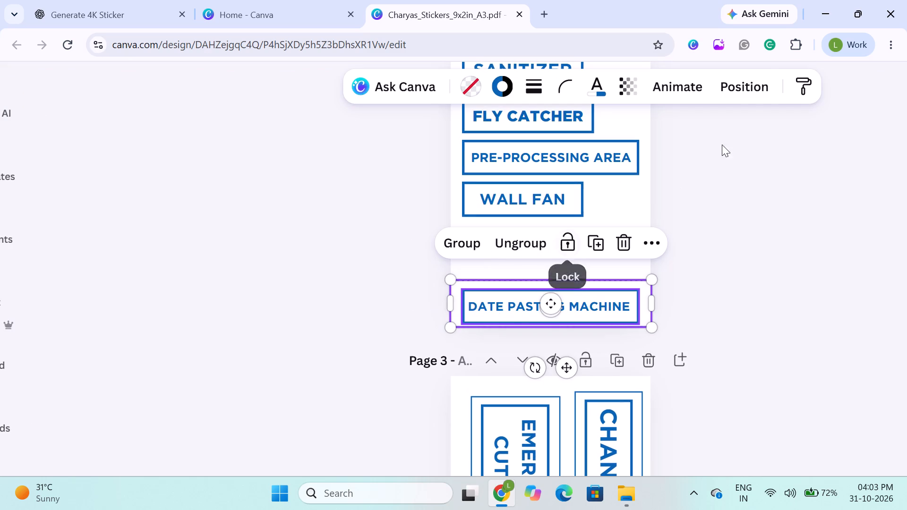
click(748, 95)
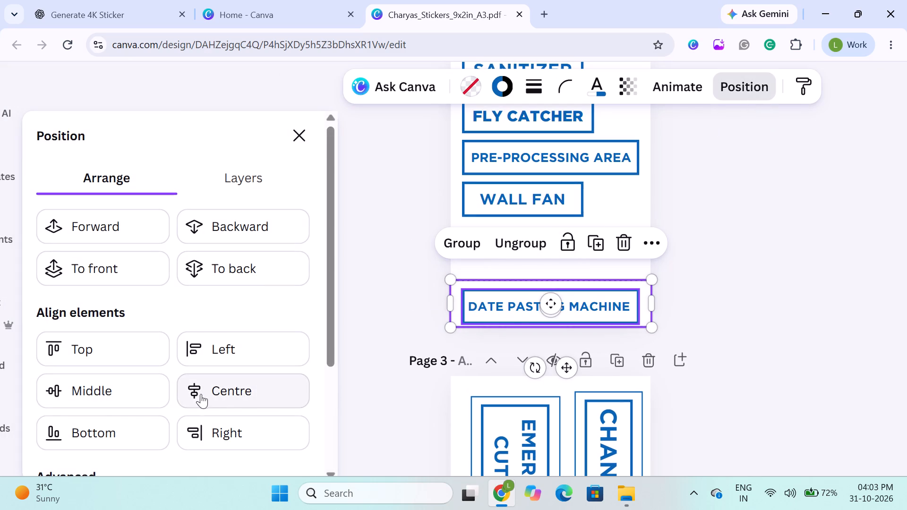
click(200, 393)
click(130, 396)
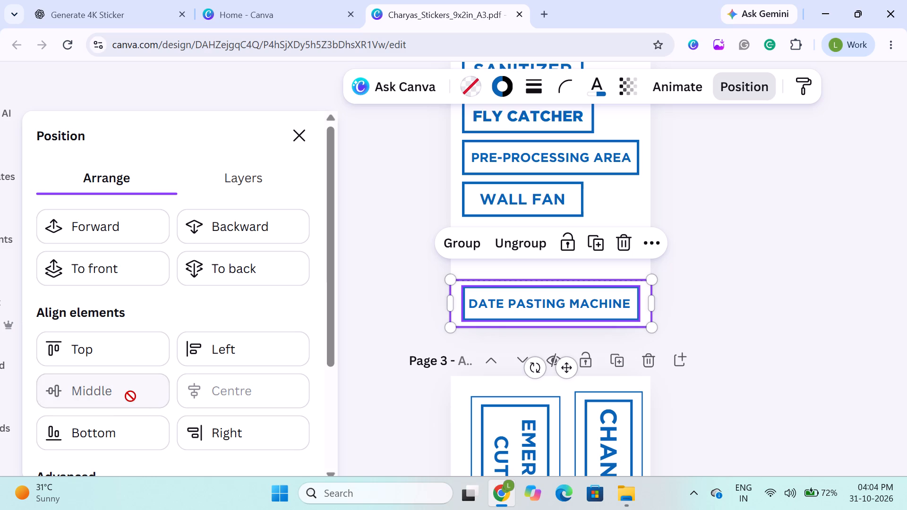
click(356, 289)
click(356, 289)
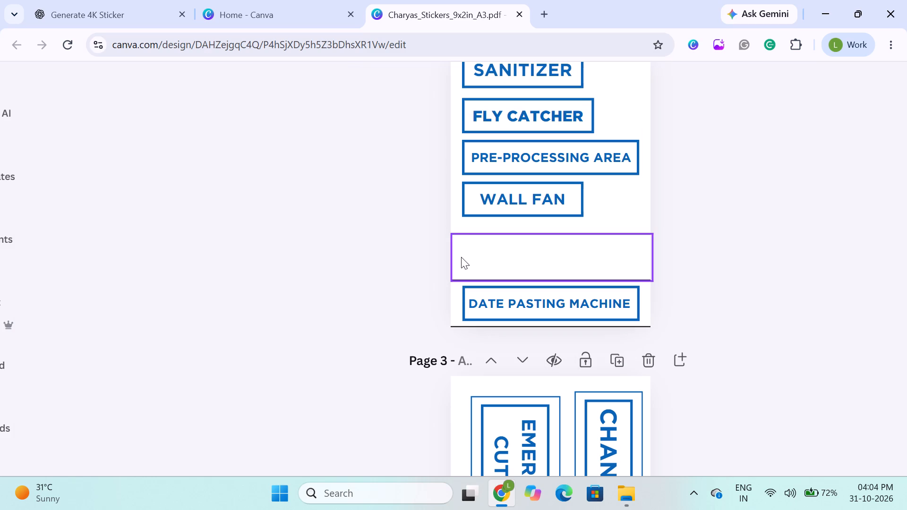
click(356, 238)
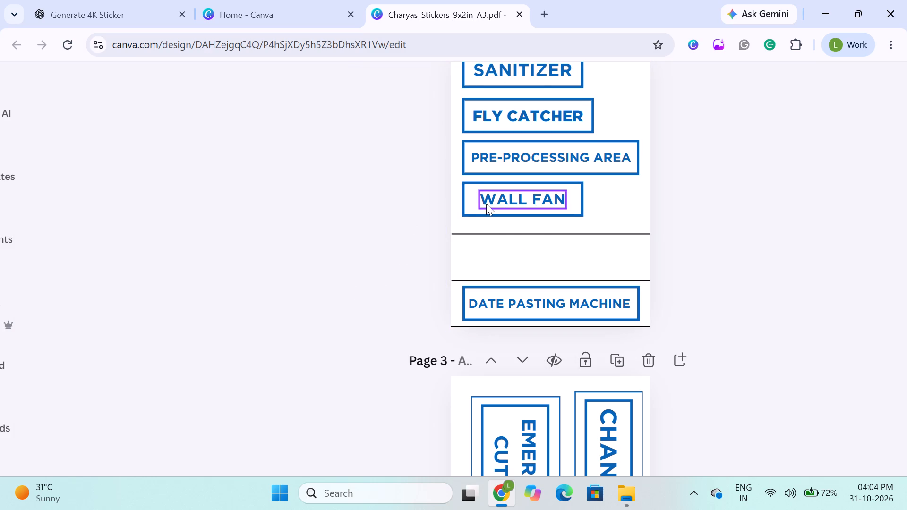
Group the WALL FAN text with its frame.
click(486, 204)
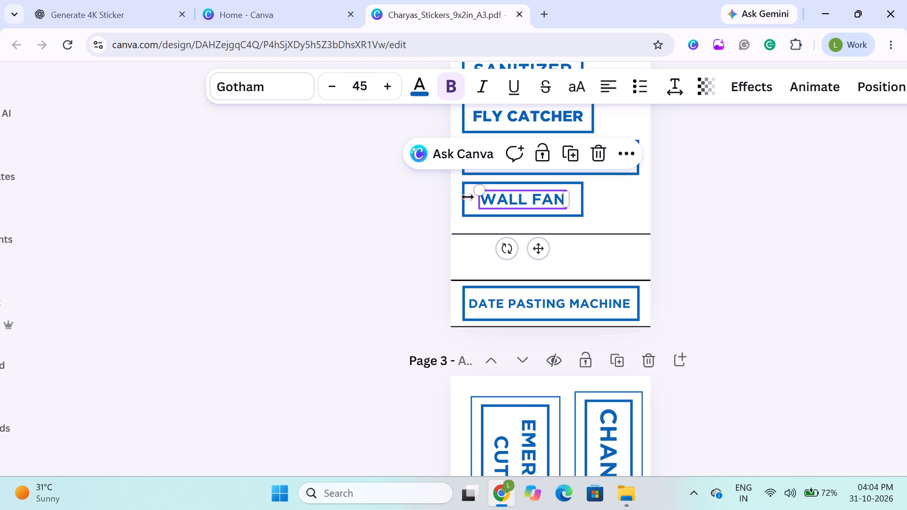
drag(437, 200, 489, 205)
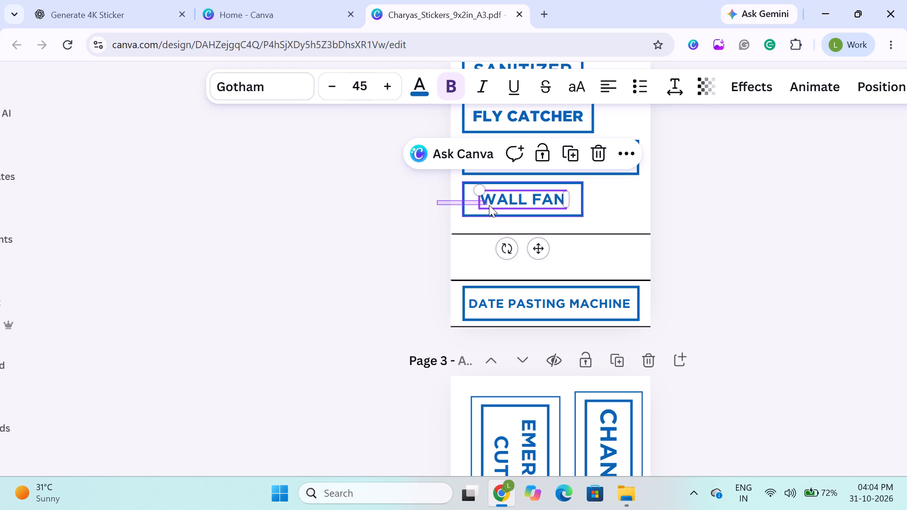
drag(489, 205, 490, 205)
scroll(858, 91, left, 1)
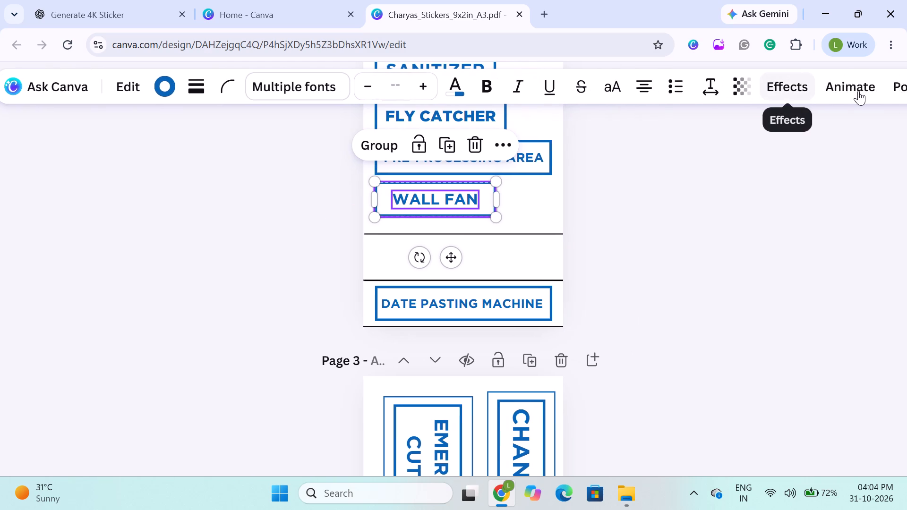
scroll(858, 91, left, 1)
click(874, 82)
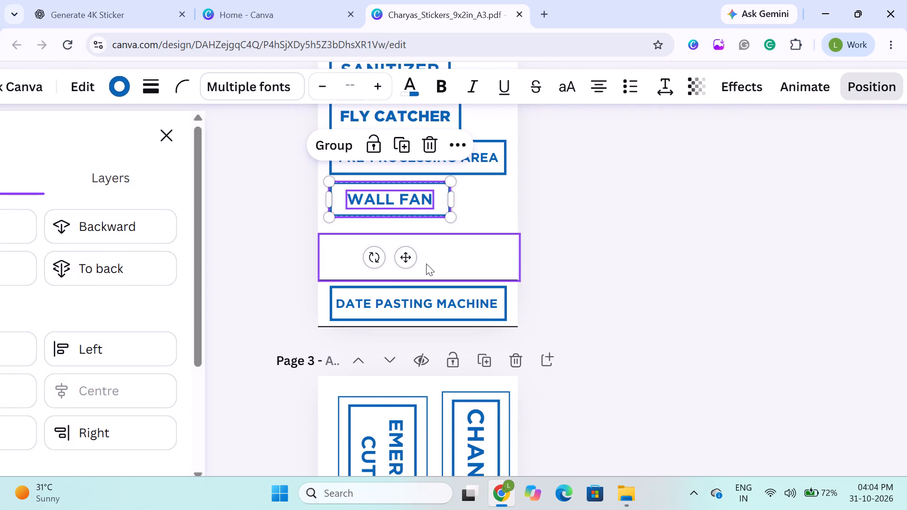
scroll(221, 362, right, 1)
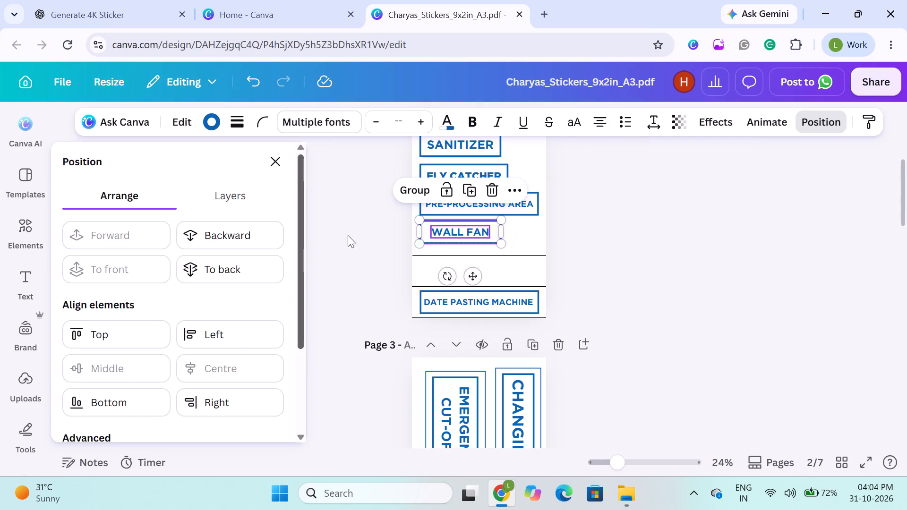
click(403, 184)
click(356, 240)
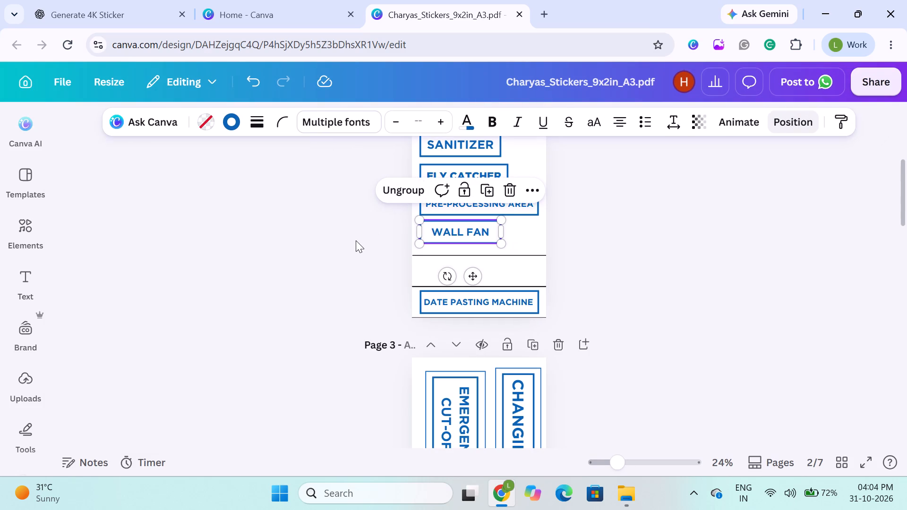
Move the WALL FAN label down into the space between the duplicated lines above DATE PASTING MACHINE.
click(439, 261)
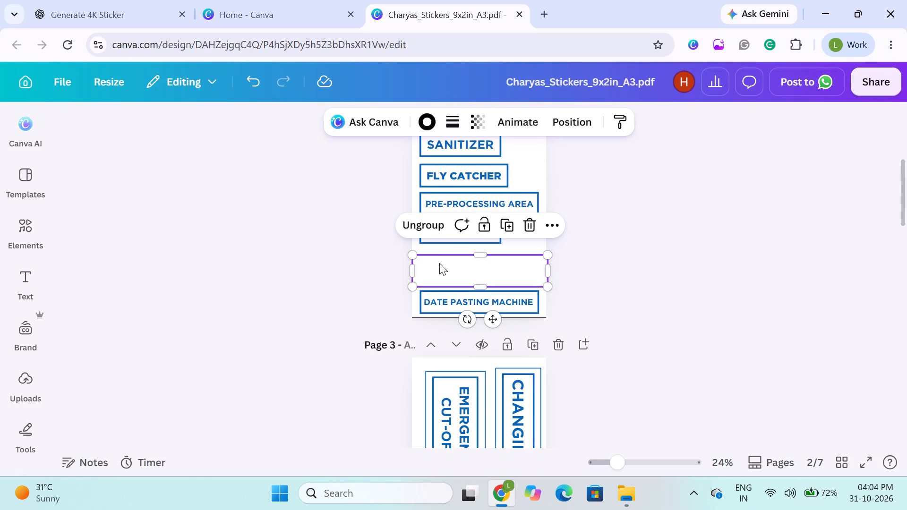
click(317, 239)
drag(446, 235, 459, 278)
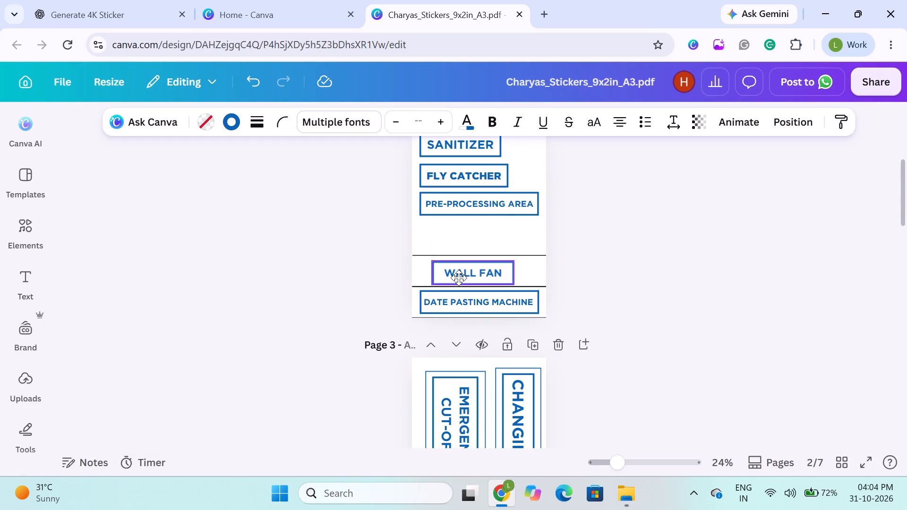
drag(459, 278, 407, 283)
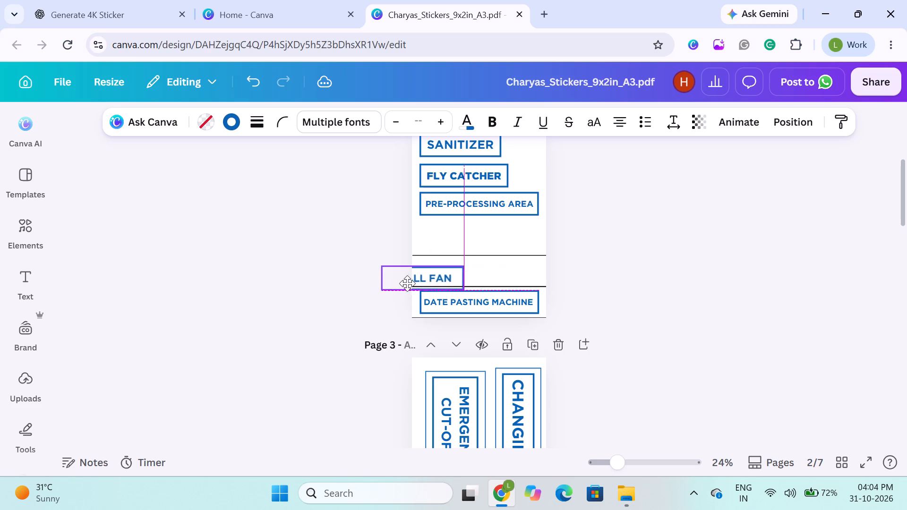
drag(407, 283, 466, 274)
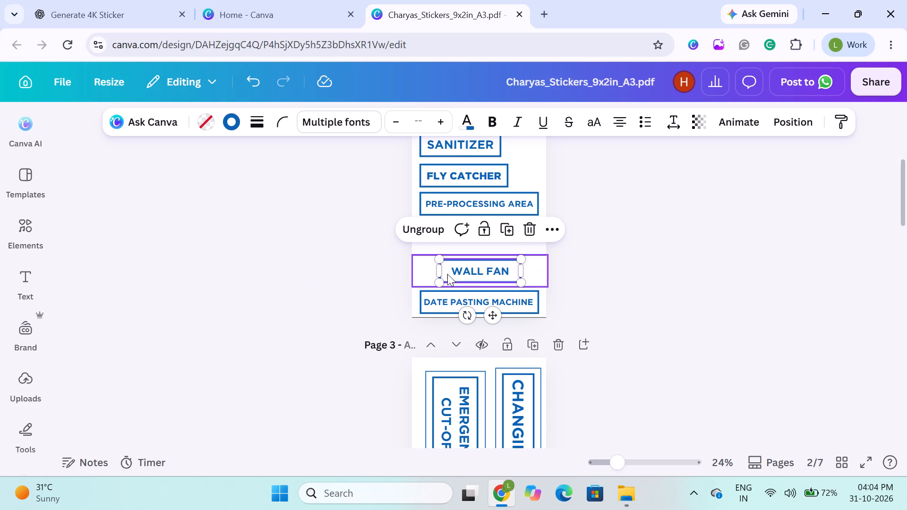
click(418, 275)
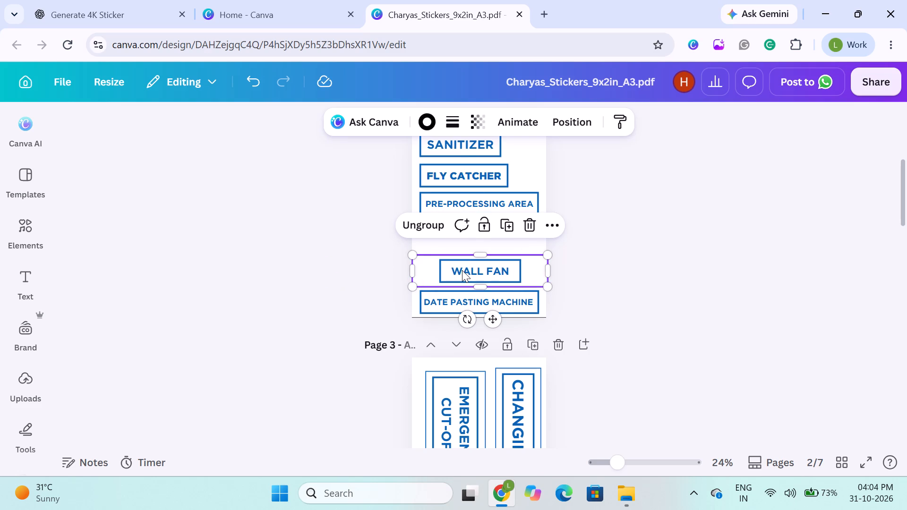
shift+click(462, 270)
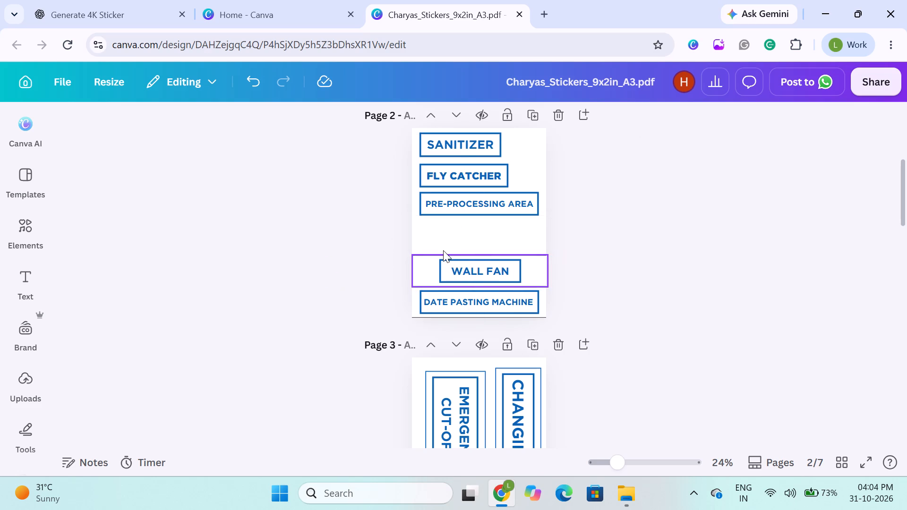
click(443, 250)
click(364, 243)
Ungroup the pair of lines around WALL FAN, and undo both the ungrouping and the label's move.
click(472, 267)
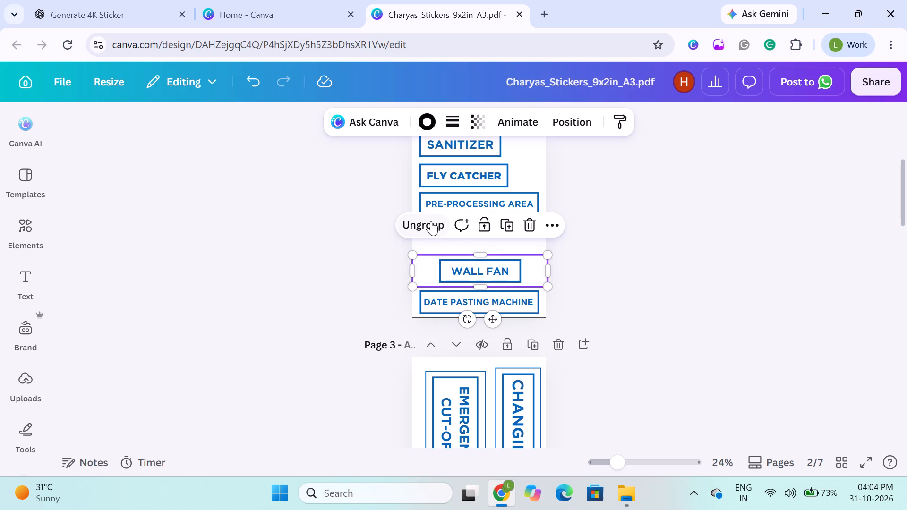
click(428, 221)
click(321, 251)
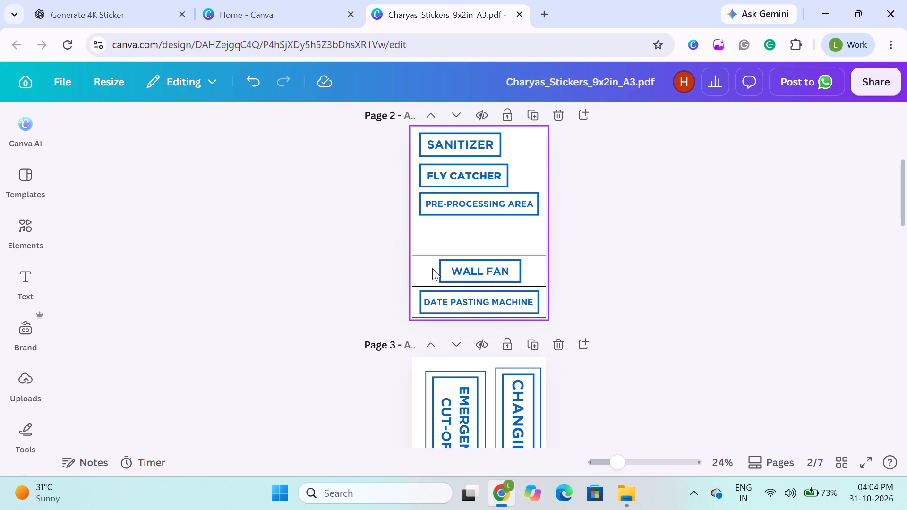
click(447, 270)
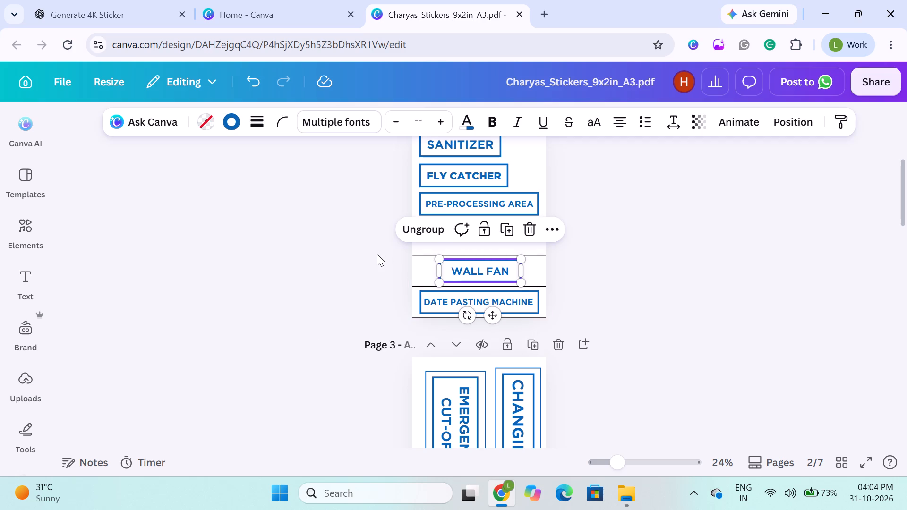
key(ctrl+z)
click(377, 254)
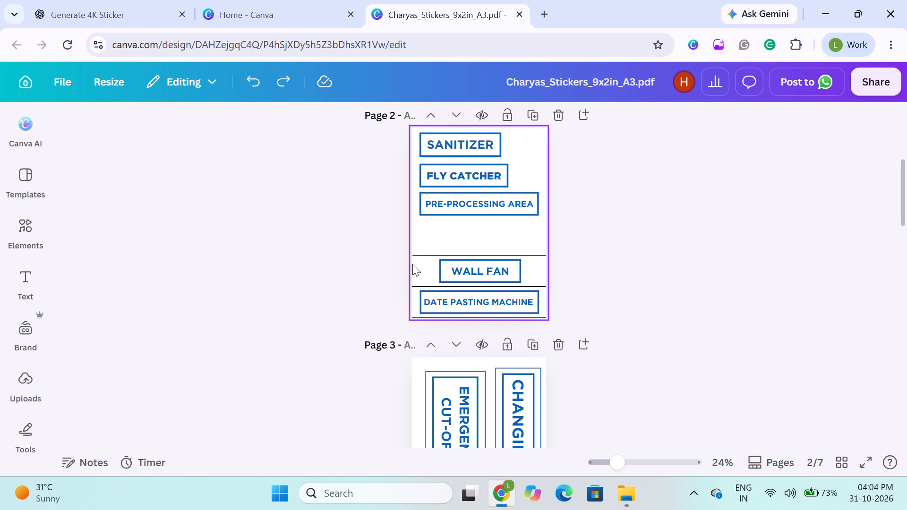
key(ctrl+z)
Move the WALL FAN label into the space above DATE PASTING MACHINE, centred between its surrounding pair of lines.
drag(396, 214, 411, 225)
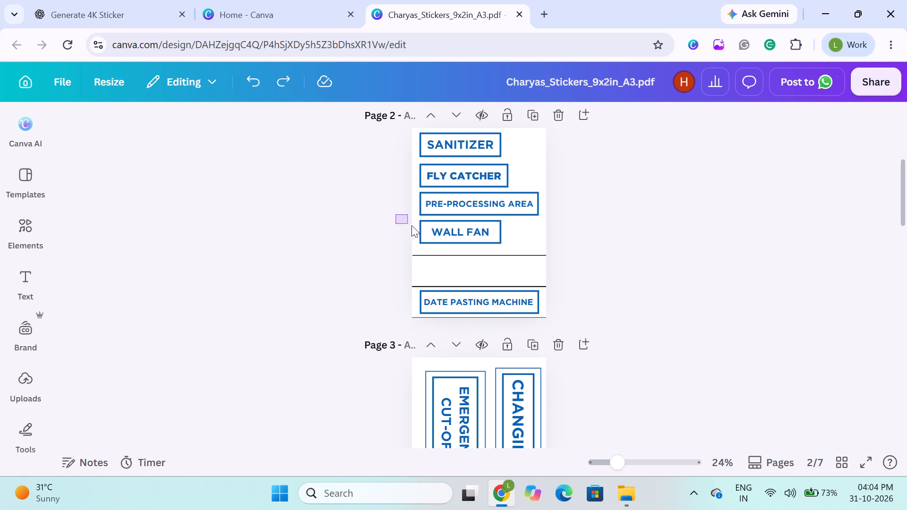
drag(411, 225, 432, 238)
click(374, 229)
drag(445, 234, 466, 274)
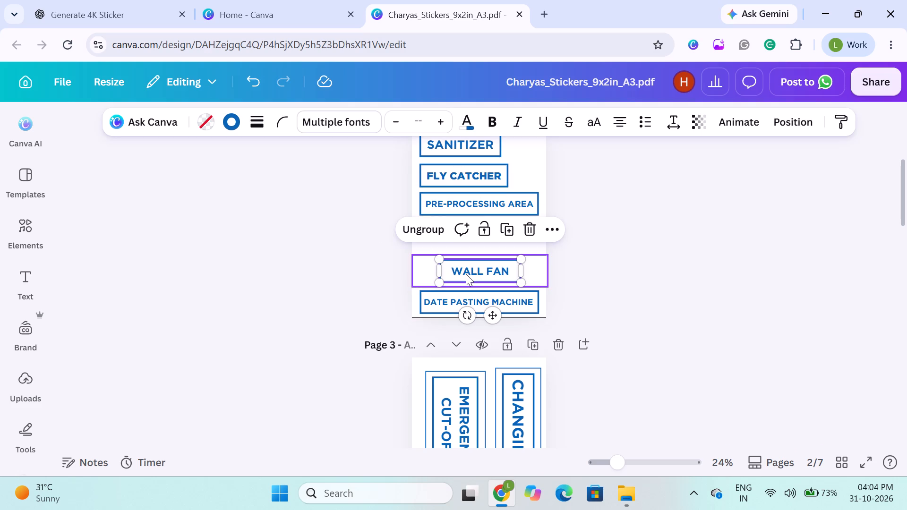
shift+click(532, 268)
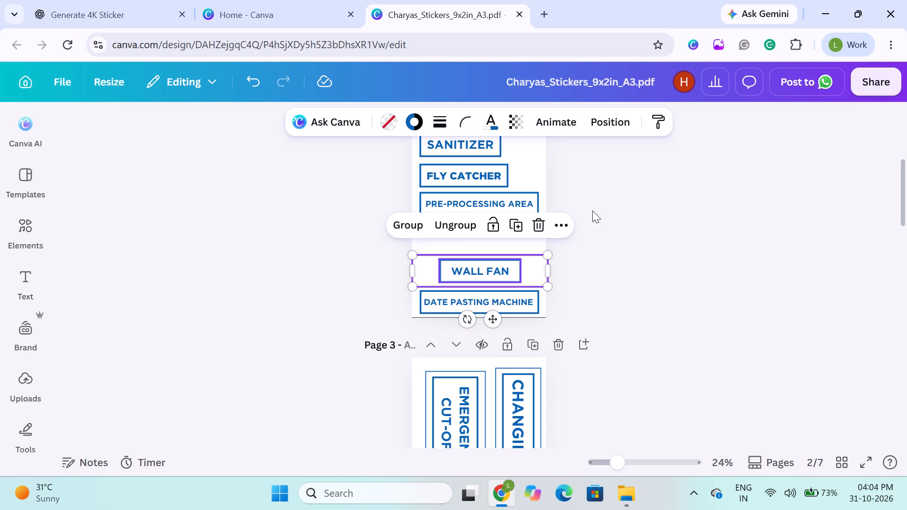
click(599, 110)
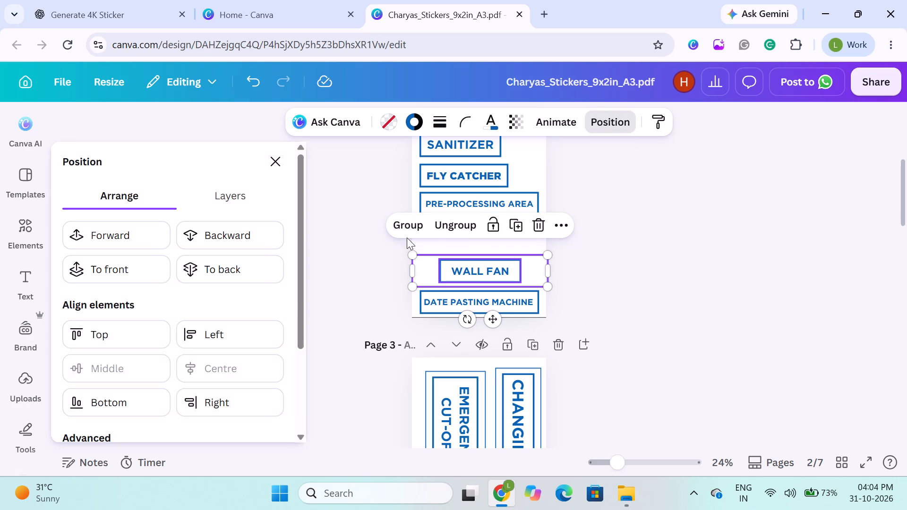
click(340, 258)
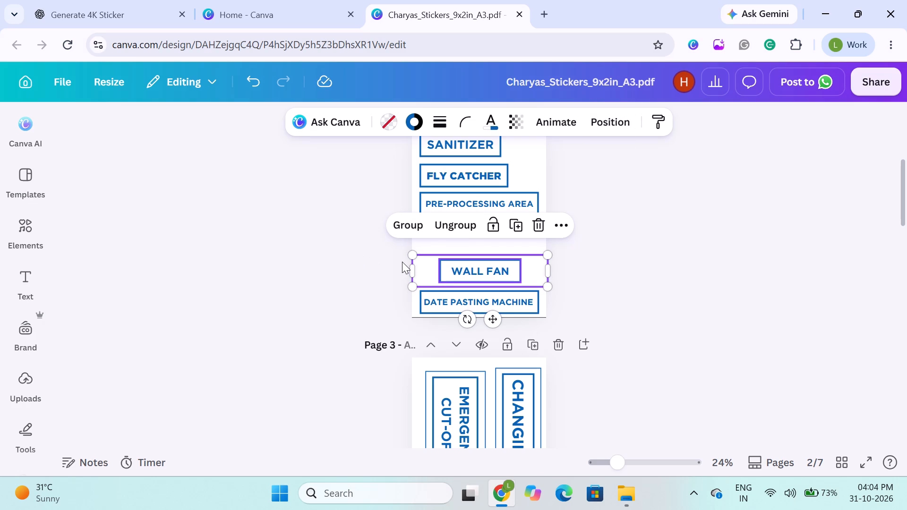
click(371, 268)
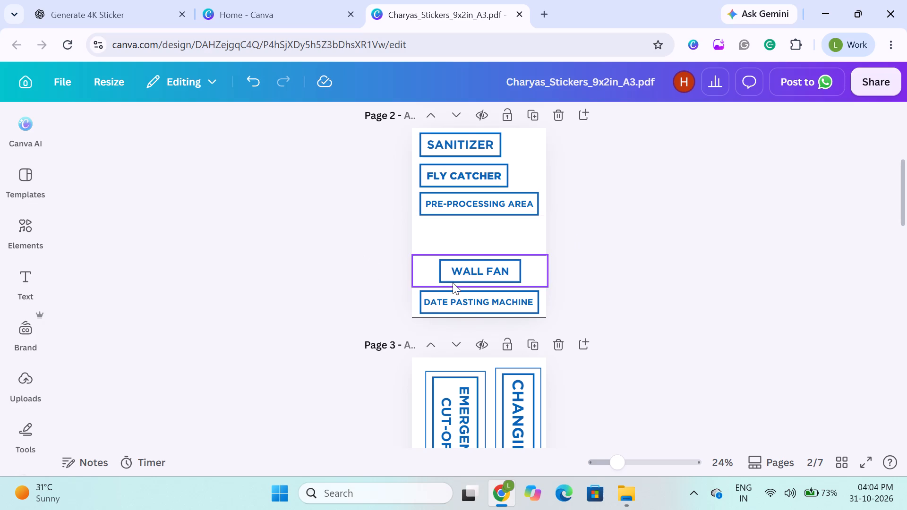
Duplicate the pair of lines around WALL FAN and place the copy directly above, its lower line meeting WALL FAN's upper line.
click(452, 282)
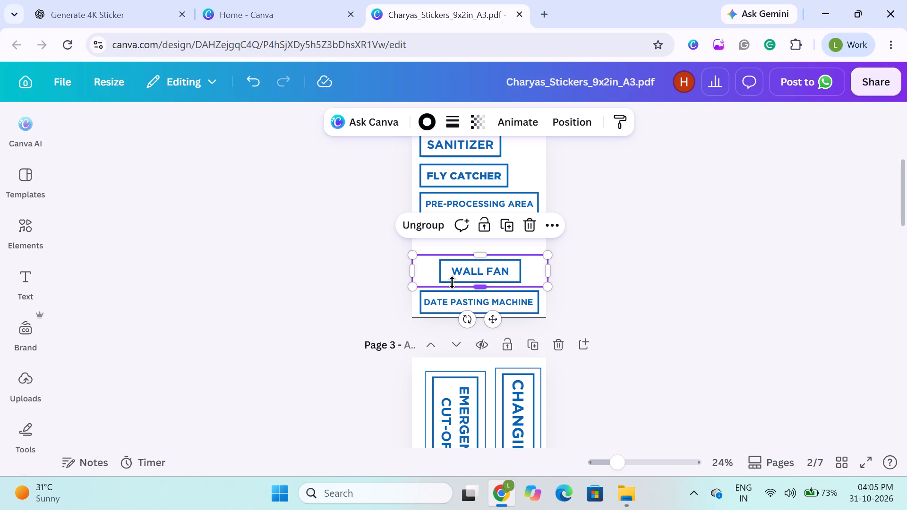
key(ctrl+d)
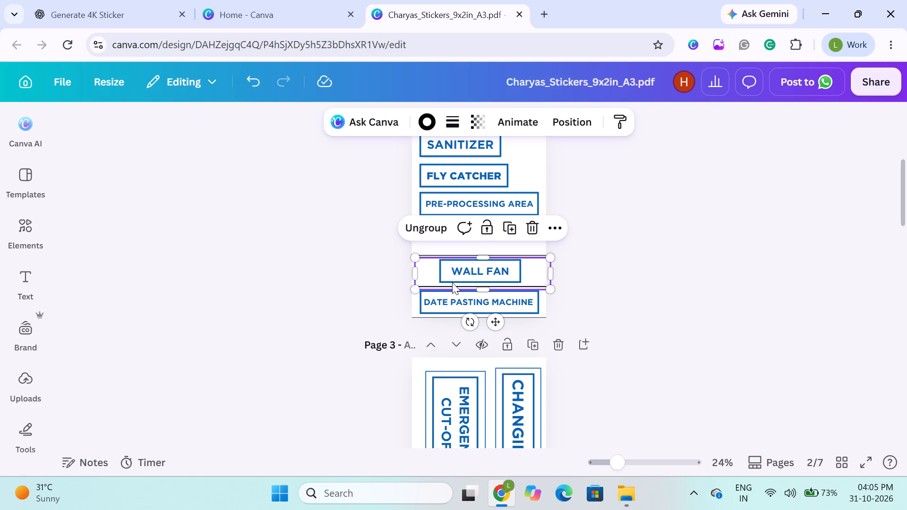
click(332, 274)
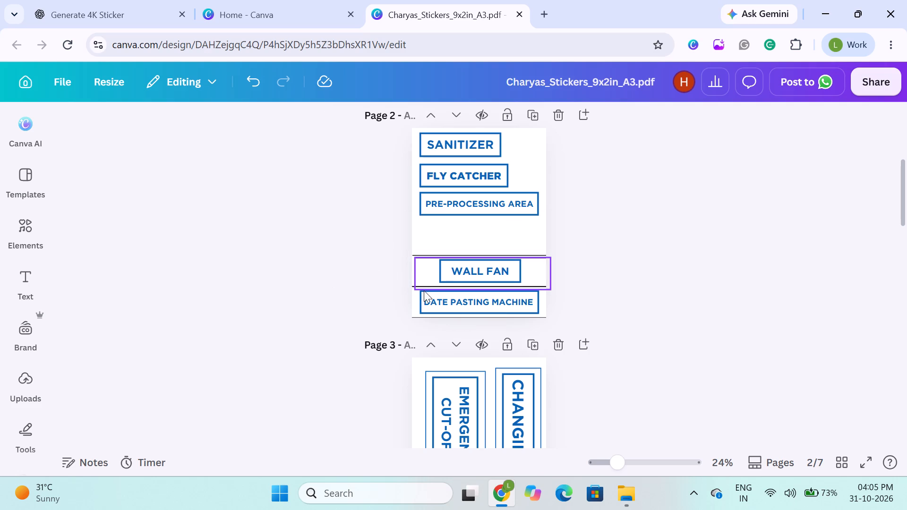
drag(430, 278, 427, 241)
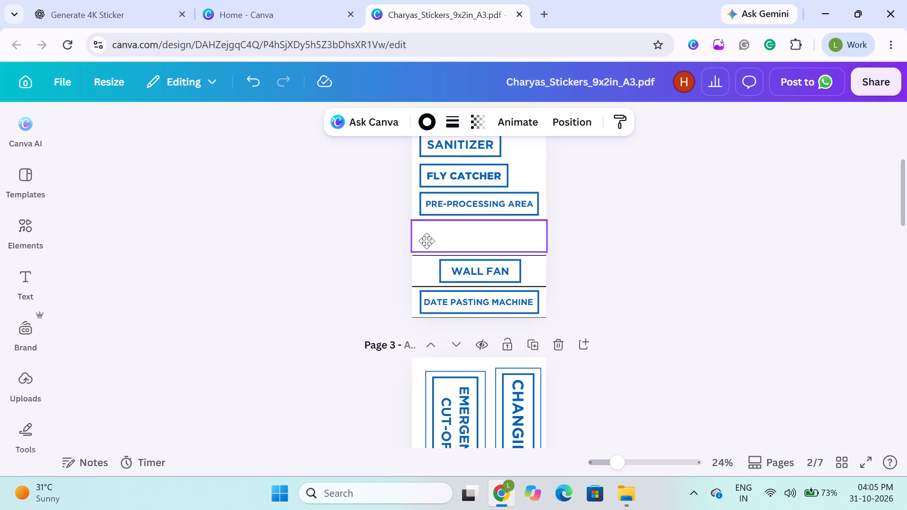
drag(427, 241, 430, 246)
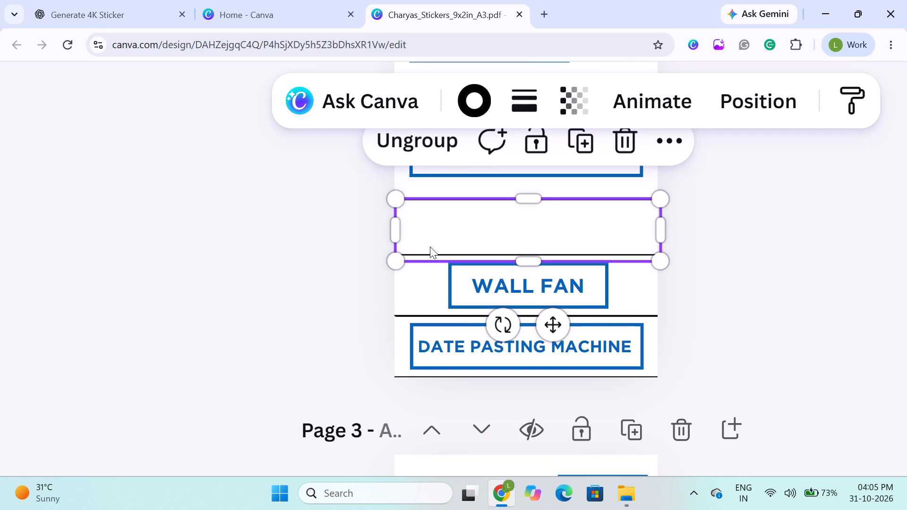
key(ctrl+z)
click(333, 287)
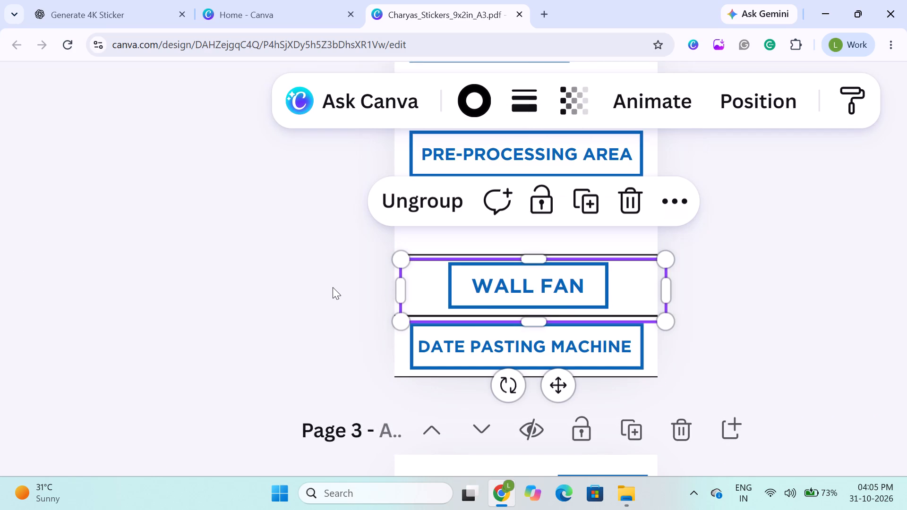
click(426, 290)
drag(413, 295, 409, 227)
click(303, 253)
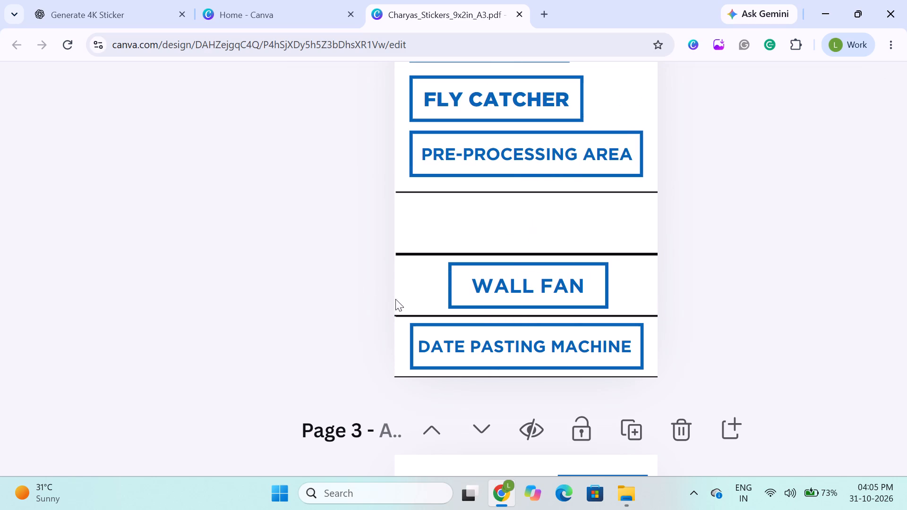
Ungroup the pair of lines around WALL FAN and delete the doubled line between WALL FAN and DATE PASTING MACHINE.
click(406, 306)
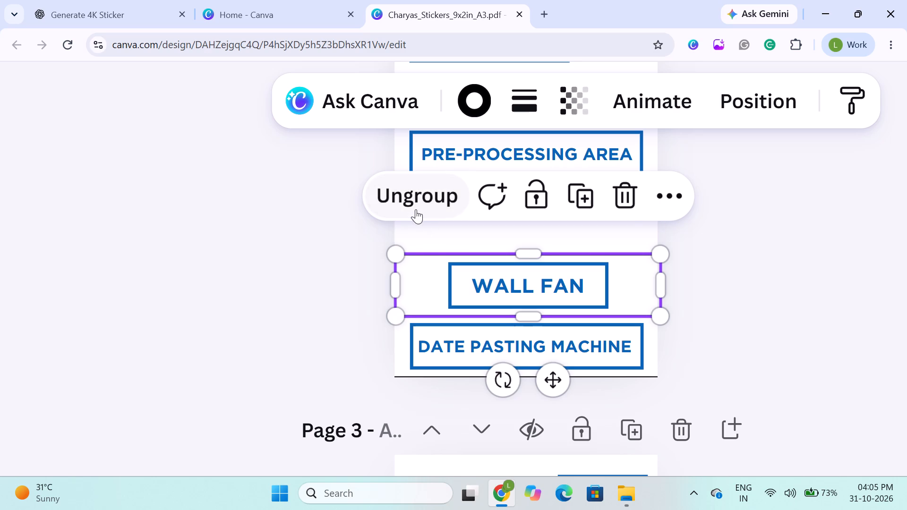
click(416, 209)
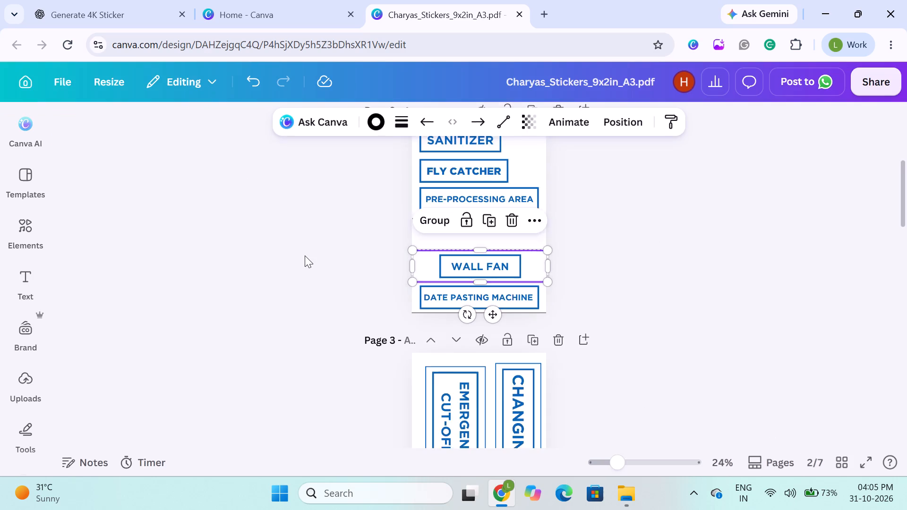
click(305, 255)
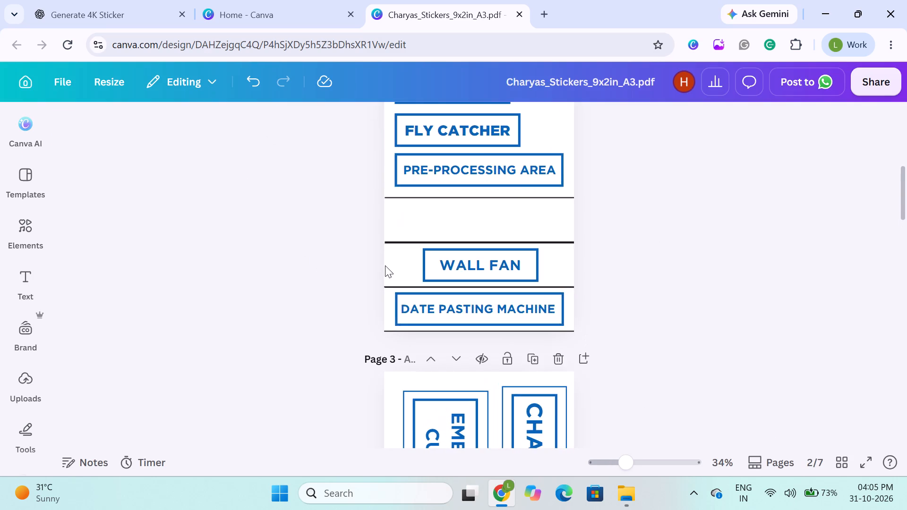
click(406, 306)
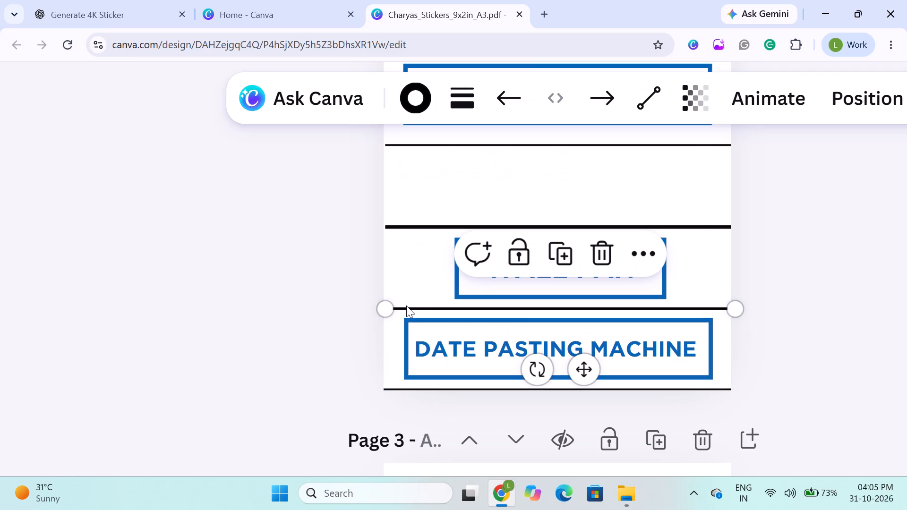
key(BackSpace)
click(357, 321)
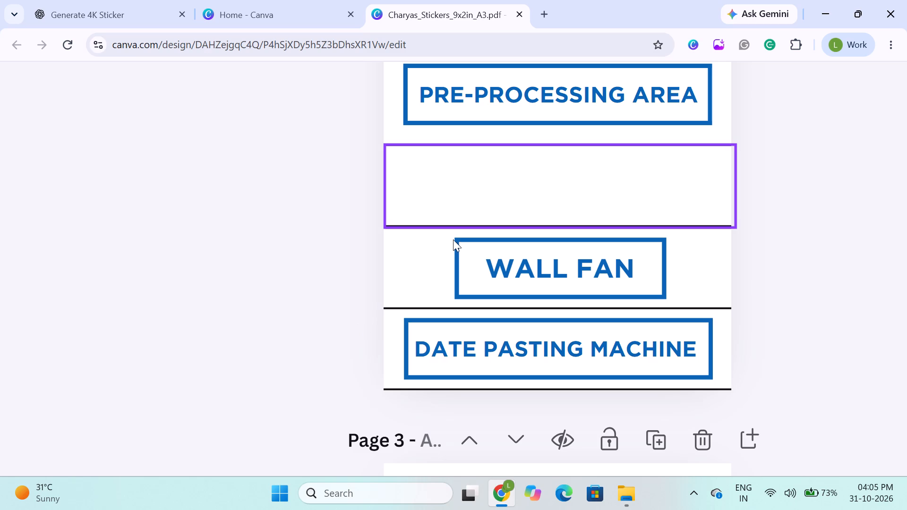
Ungroup the pair of lines above WALL FAN and delete the doubled line directly above that label.
scroll(453, 239, up, 1)
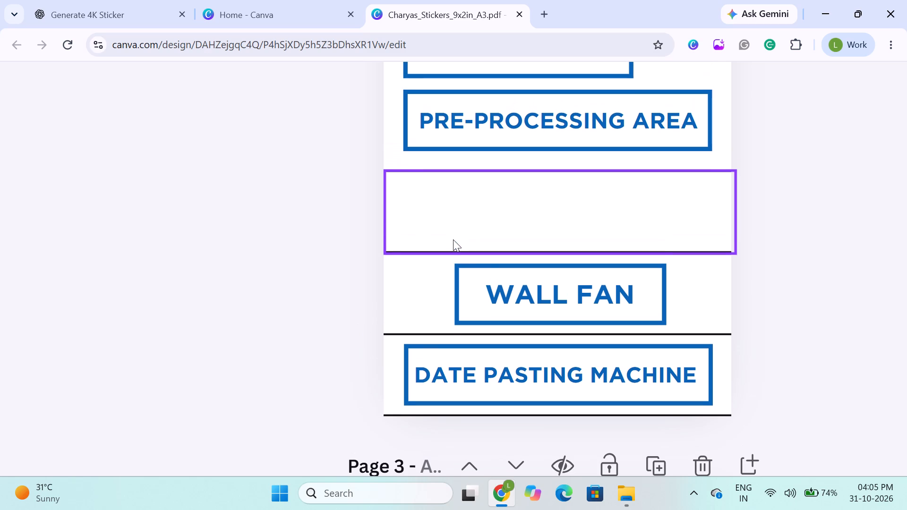
click(325, 275)
click(400, 255)
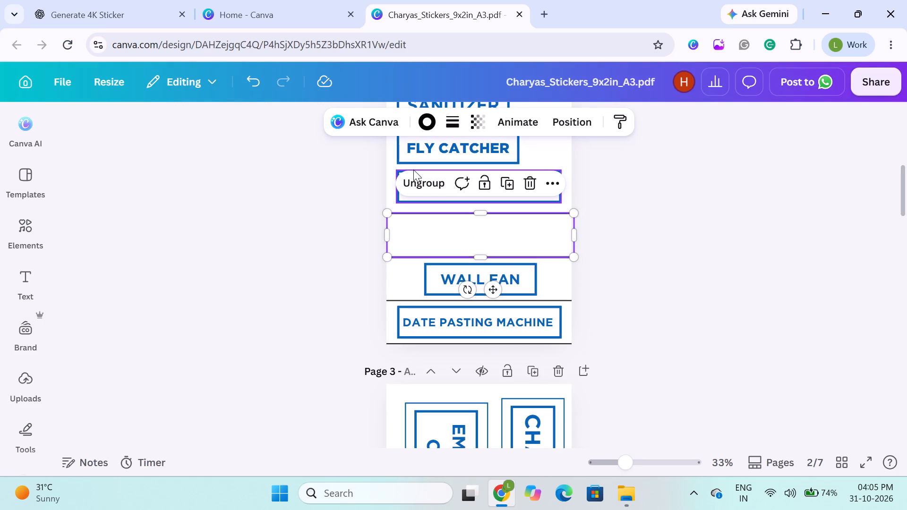
click(413, 178)
click(281, 219)
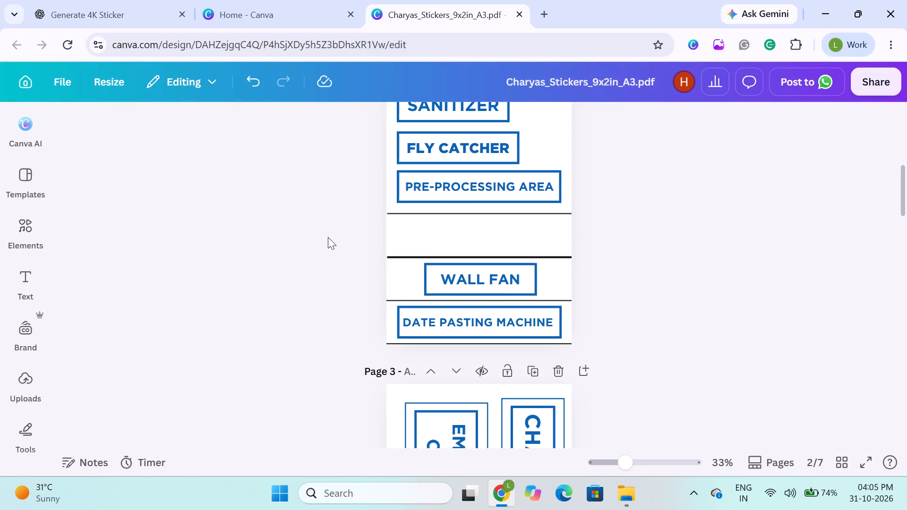
click(396, 256)
key(BackSpace)
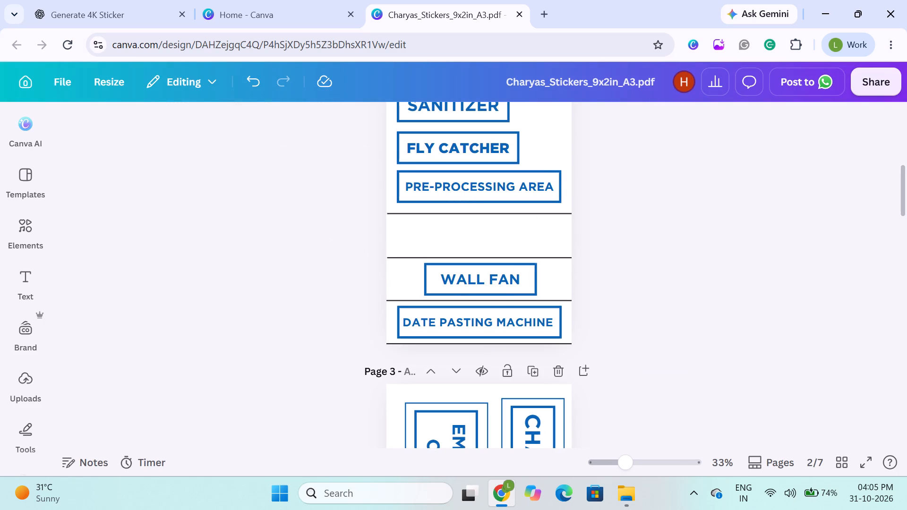
click(331, 222)
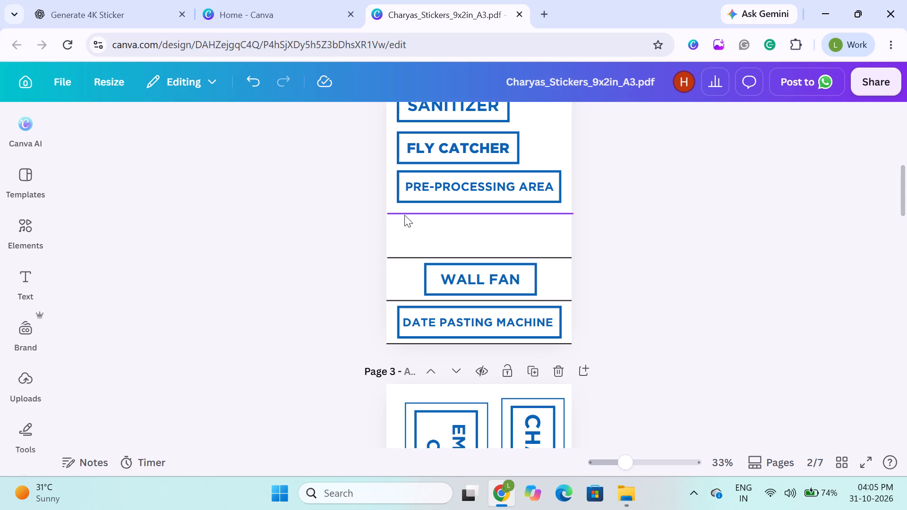
click(333, 216)
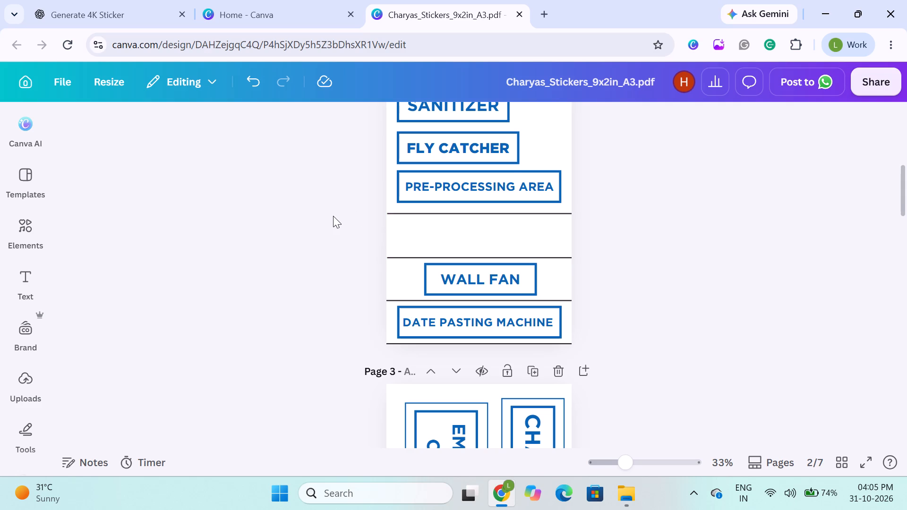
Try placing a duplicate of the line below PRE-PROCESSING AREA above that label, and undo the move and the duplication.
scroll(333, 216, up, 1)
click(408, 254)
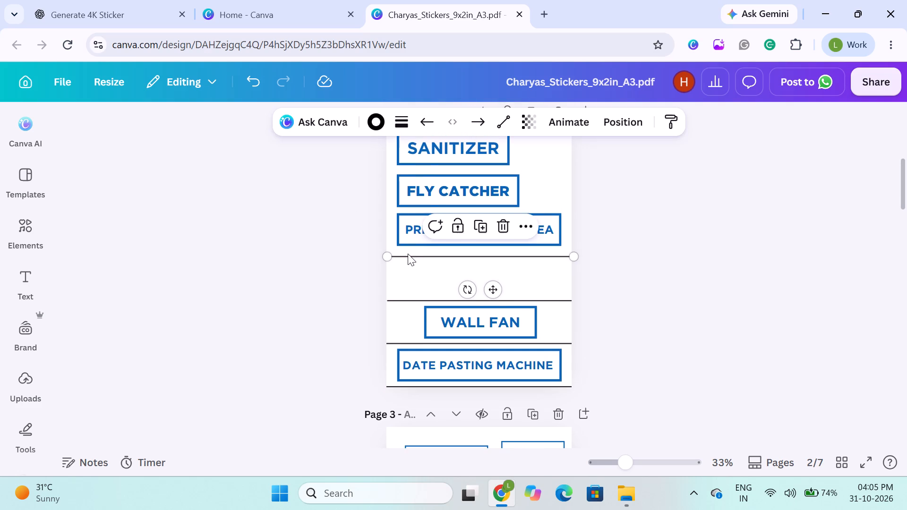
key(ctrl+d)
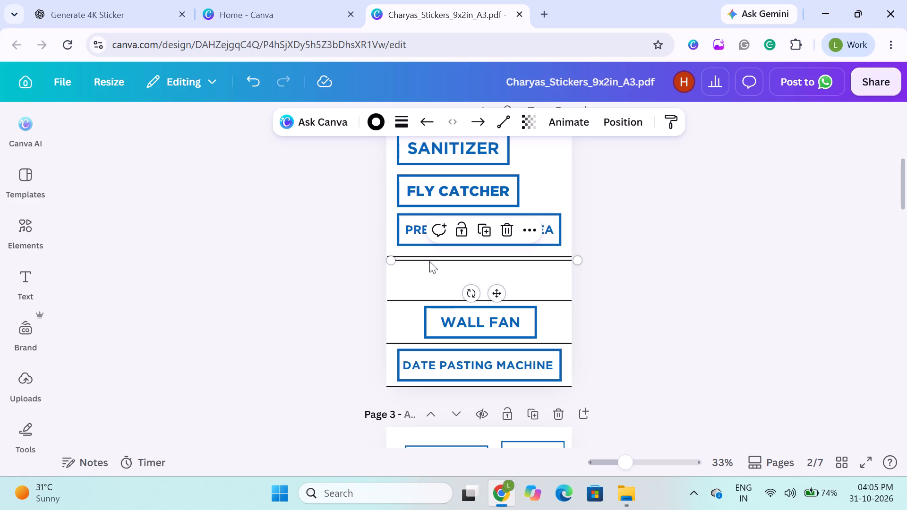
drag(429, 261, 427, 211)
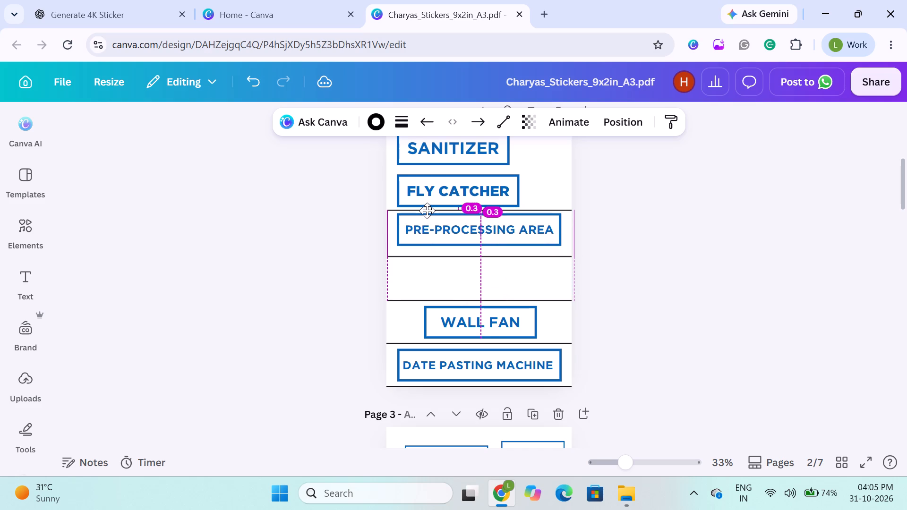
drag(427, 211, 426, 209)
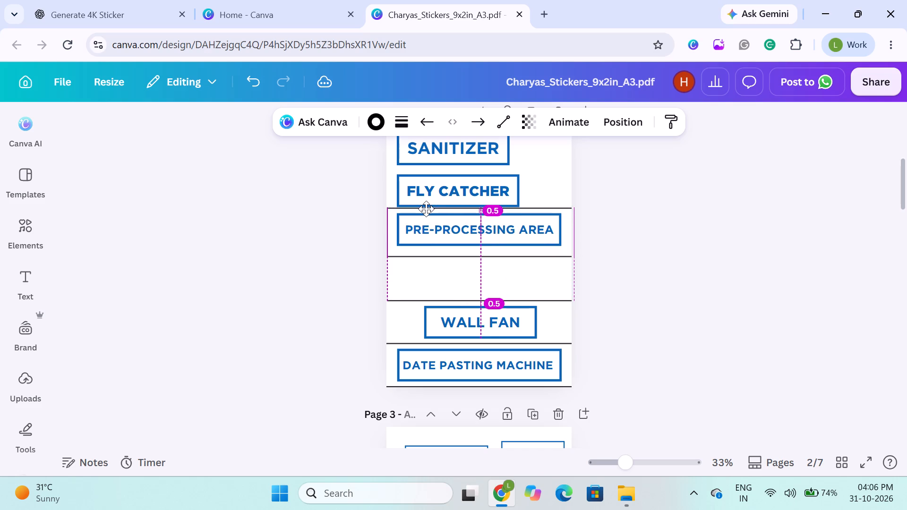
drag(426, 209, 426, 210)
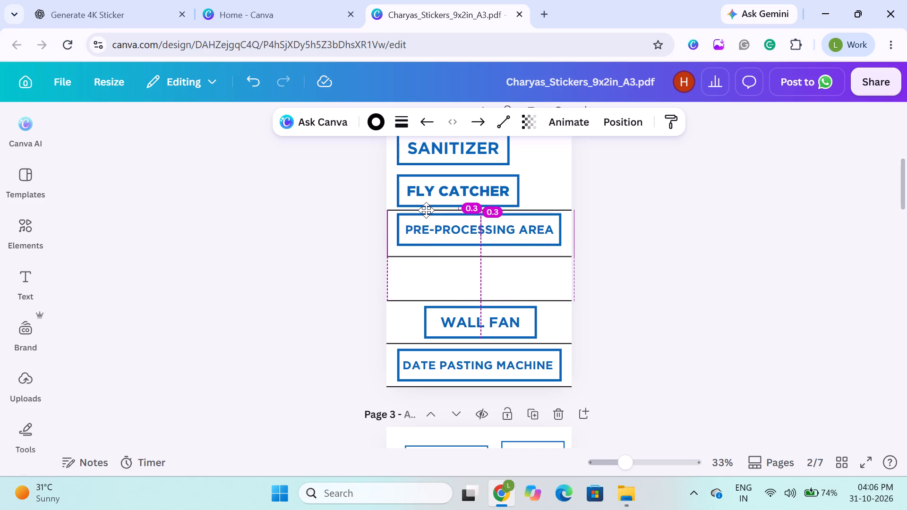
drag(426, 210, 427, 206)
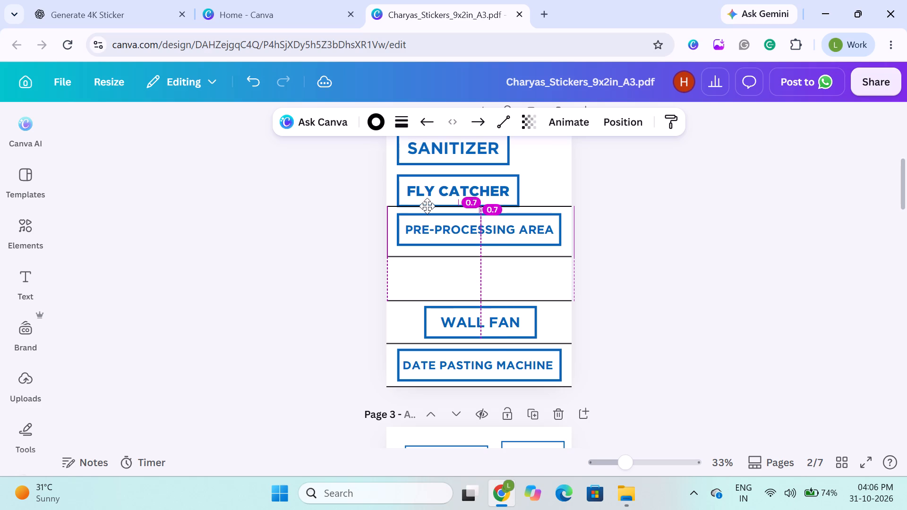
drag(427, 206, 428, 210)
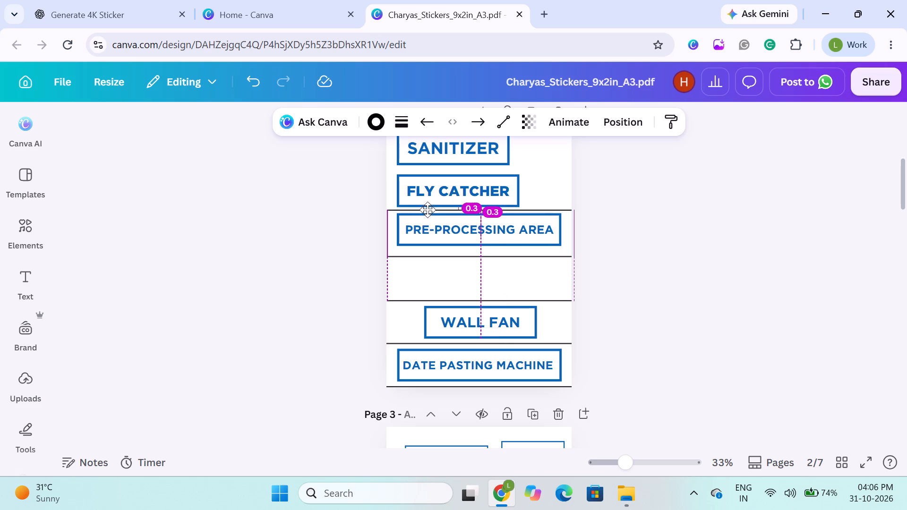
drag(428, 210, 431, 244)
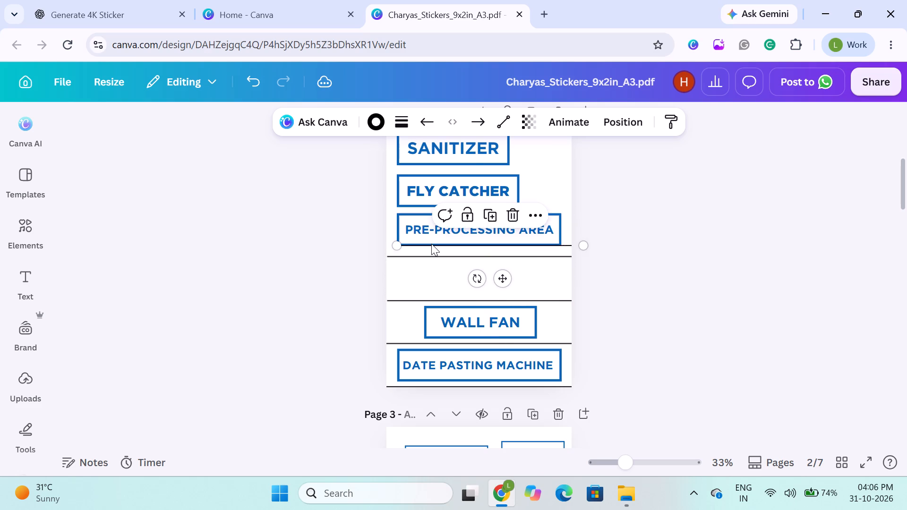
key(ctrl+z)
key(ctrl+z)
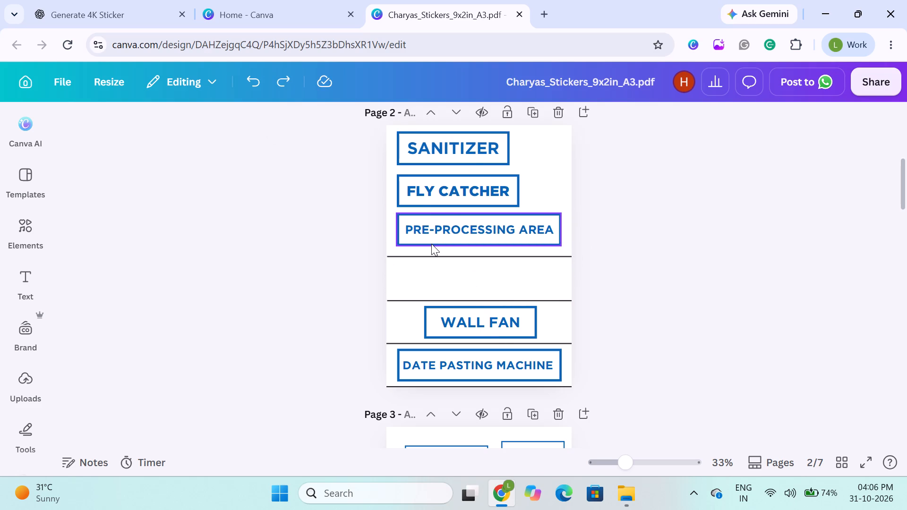
Undo the deletion of the doubled line directly above WALL FAN on page 2.
click(344, 269)
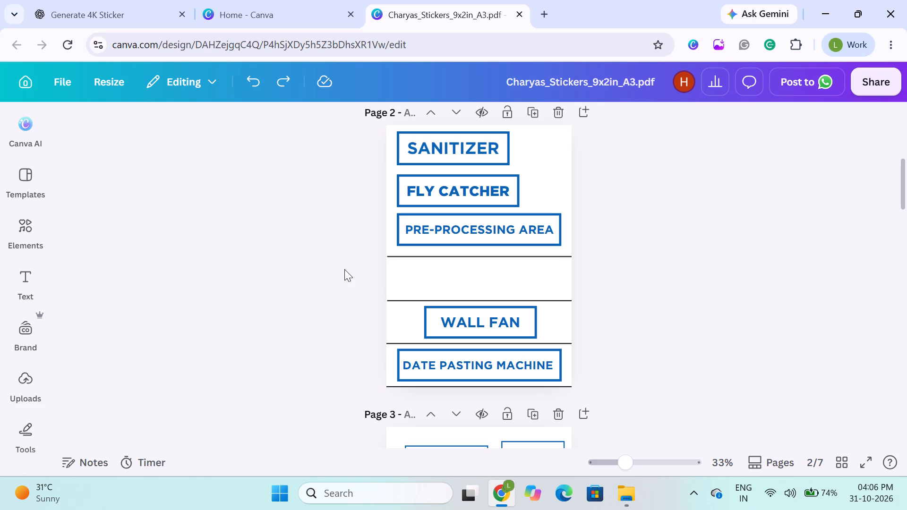
key(ctrl+z)
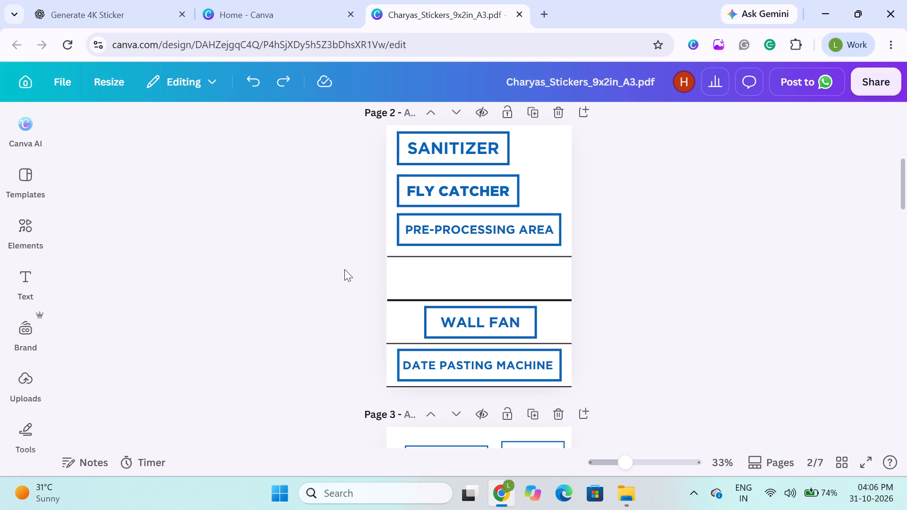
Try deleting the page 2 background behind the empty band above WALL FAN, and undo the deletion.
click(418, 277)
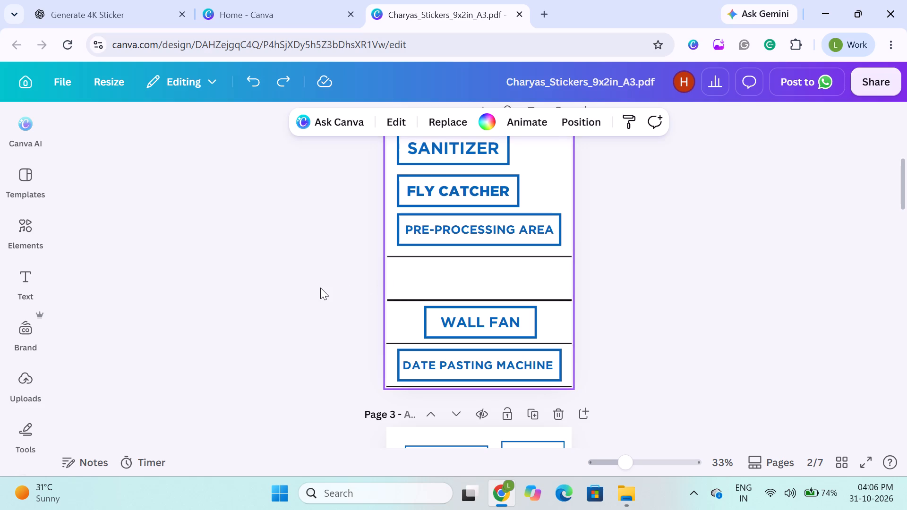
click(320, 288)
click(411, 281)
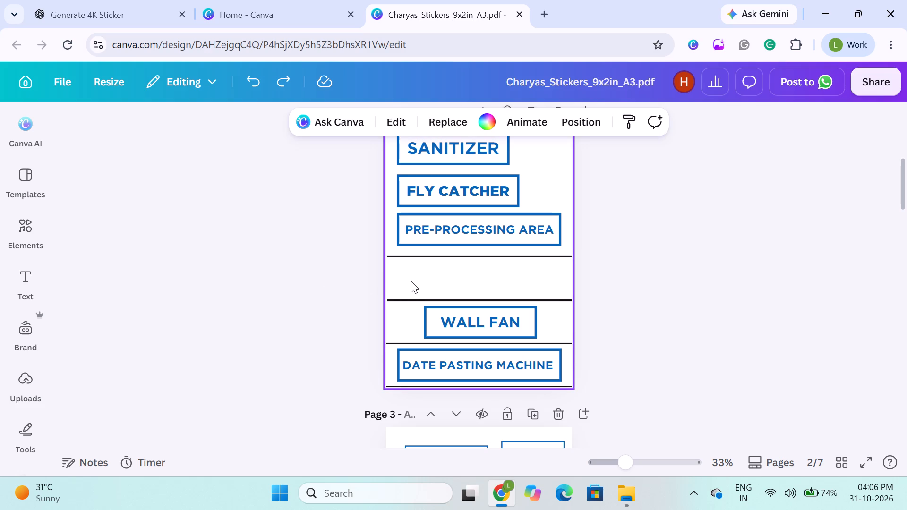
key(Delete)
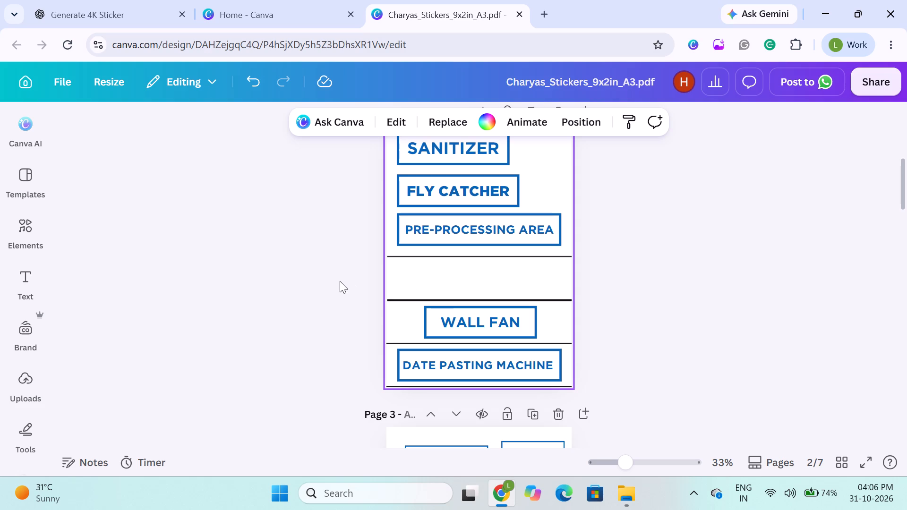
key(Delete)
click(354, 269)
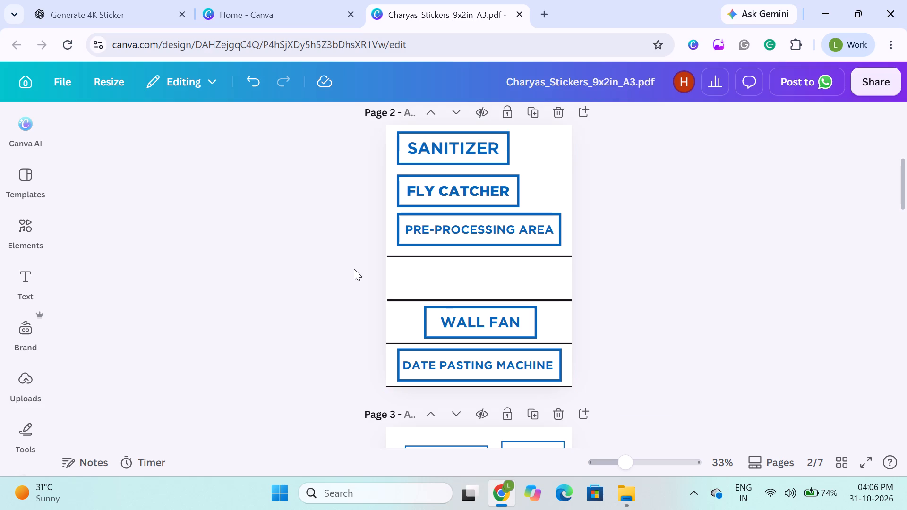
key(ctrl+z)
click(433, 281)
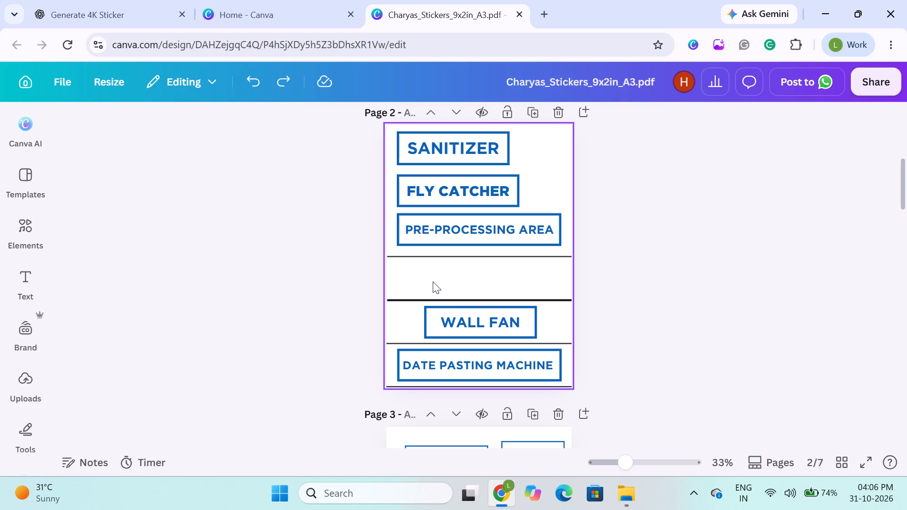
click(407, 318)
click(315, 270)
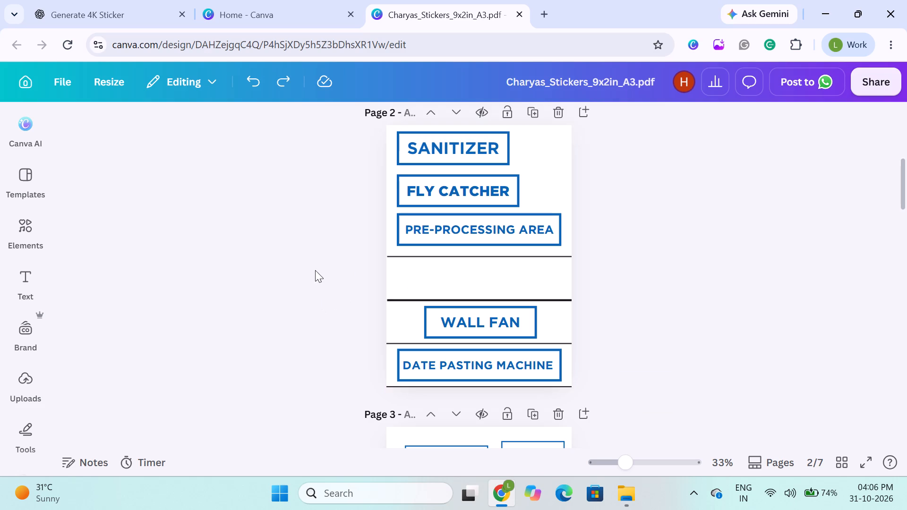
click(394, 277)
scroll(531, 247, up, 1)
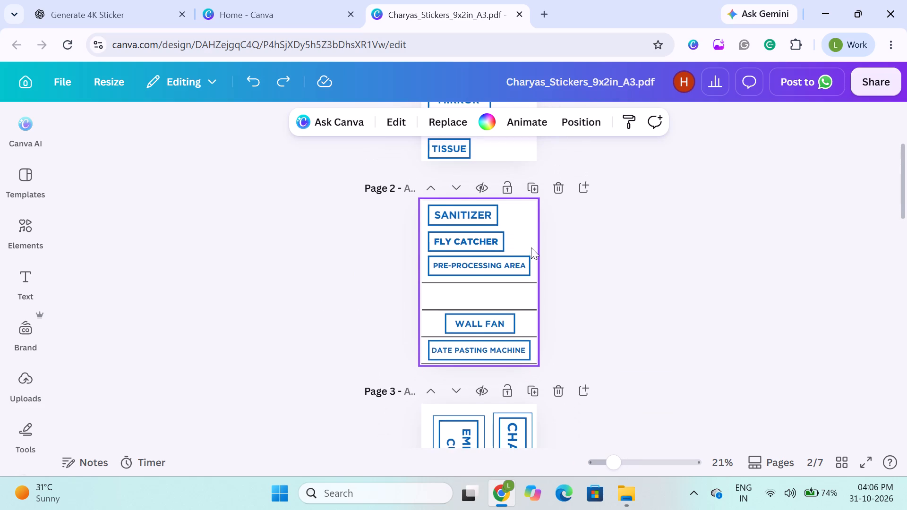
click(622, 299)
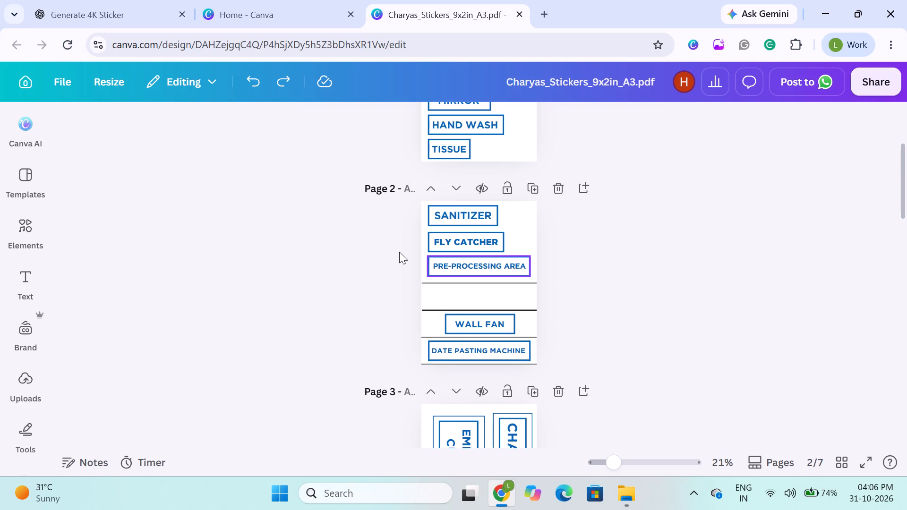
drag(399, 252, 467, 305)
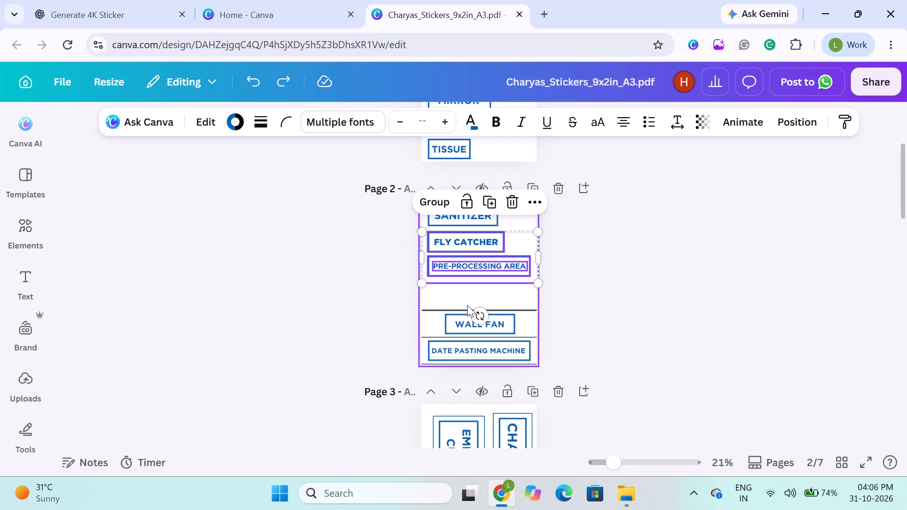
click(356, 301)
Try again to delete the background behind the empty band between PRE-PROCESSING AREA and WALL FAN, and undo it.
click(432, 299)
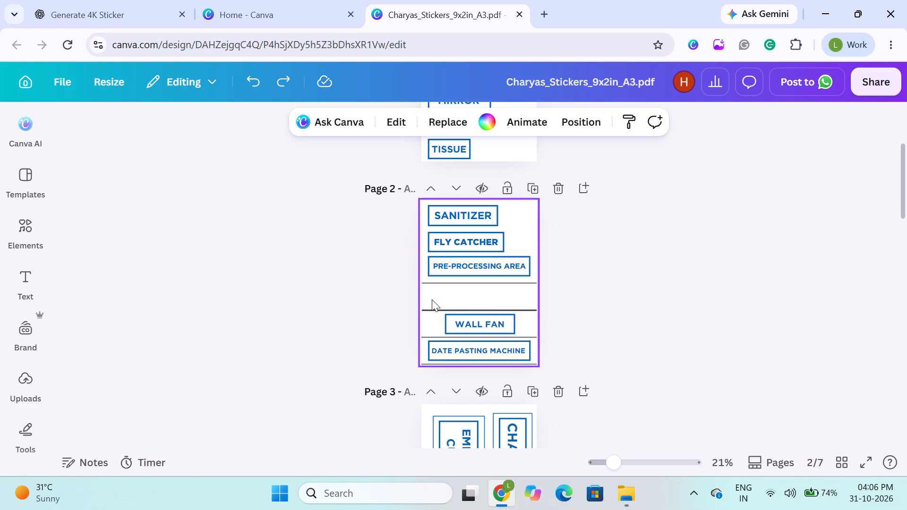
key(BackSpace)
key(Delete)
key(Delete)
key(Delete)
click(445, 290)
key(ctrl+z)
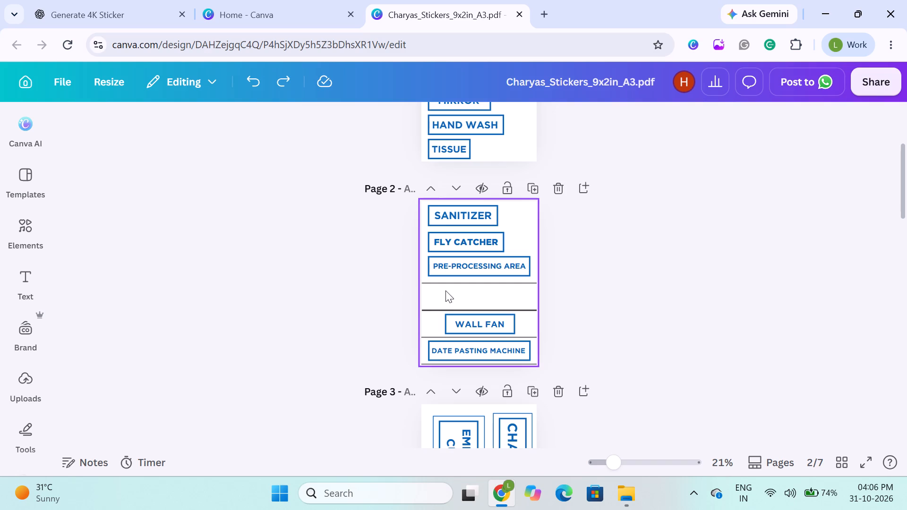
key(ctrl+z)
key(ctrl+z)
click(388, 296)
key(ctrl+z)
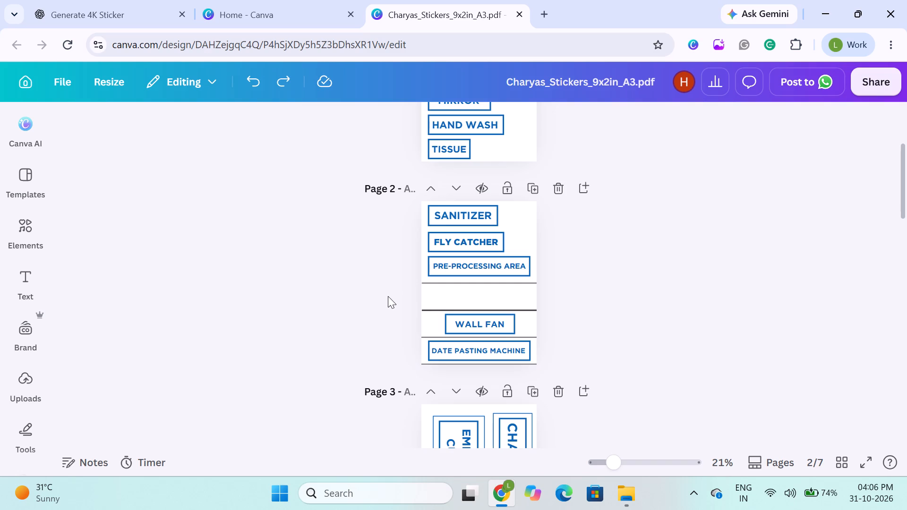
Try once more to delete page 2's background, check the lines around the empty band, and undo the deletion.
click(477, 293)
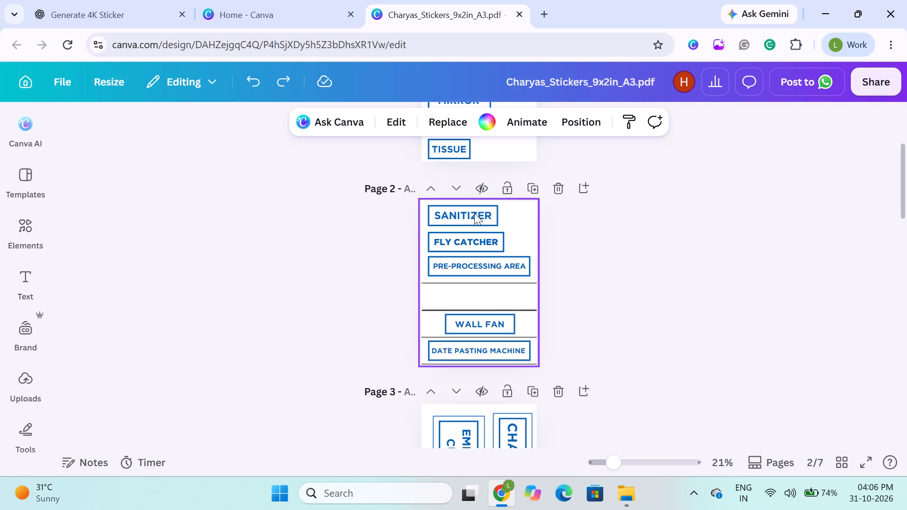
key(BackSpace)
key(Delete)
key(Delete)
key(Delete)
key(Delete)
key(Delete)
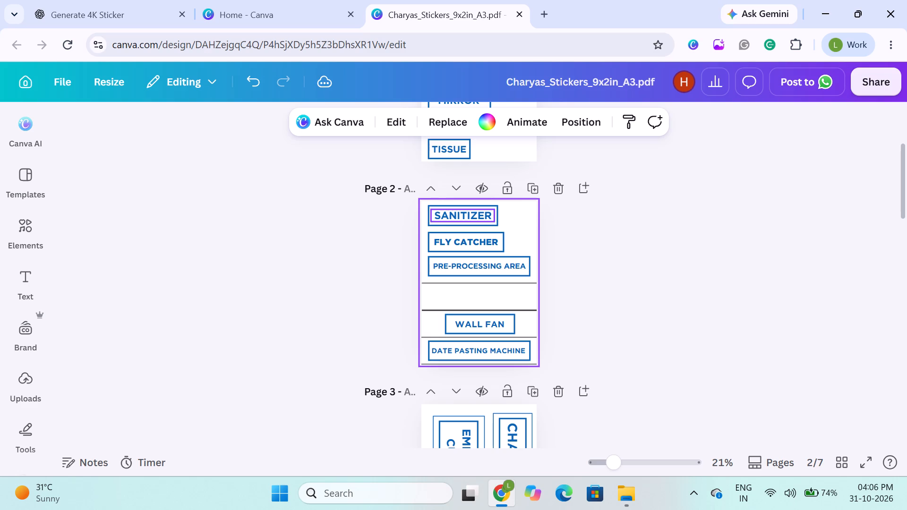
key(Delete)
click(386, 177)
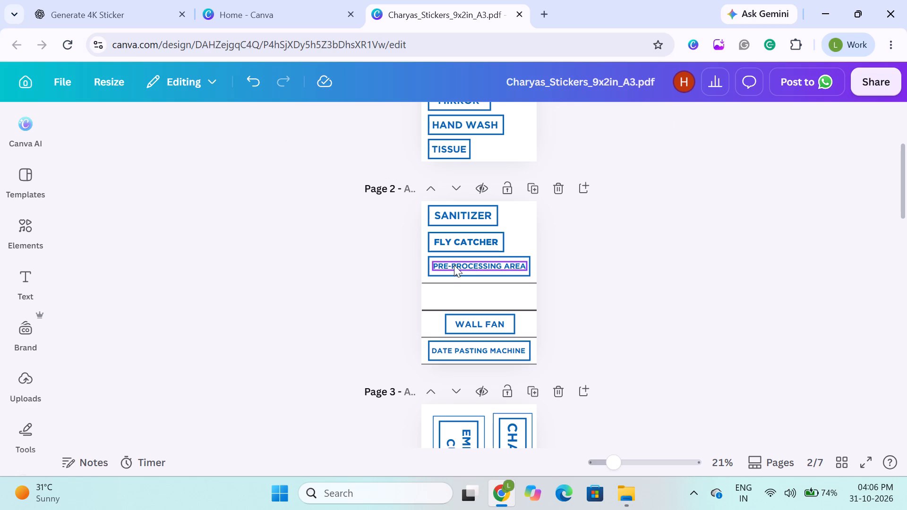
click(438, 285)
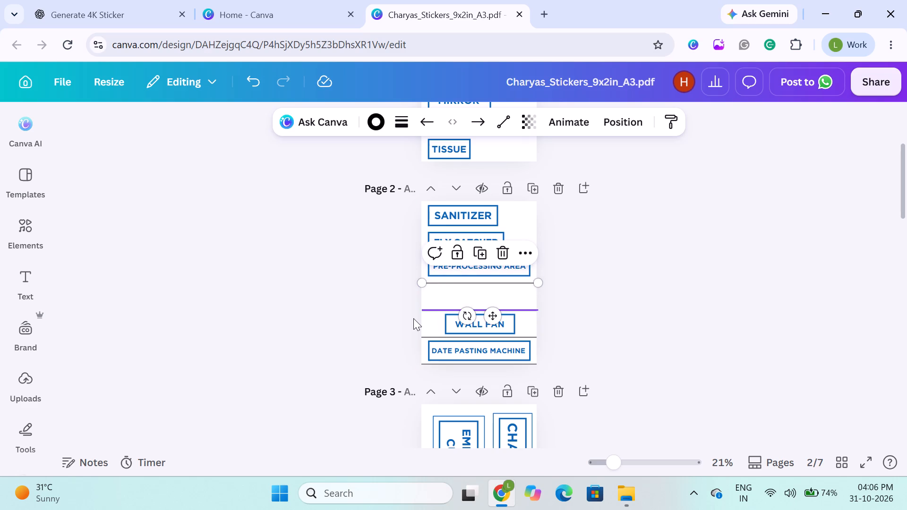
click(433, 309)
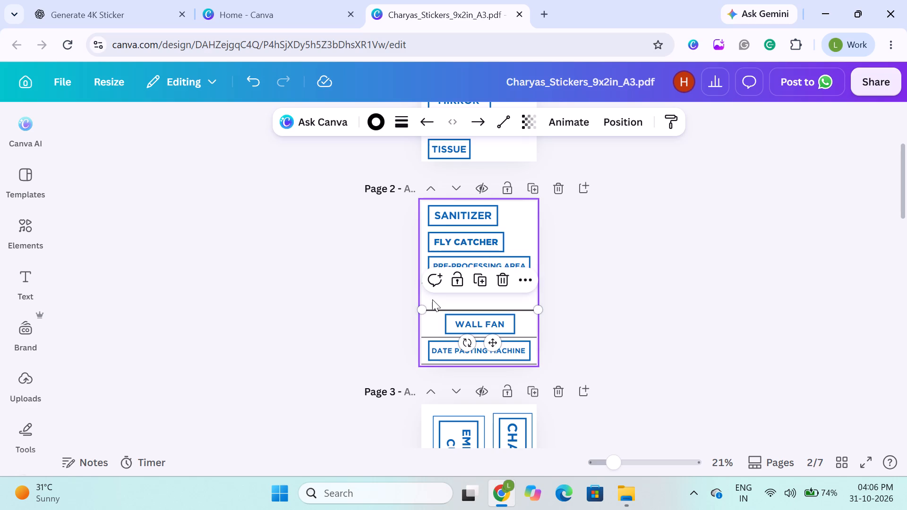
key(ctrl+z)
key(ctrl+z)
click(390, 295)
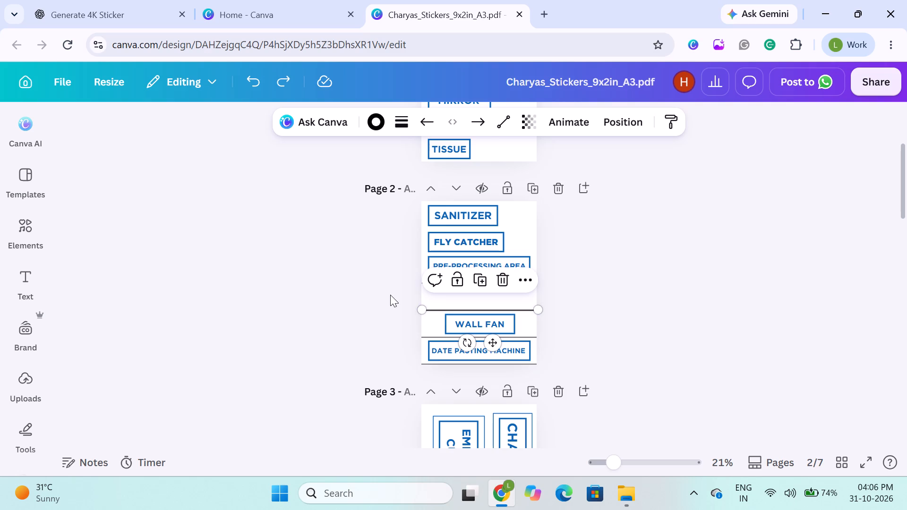
Undo several more of the recent edits on page 2.
click(252, 84)
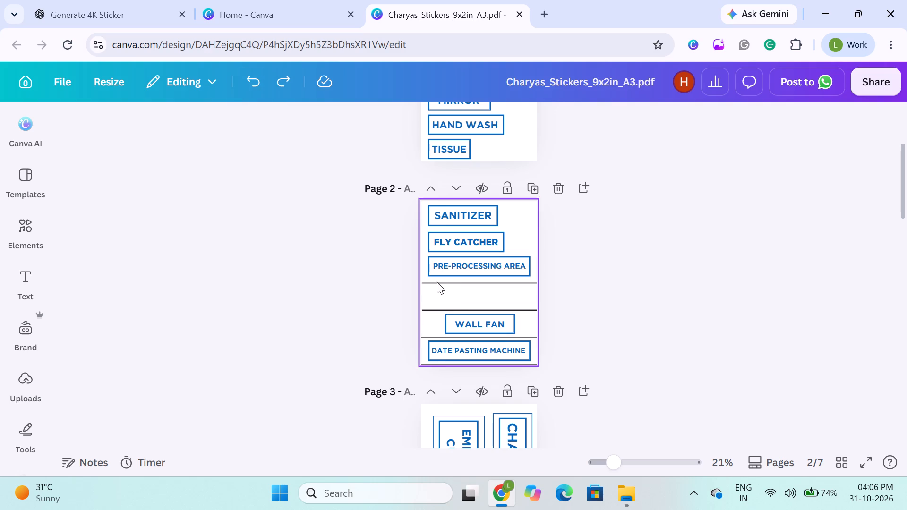
click(255, 80)
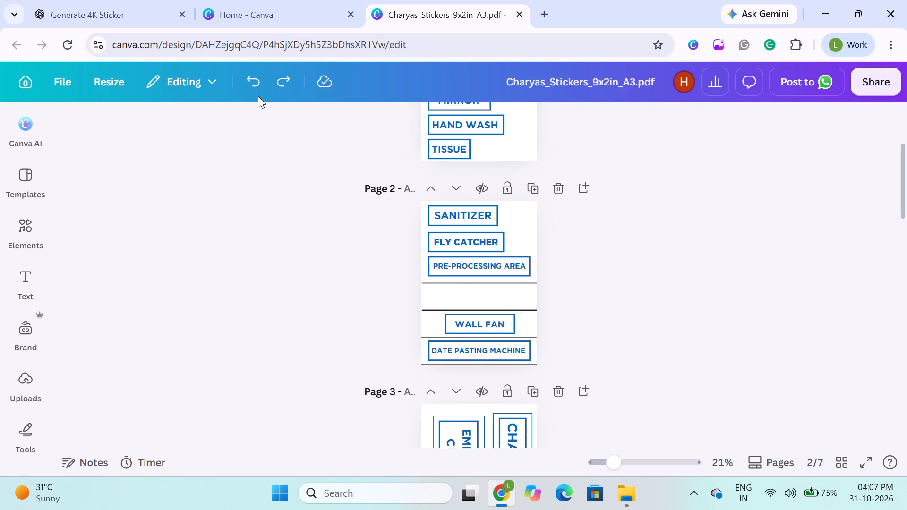
click(248, 82)
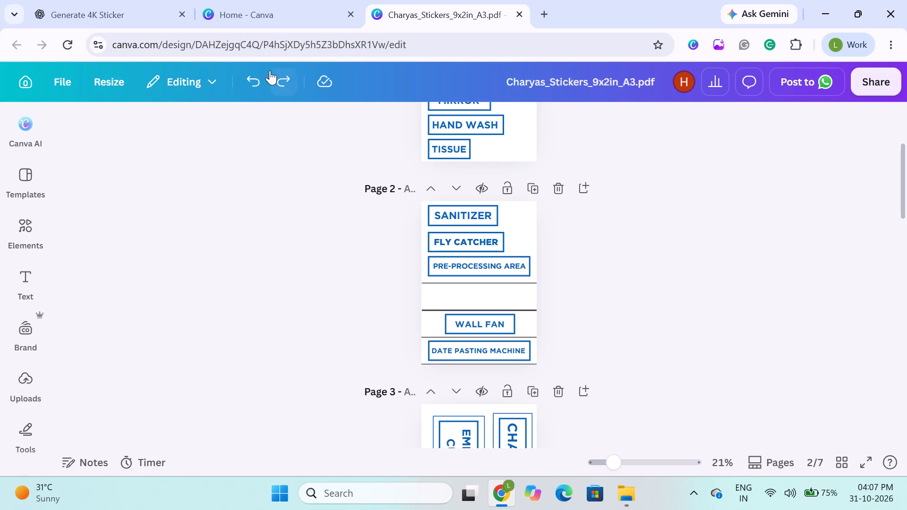
double_click(259, 72)
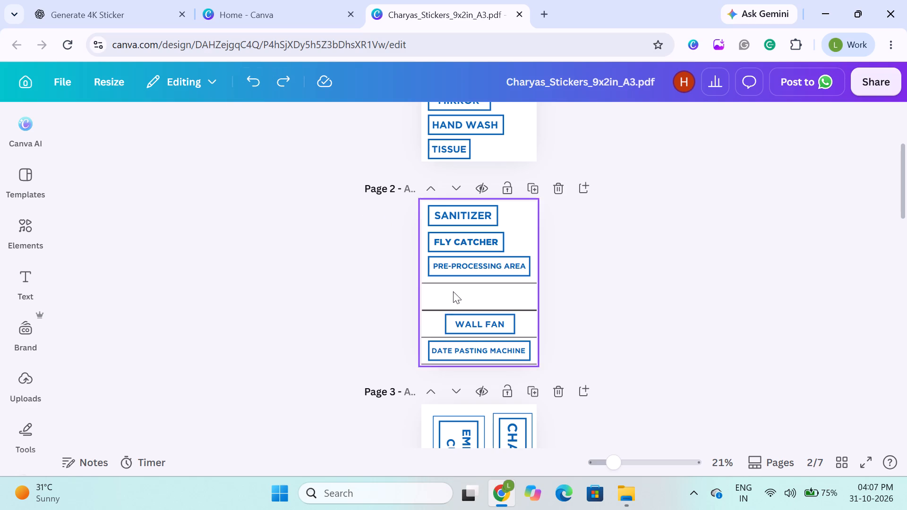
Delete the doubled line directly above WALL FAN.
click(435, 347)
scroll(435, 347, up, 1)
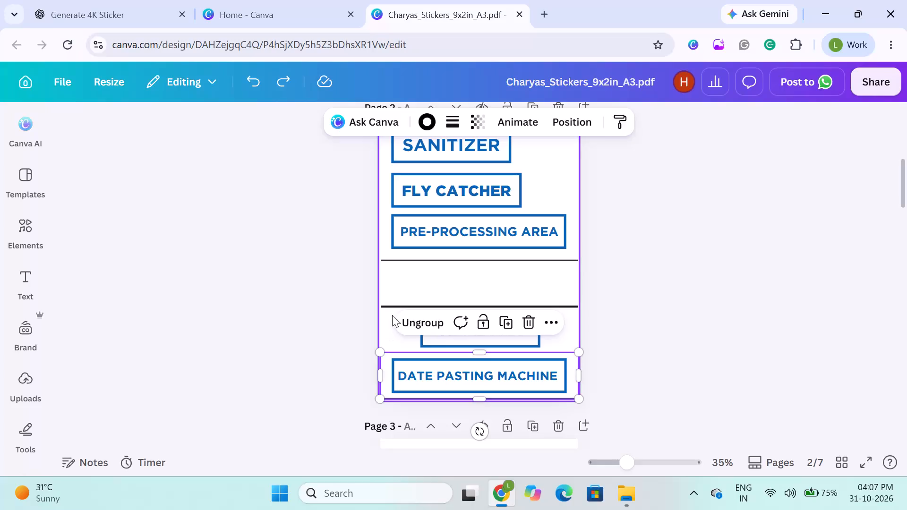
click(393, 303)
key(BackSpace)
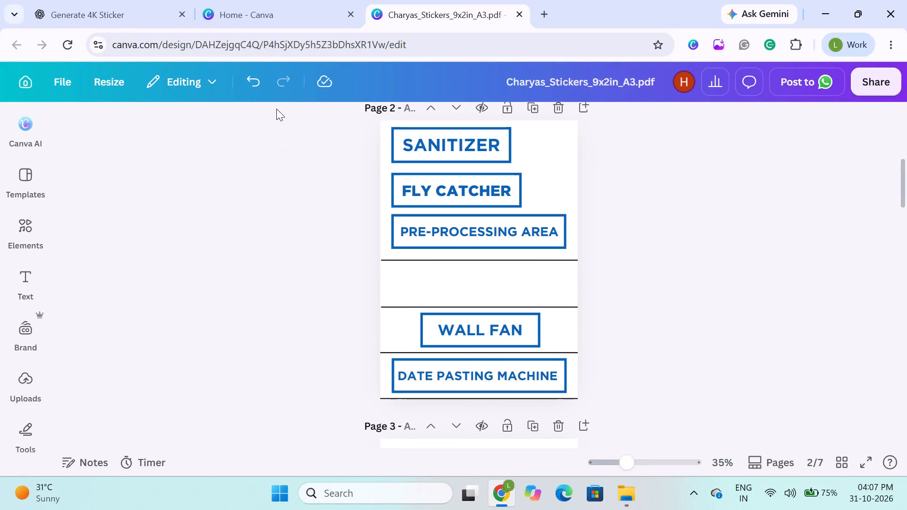
Undo the recent page 2 edits back to where WALL FAN sits directly beneath PRE-PROCESSING AREA, outside the line pair.
click(249, 73)
triple_click(249, 73)
triple_click(249, 73)
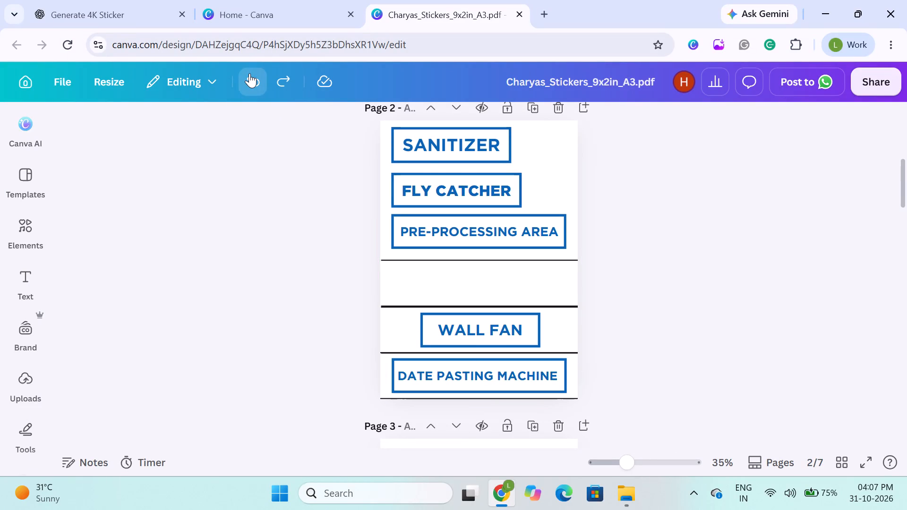
double_click(249, 73)
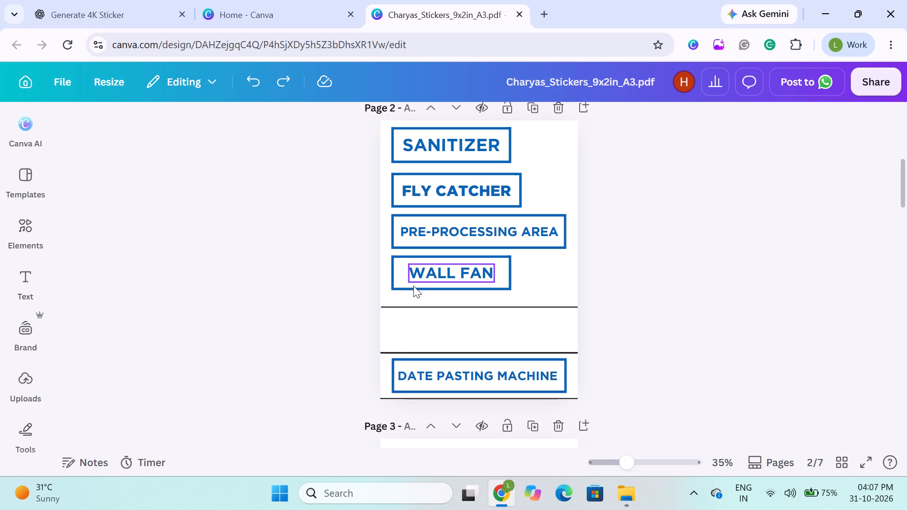
click(393, 340)
click(334, 279)
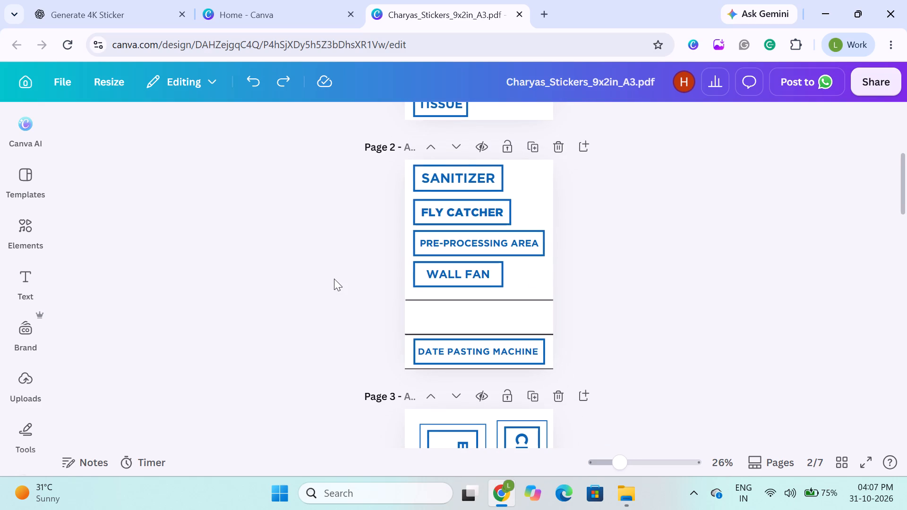
Duplicate page 2's dividing-line pair twice, placing one copy at the top around SANITIZER and the other around PRE-PROCESSING AREA.
scroll(334, 279, up, 1)
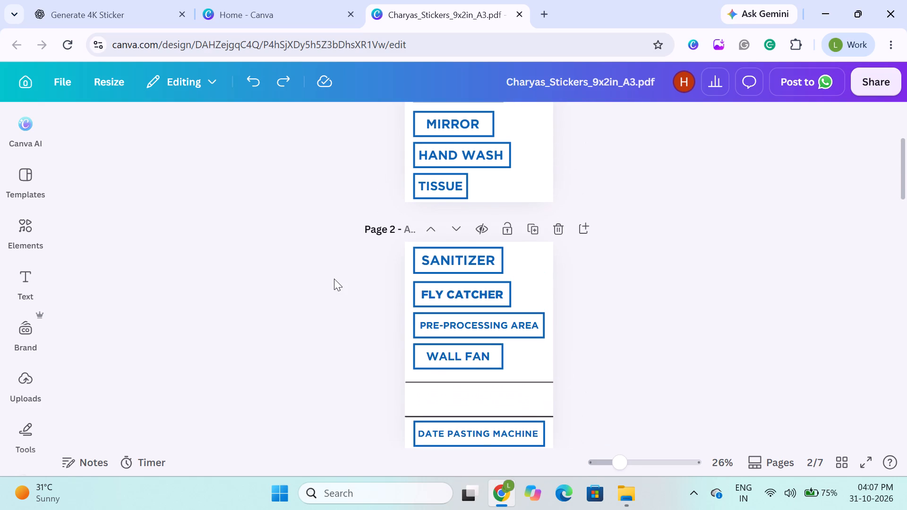
click(454, 398)
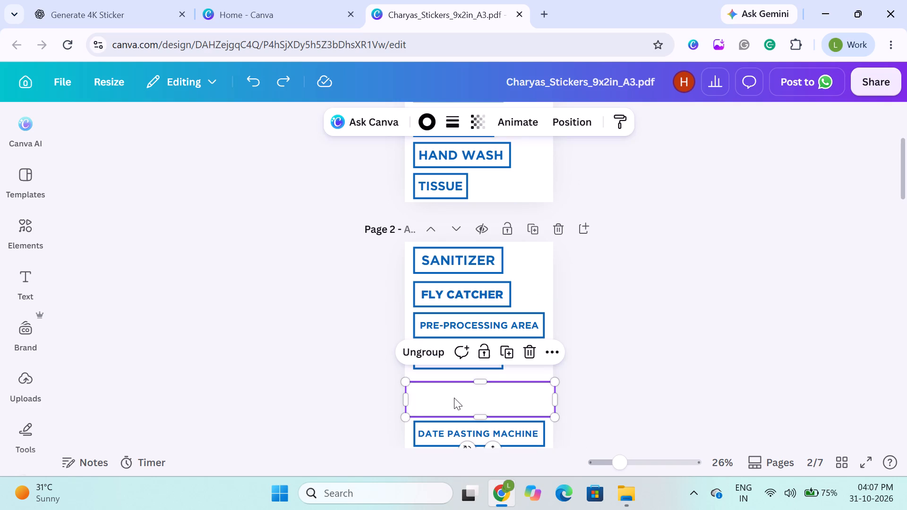
key(ctrl+d)
key(ctrl+d)
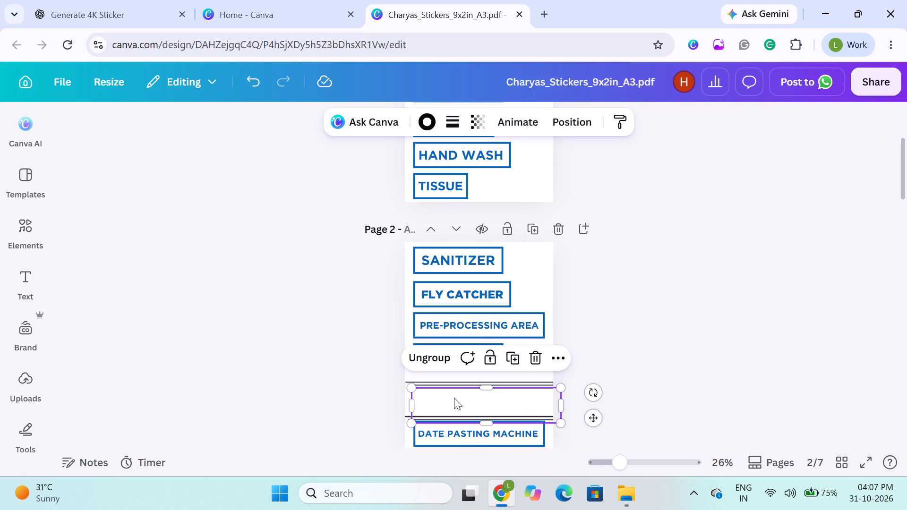
drag(454, 398, 448, 316)
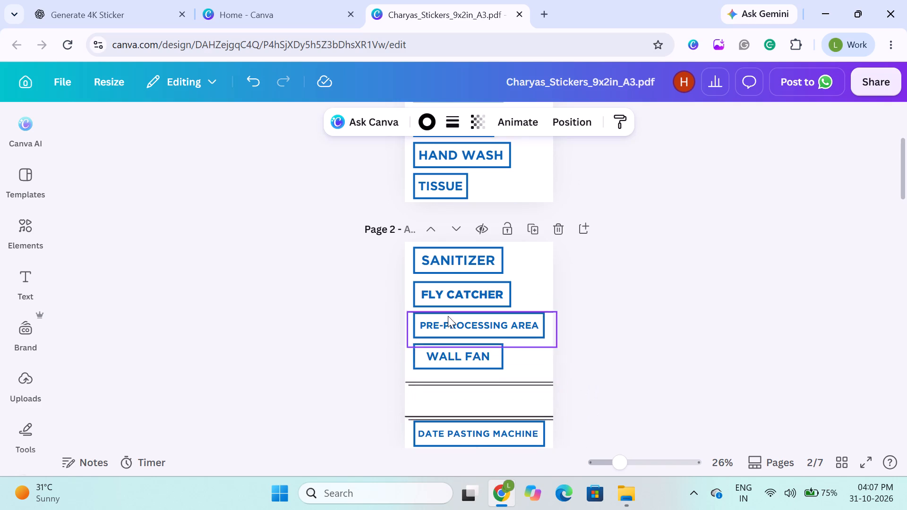
drag(448, 316, 449, 259)
drag(456, 400, 442, 320)
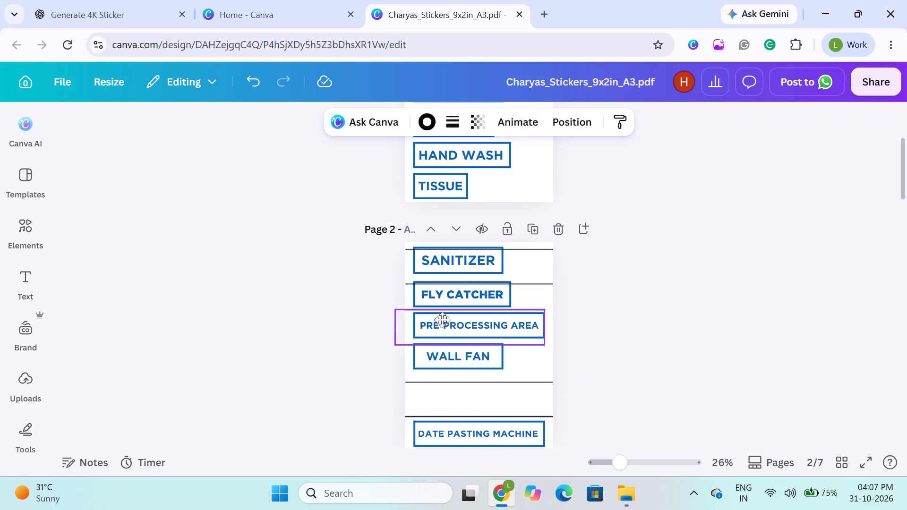
drag(442, 320, 442, 318)
Duplicate the dividing-line pair once more and place the copy around WALL FAN, its lower line meeting the empty band's upper line.
click(437, 388)
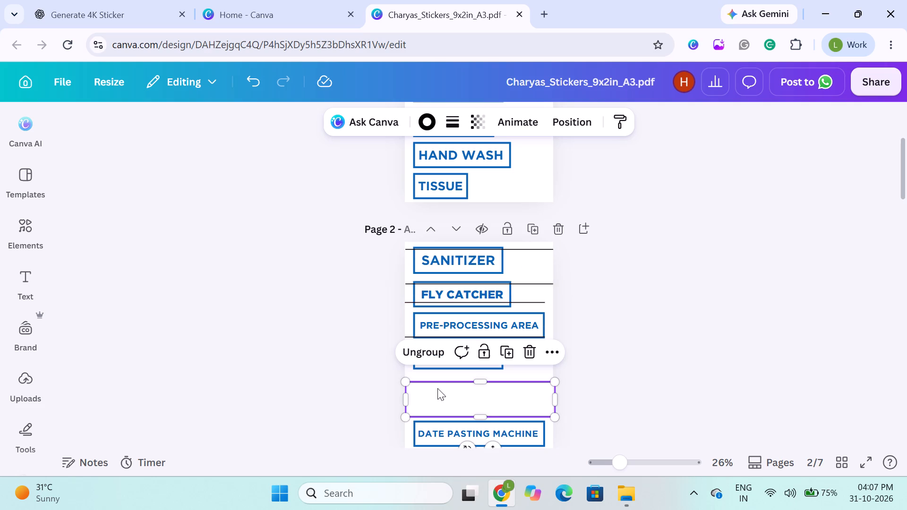
key(ctrl+d)
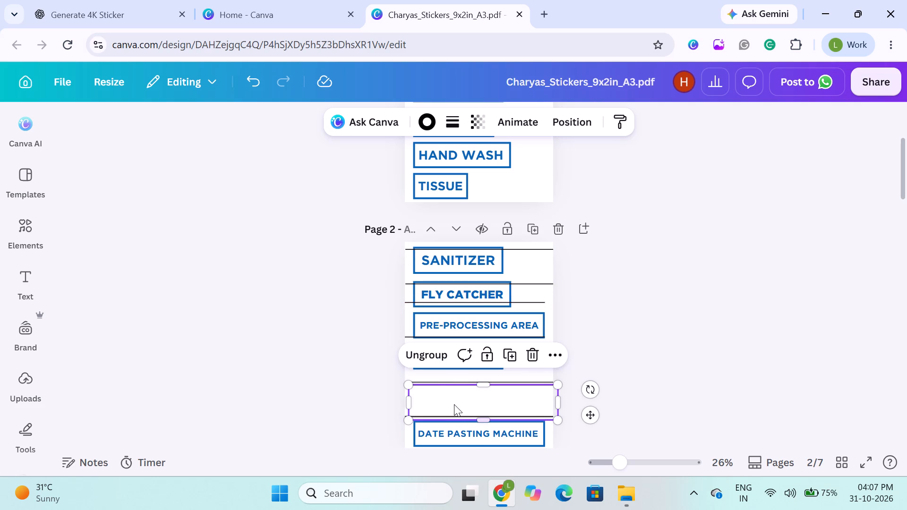
drag(454, 404, 451, 364)
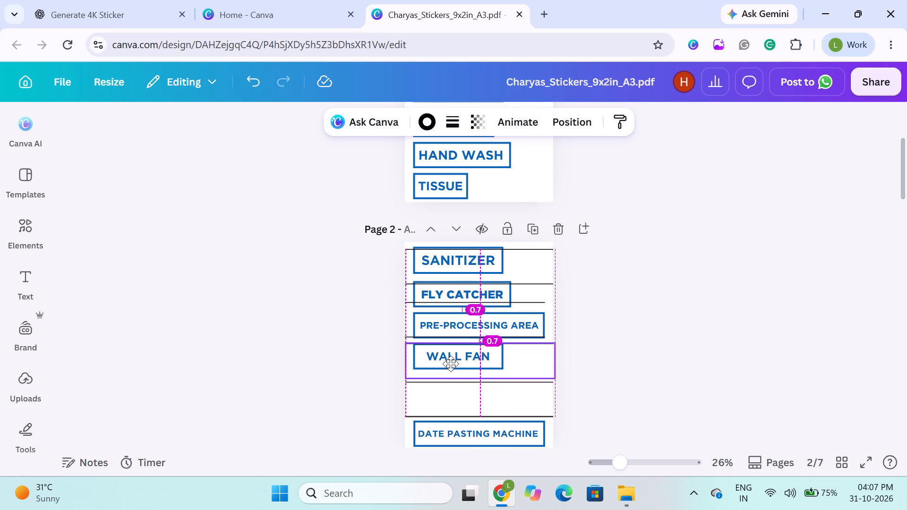
drag(451, 364, 451, 366)
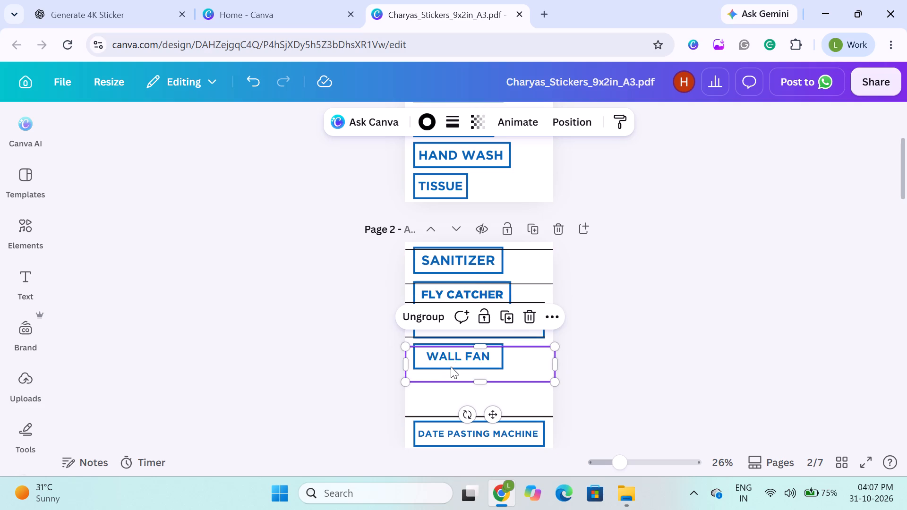
click(334, 365)
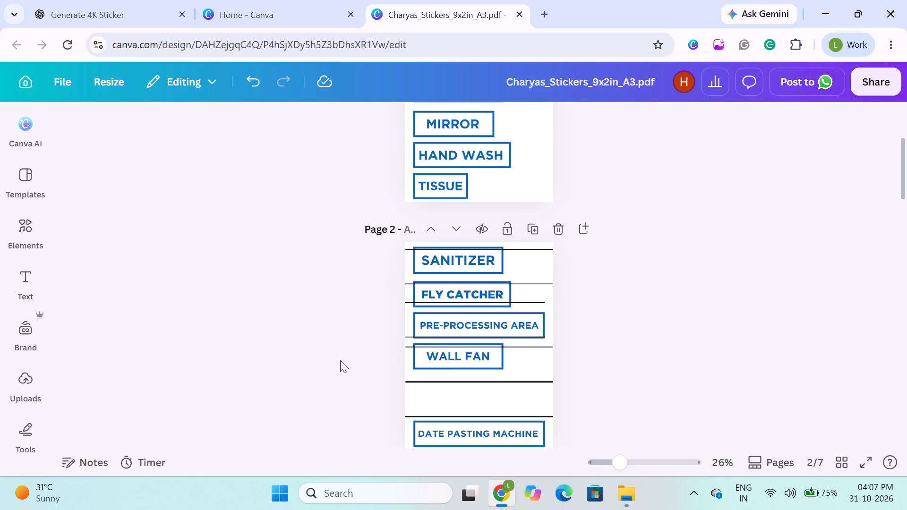
click(334, 359)
Send the dividing-line pair overlapping WALL FAN to the back, behind the label.
click(427, 362)
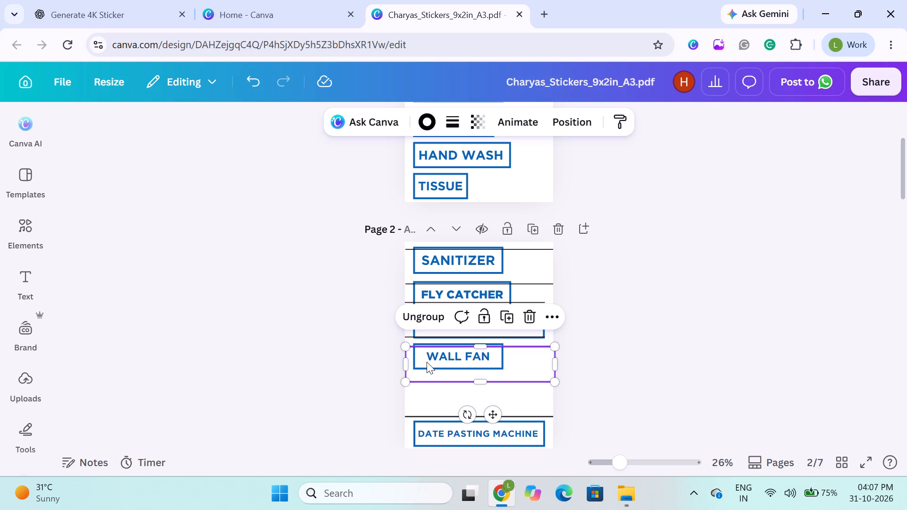
click(367, 346)
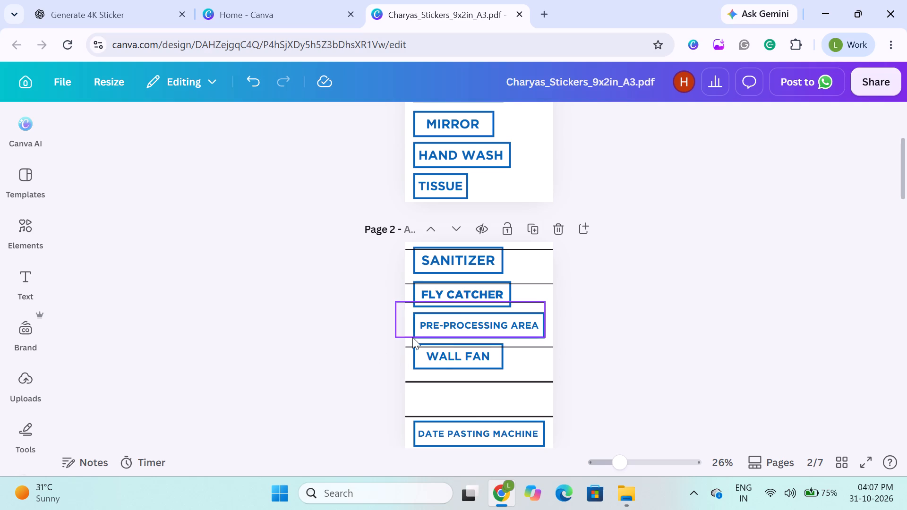
click(277, 349)
scroll(454, 382, down, 2)
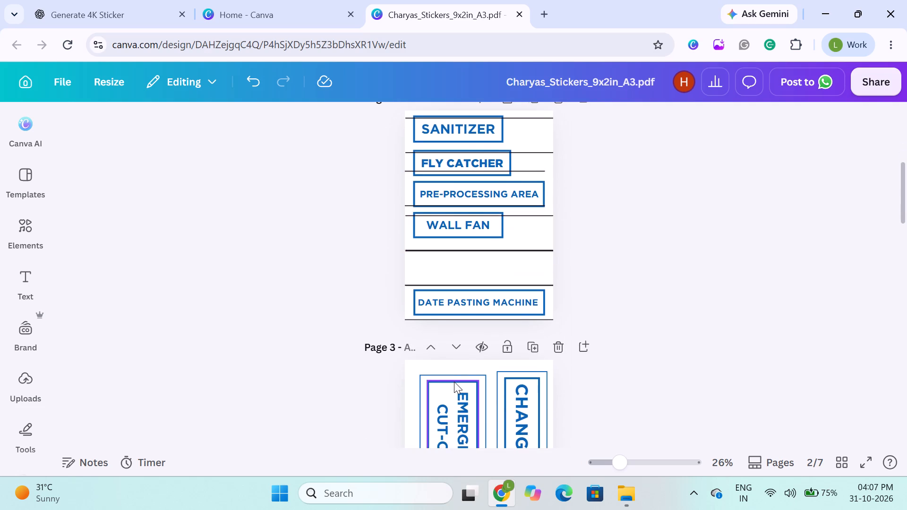
click(428, 172)
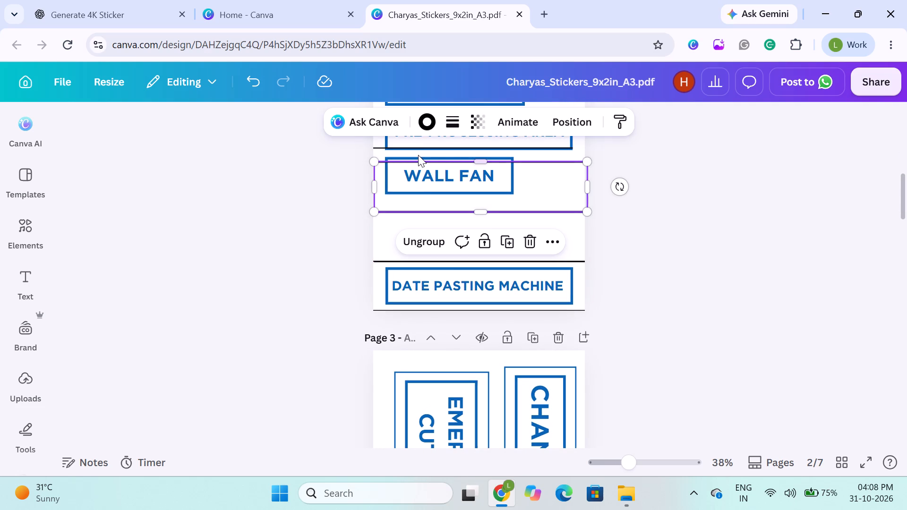
click(340, 182)
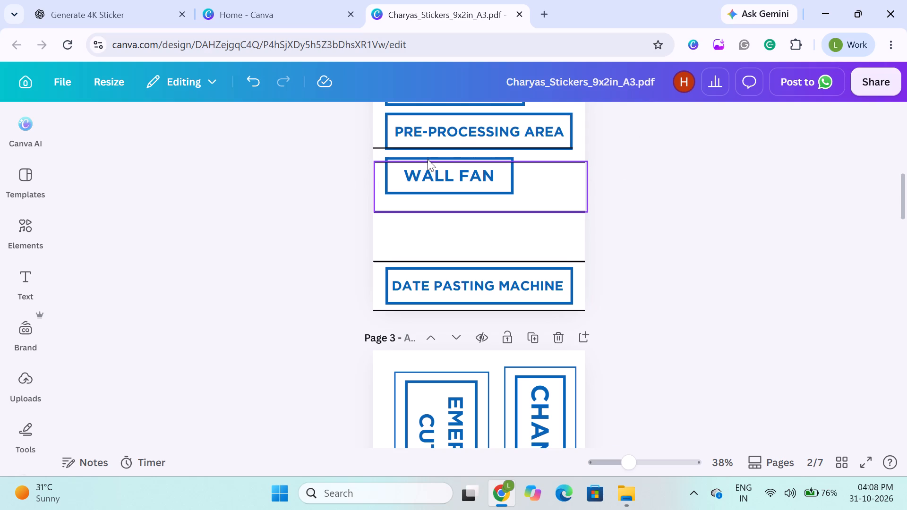
click(307, 187)
click(440, 167)
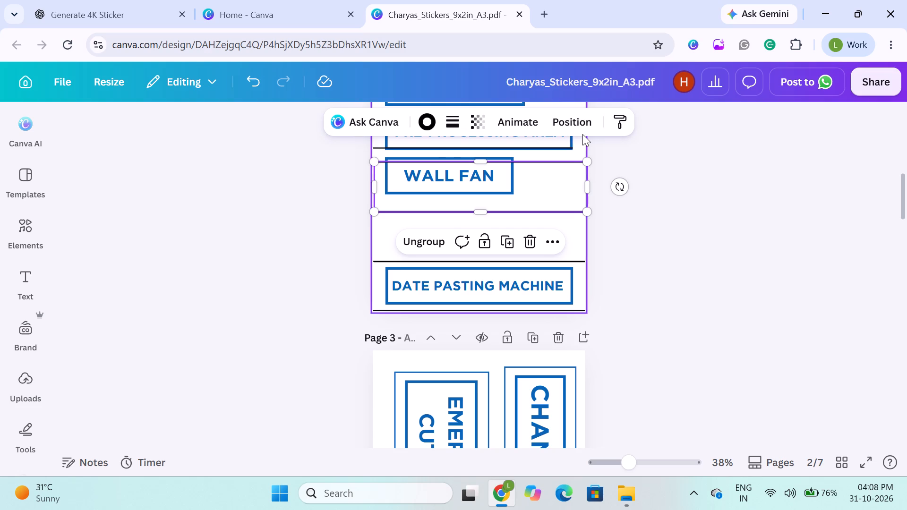
click(573, 127)
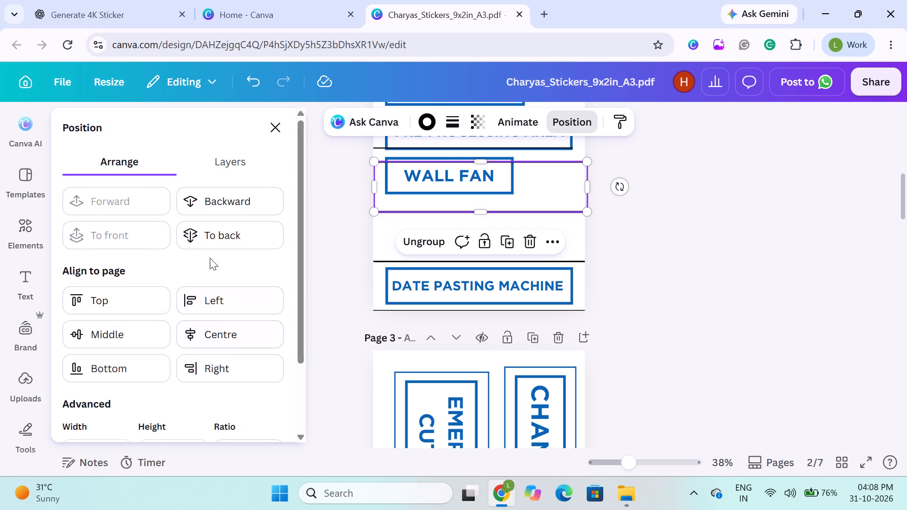
click(212, 225)
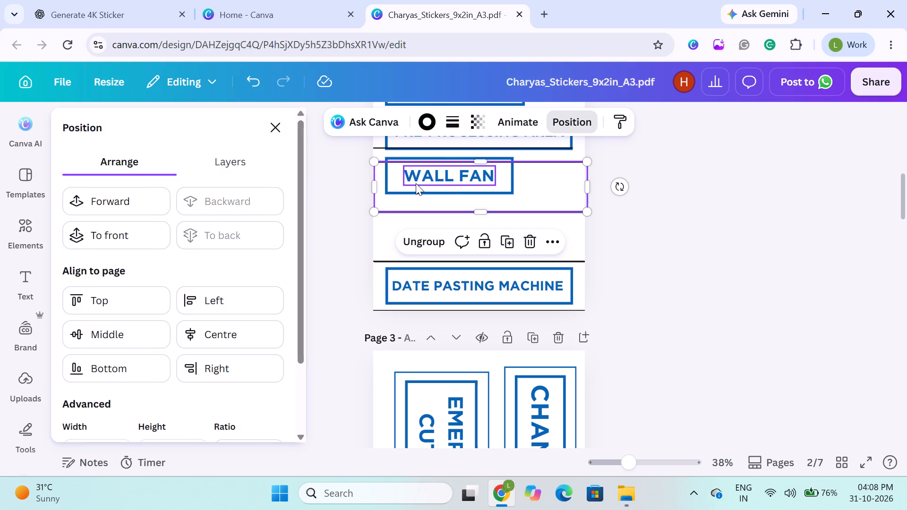
Group the WALL FAN text with its frame and move it into the empty band above DATE PASTING MACHINE, vertically centred between the lines.
click(422, 173)
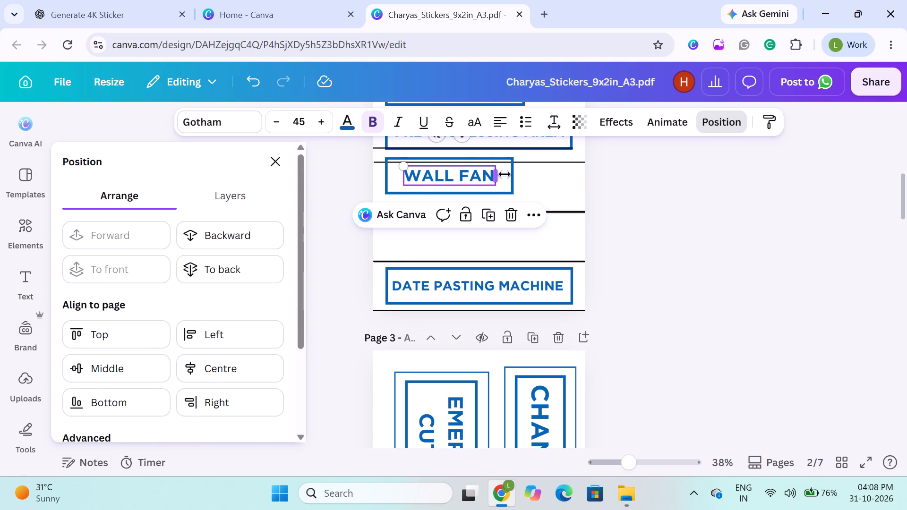
click(512, 181)
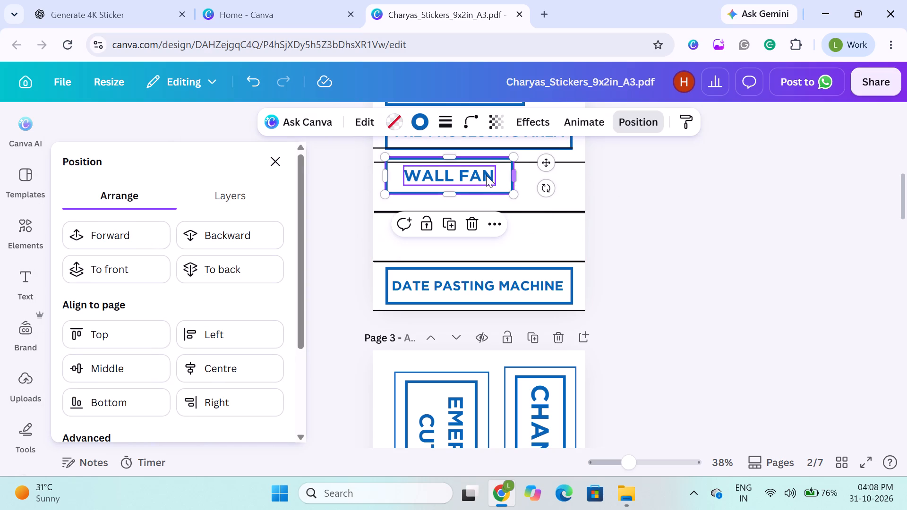
shift+click(482, 175)
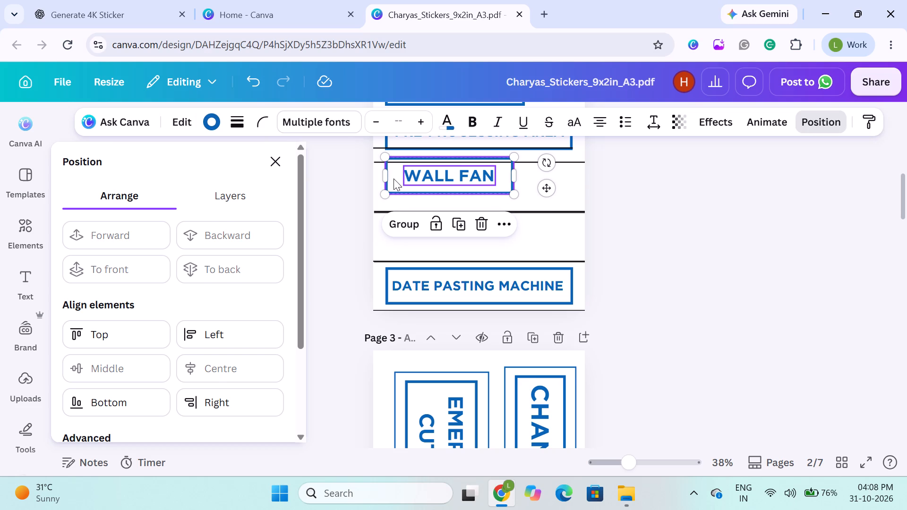
click(400, 226)
drag(450, 175, 469, 234)
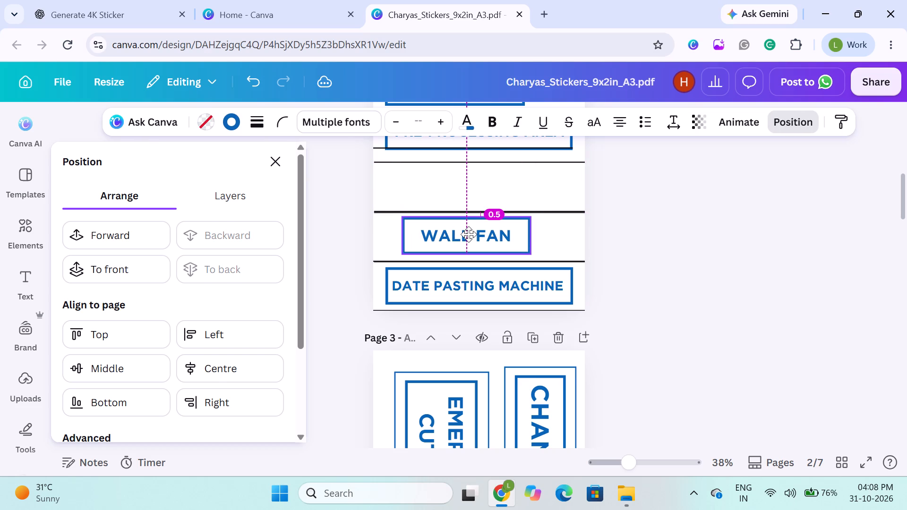
drag(469, 234, 468, 235)
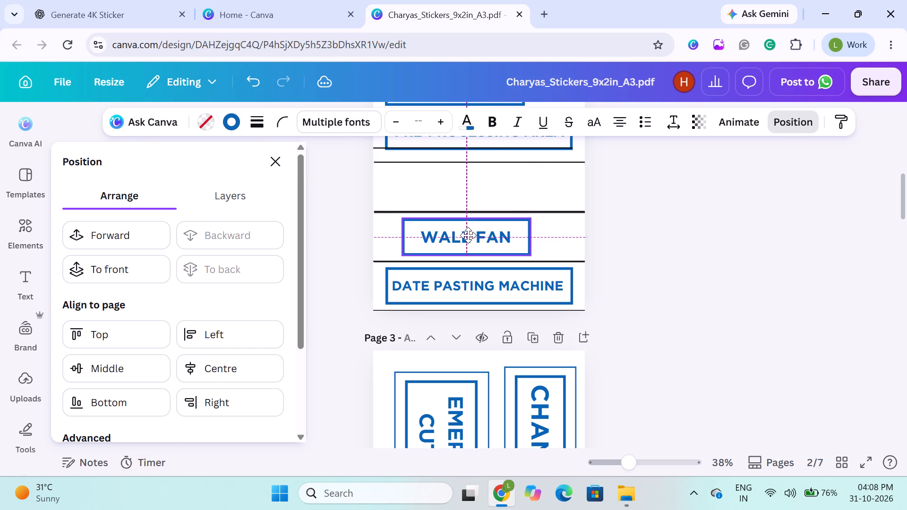
drag(468, 235, 468, 236)
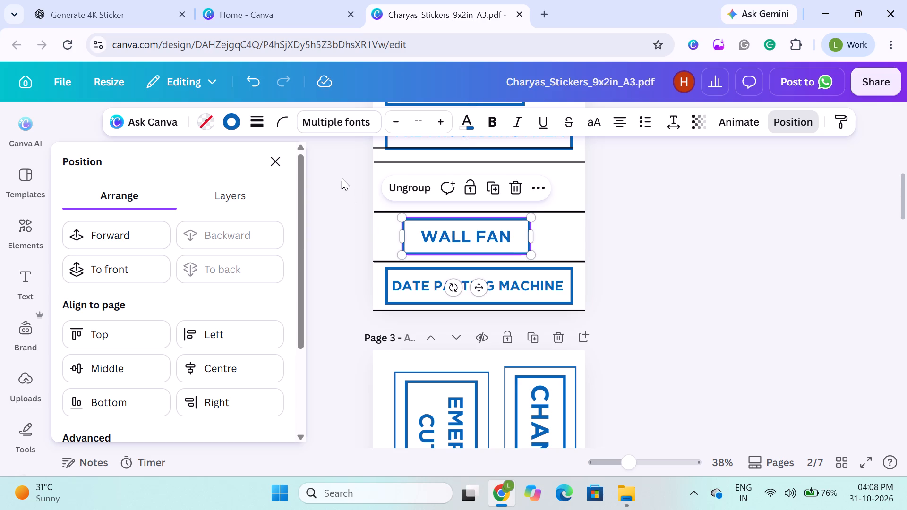
click(342, 178)
click(327, 206)
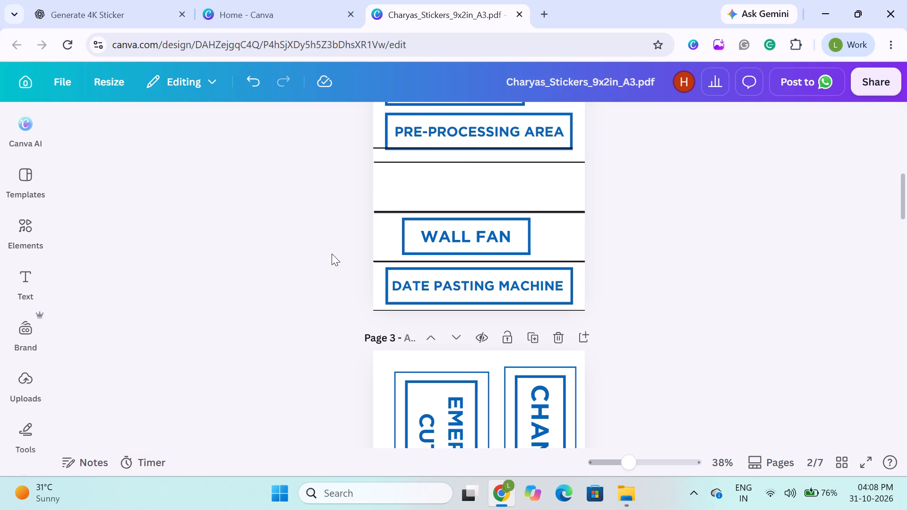
Move the line pair overlapping PRE-PROCESSING AREA up so its lower line sits between FLY CATCHER and PRE-PROCESSING AREA.
scroll(332, 254, up, 1)
click(420, 187)
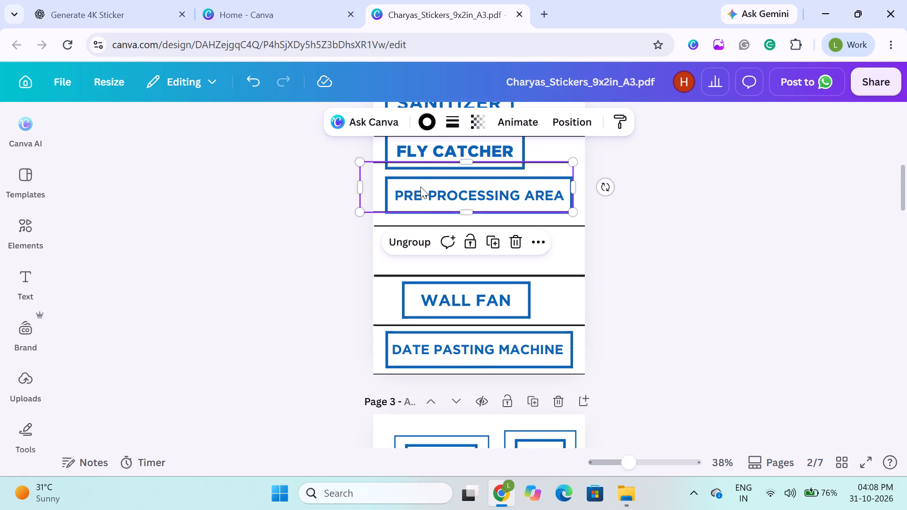
drag(420, 187, 428, 148)
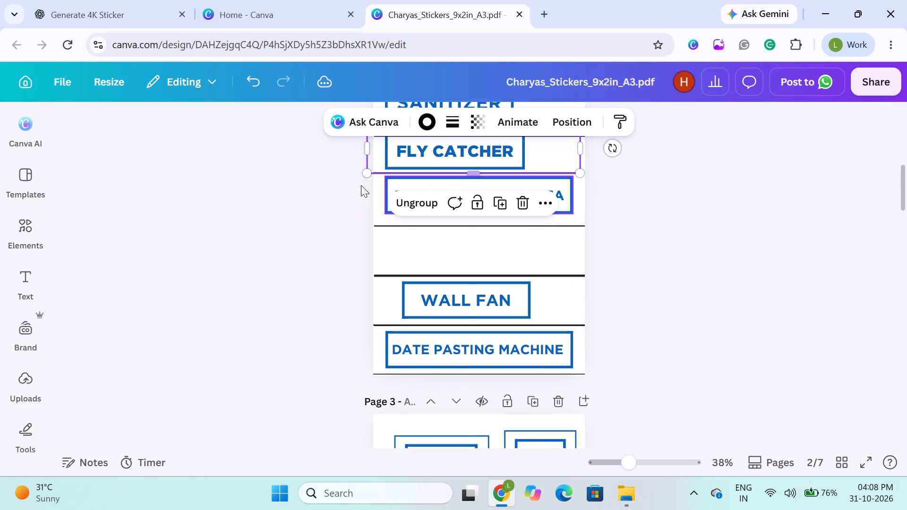
click(339, 186)
Align the PRE-PROCESSING AREA text and its frame to a common horizontal centre and group them.
drag(352, 191, 431, 208)
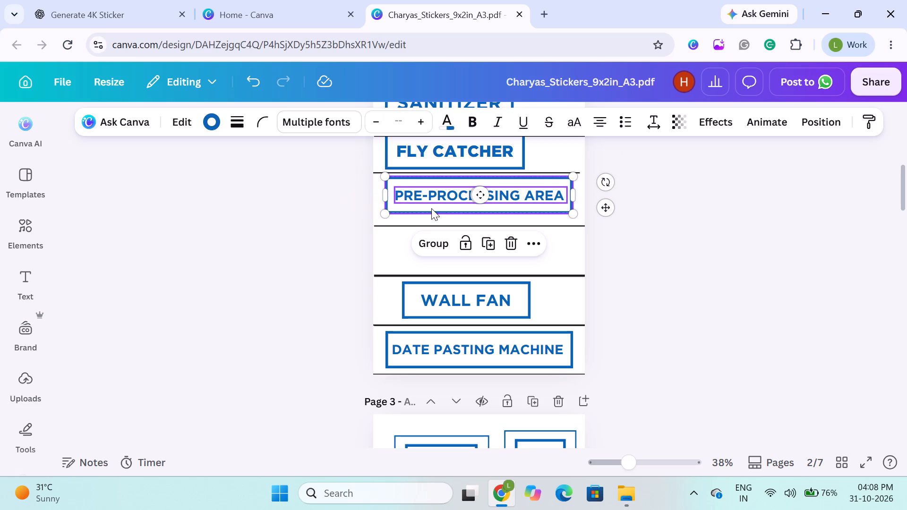
click(815, 118)
click(240, 366)
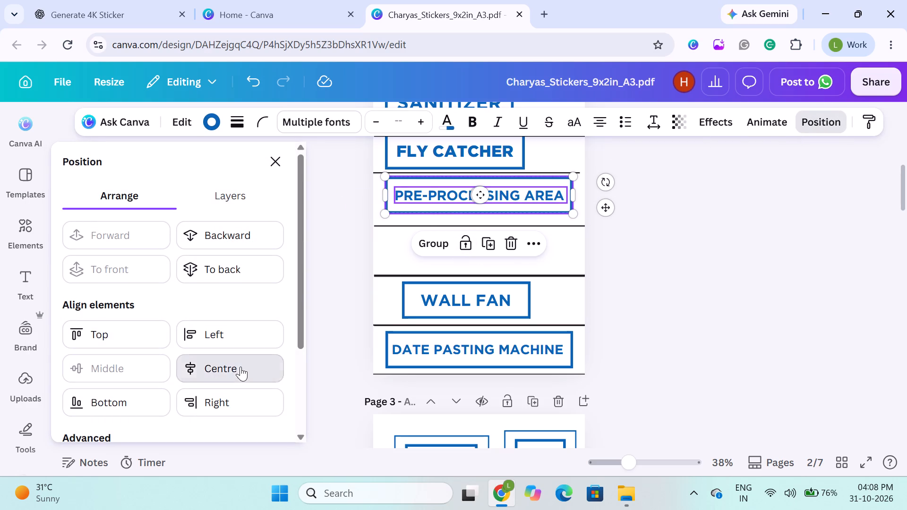
click(272, 159)
click(428, 246)
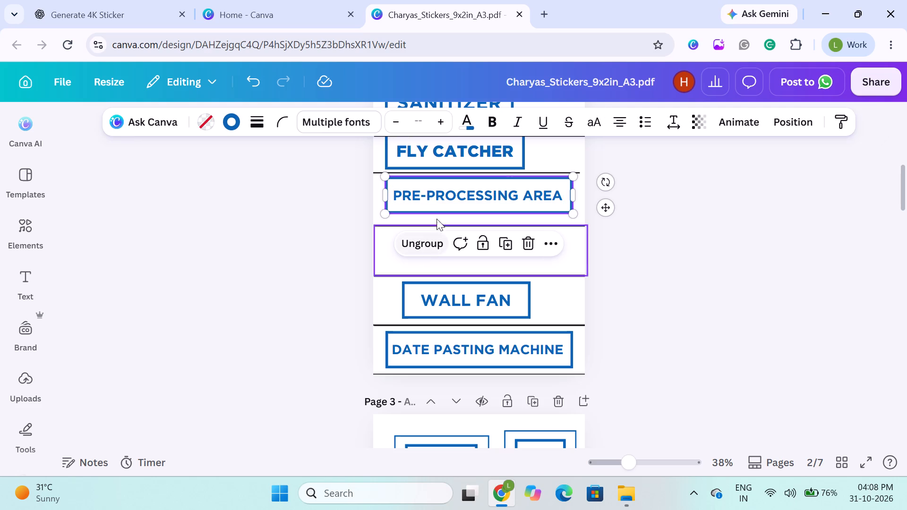
Move the PRE-PROCESSING AREA label into the empty band above WALL FAN and nudge it down towards the band's vertical middle.
drag(436, 192, 436, 250)
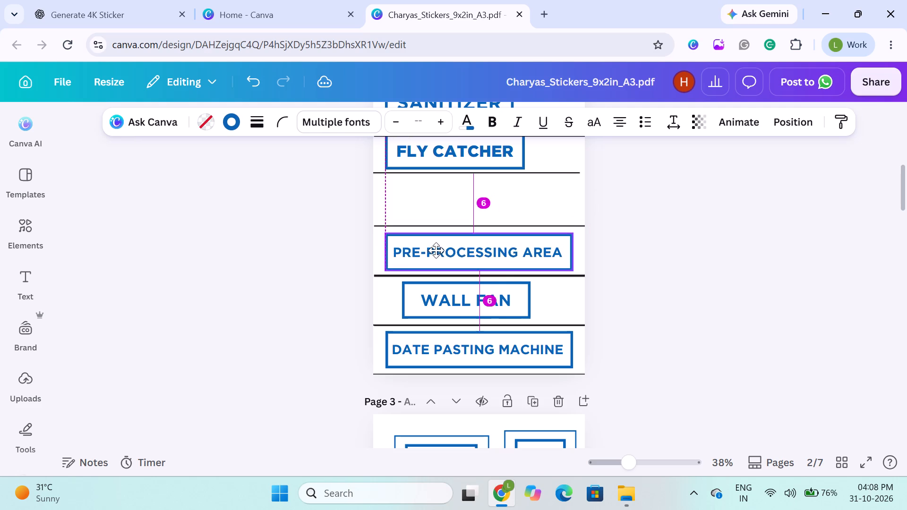
drag(436, 250, 439, 244)
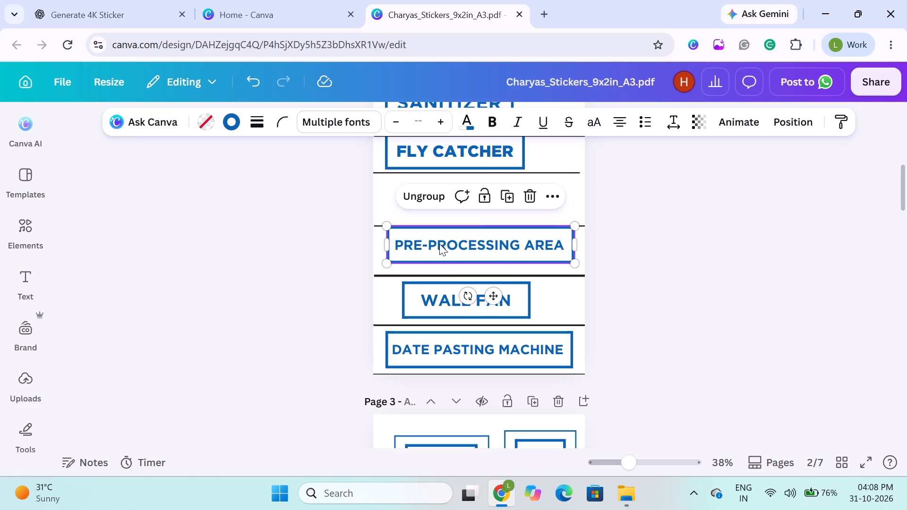
key(Down)
key(Down)
key(Down)
click(236, 256)
click(472, 249)
key(Down)
key(Down)
key(Down)
key(Down)
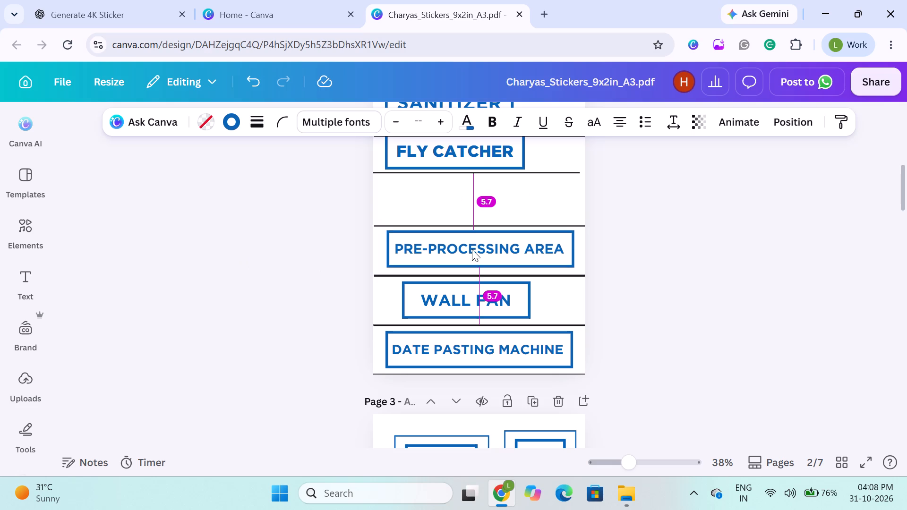
Nudge the PRE-PROCESSING AREA label down and slightly left so it sits vertically centred between its dividing lines.
key(Down)
key(Down)
key(Left)
key(Left)
key(Right)
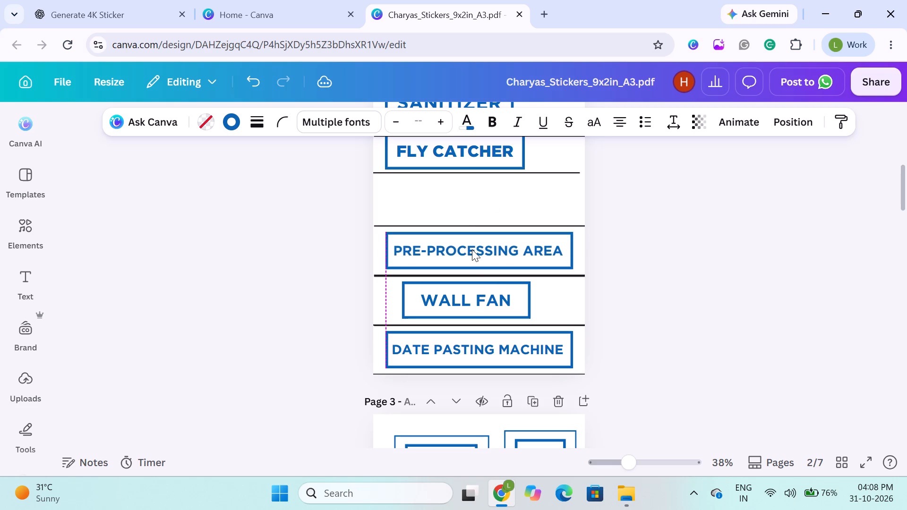
key(Right)
key(Left)
key(Left)
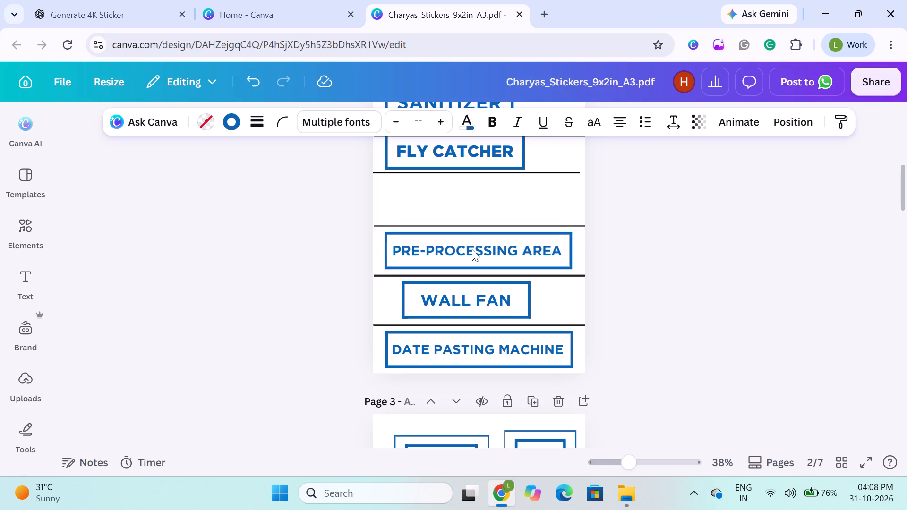
key(Left)
key(Left)
key(Right)
click(298, 215)
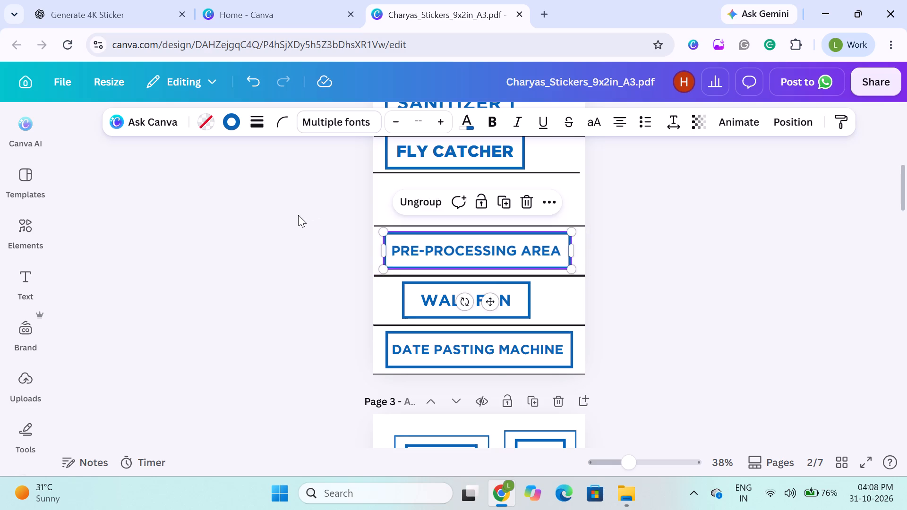
Move the line pair overlapping FLY CATCHER down into the empty band so its lower line meets the line above PRE-PROCESSING AREA.
scroll(298, 215, up, 1)
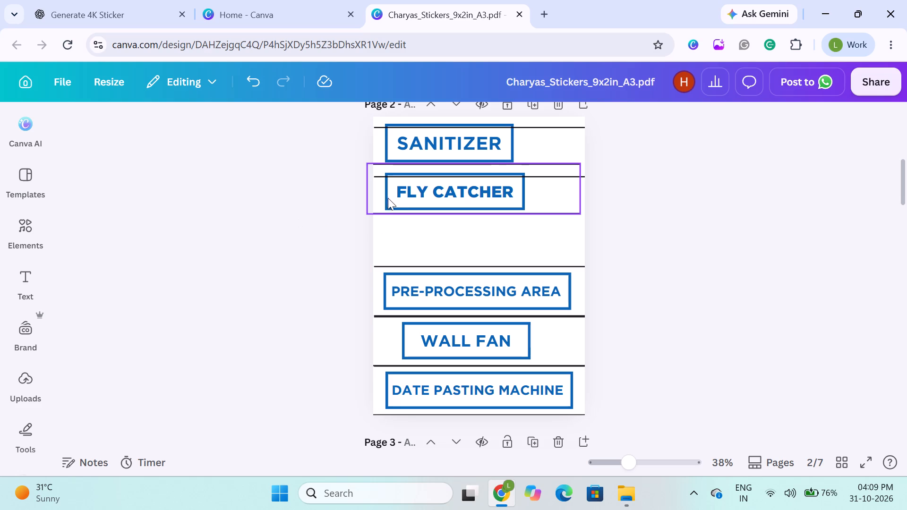
drag(385, 200, 396, 249)
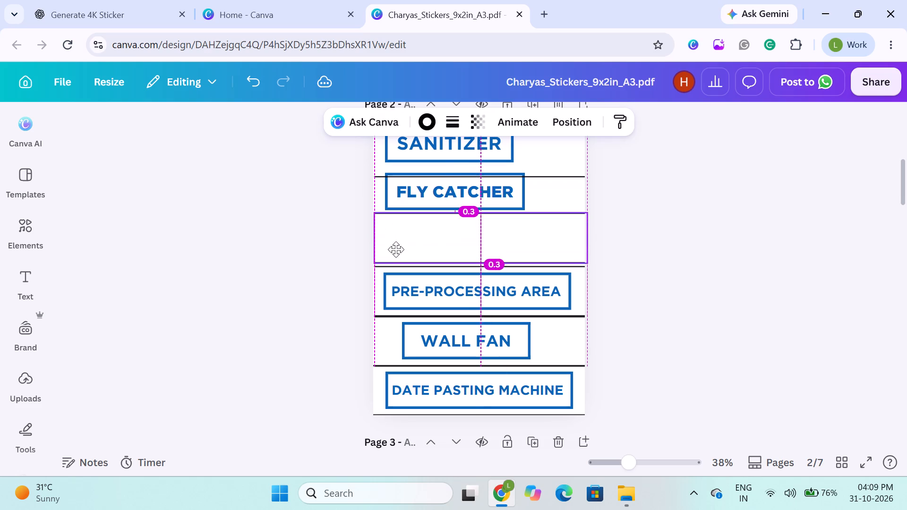
drag(396, 249, 396, 252)
click(315, 244)
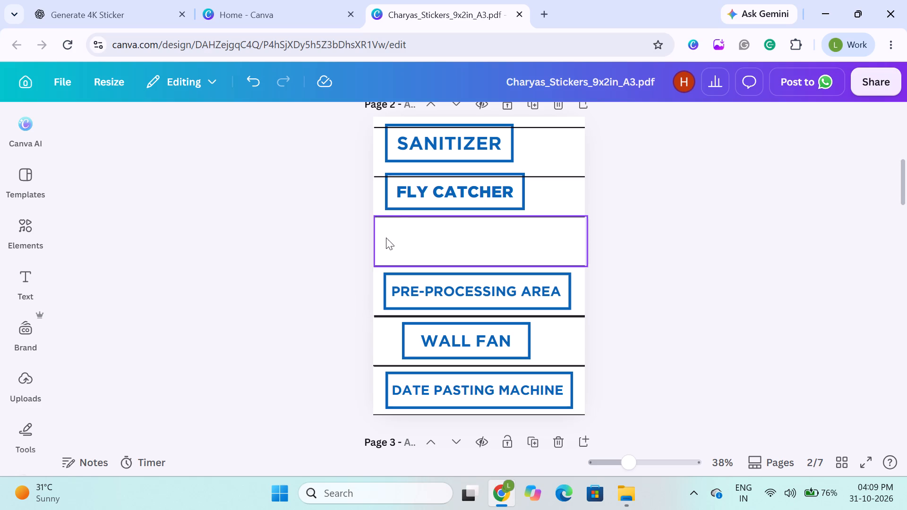
Group the FLY CATCHER text with its frame and centre the label in the empty band above PRE-PROCESSING AREA.
drag(347, 194, 370, 204)
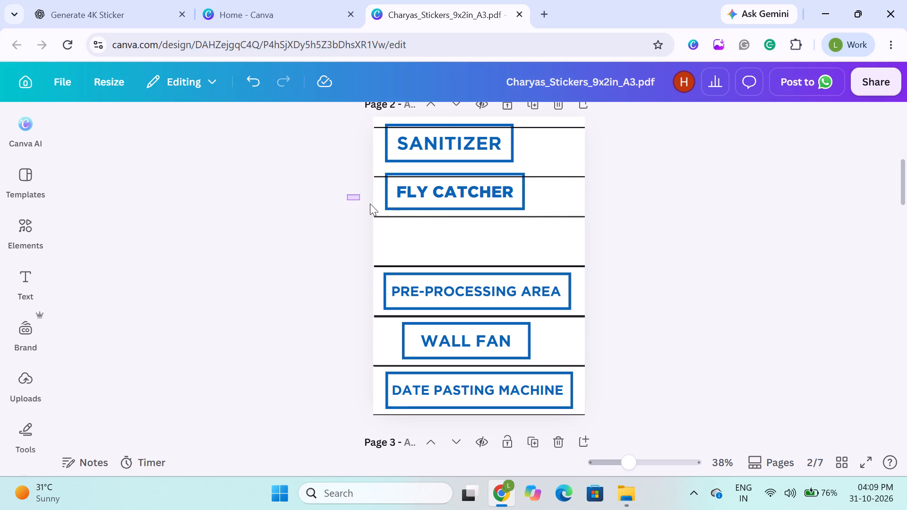
drag(370, 204, 438, 191)
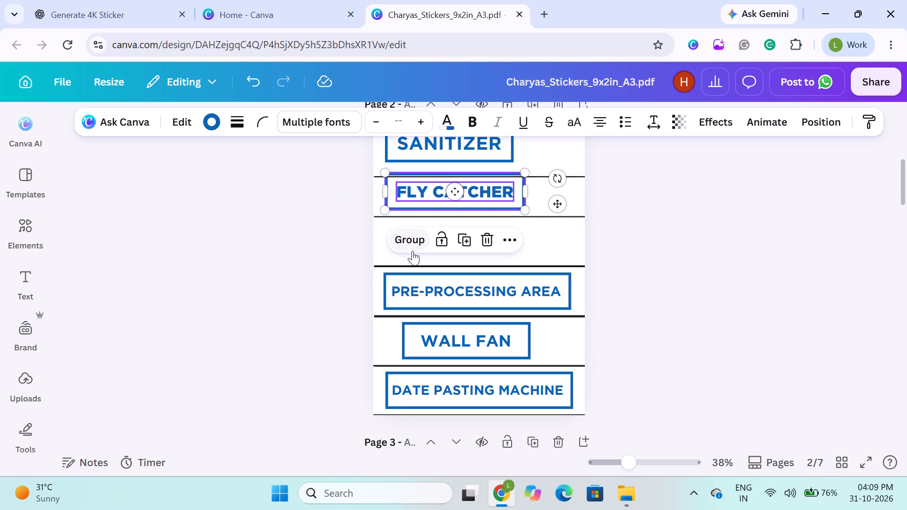
click(412, 251)
drag(411, 191, 440, 223)
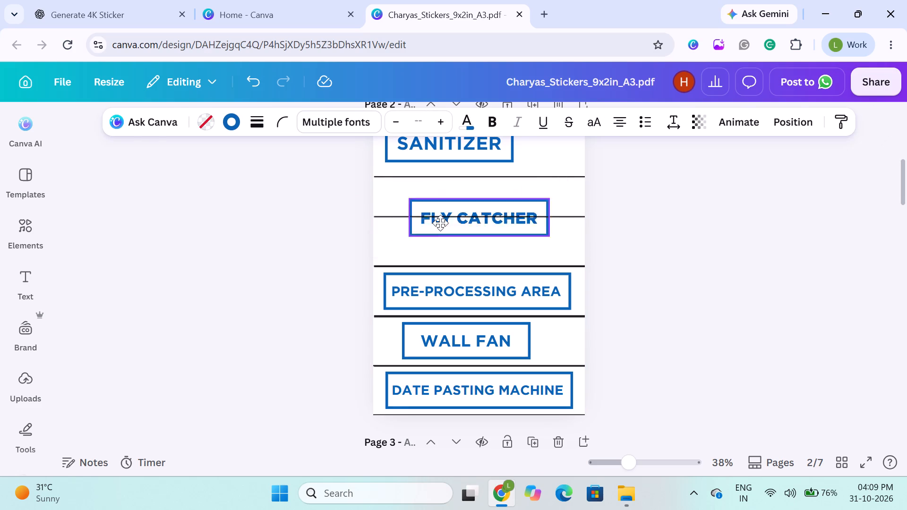
drag(440, 223, 436, 241)
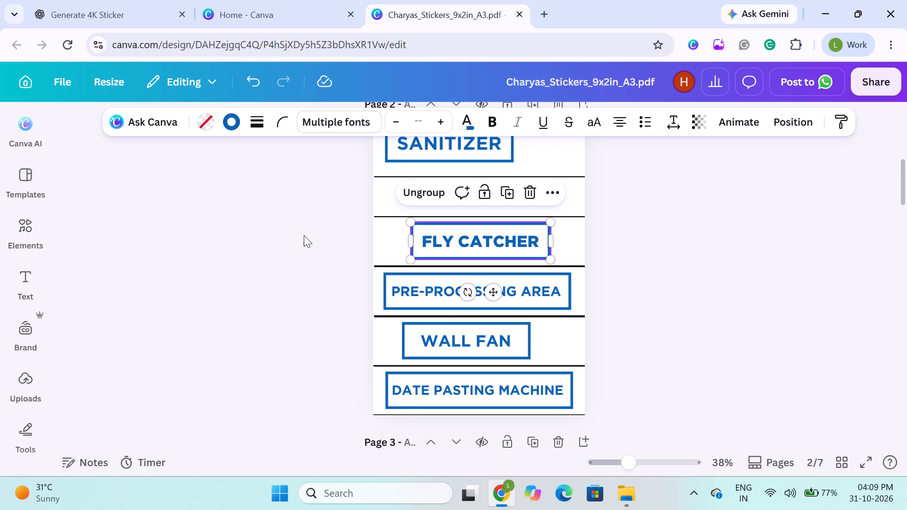
click(303, 235)
Move the line pair overlapping SANITIZER down into the gap above FLY CATCHER.
scroll(303, 235, up, 1)
drag(336, 178, 408, 186)
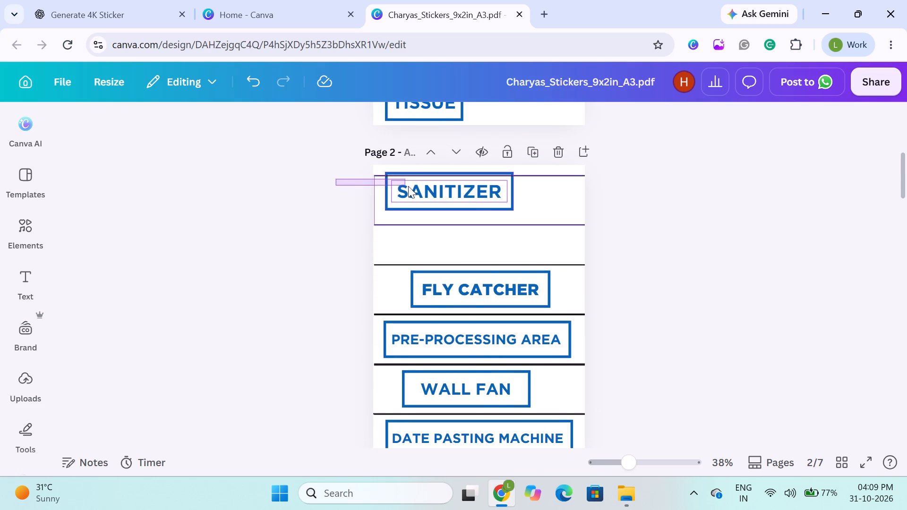
drag(408, 186, 413, 189)
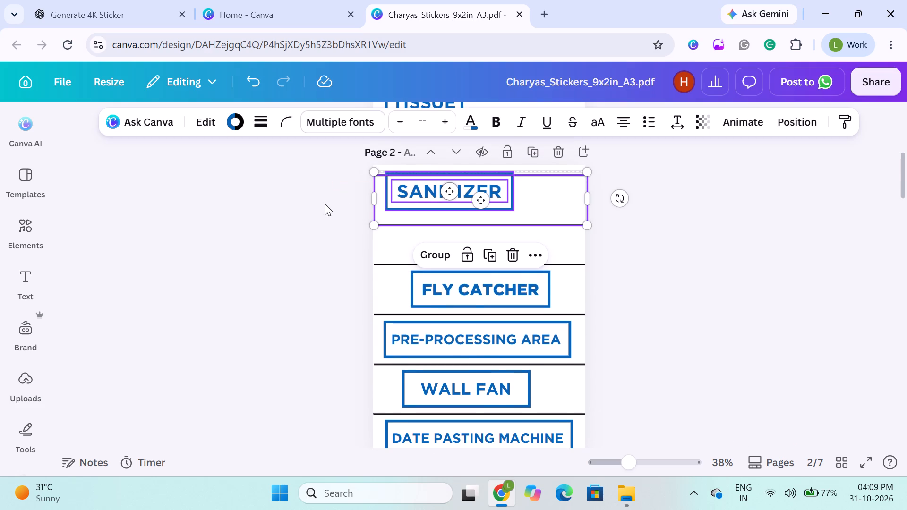
click(325, 204)
drag(395, 219, 398, 240)
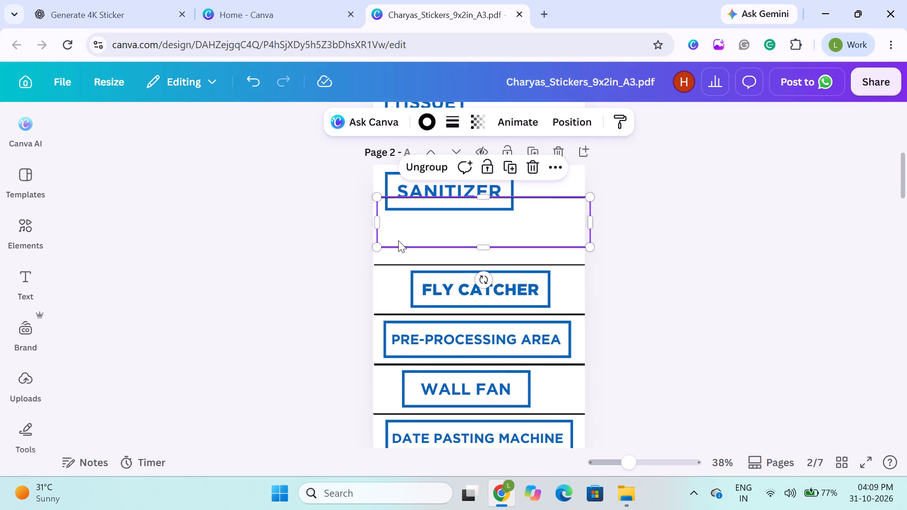
Group the SANITIZER text with its frame and move the label down to just above the FLY CATCHER band.
drag(365, 178, 411, 189)
click(287, 179)
drag(301, 176, 374, 187)
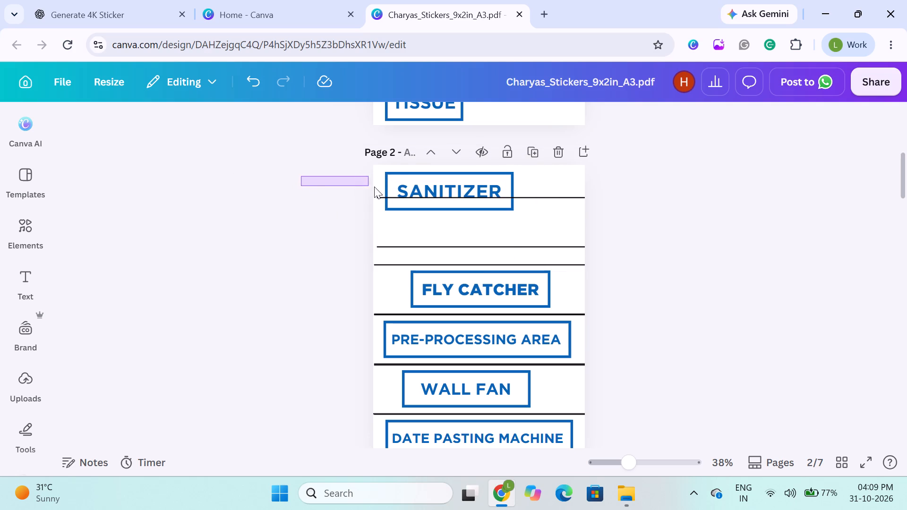
drag(374, 187, 406, 186)
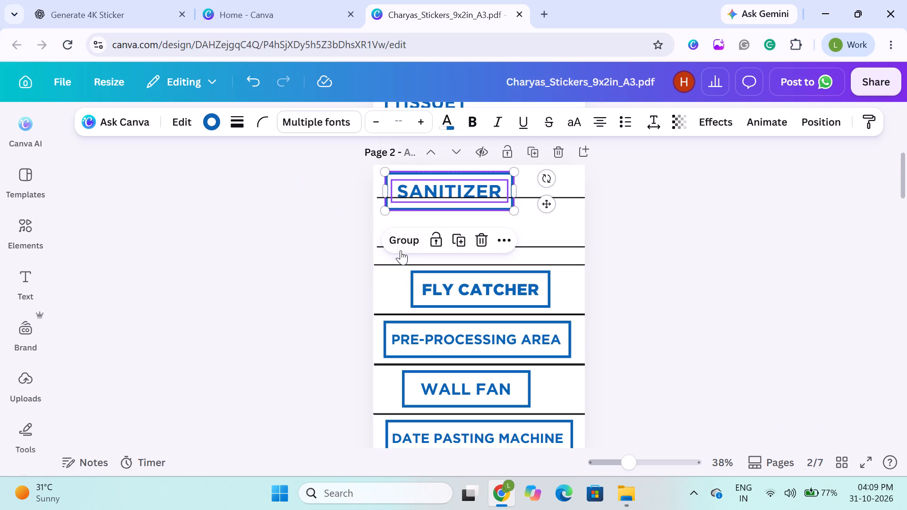
click(401, 245)
drag(431, 190, 429, 214)
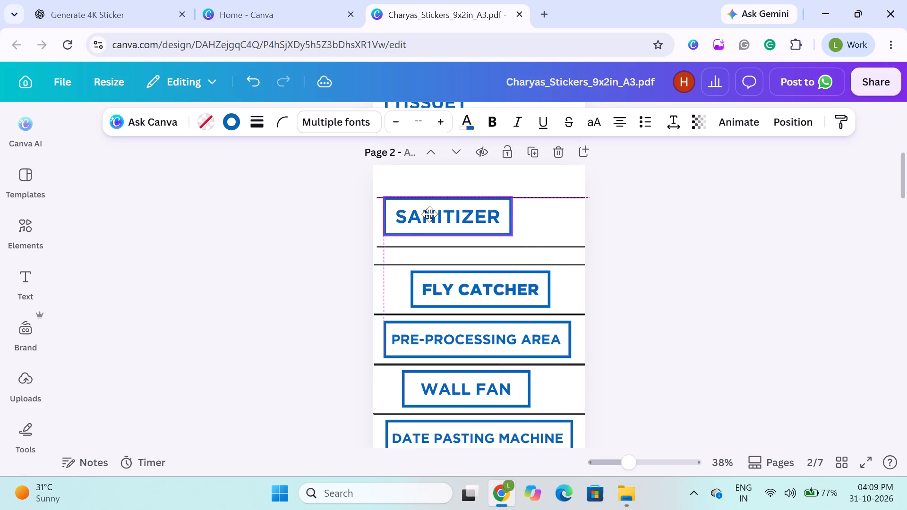
drag(429, 214, 429, 214)
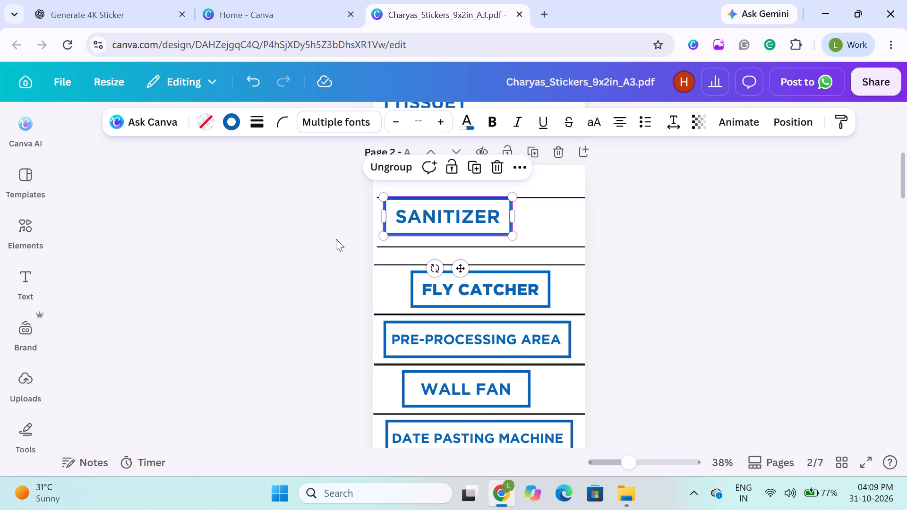
drag(448, 214, 469, 233)
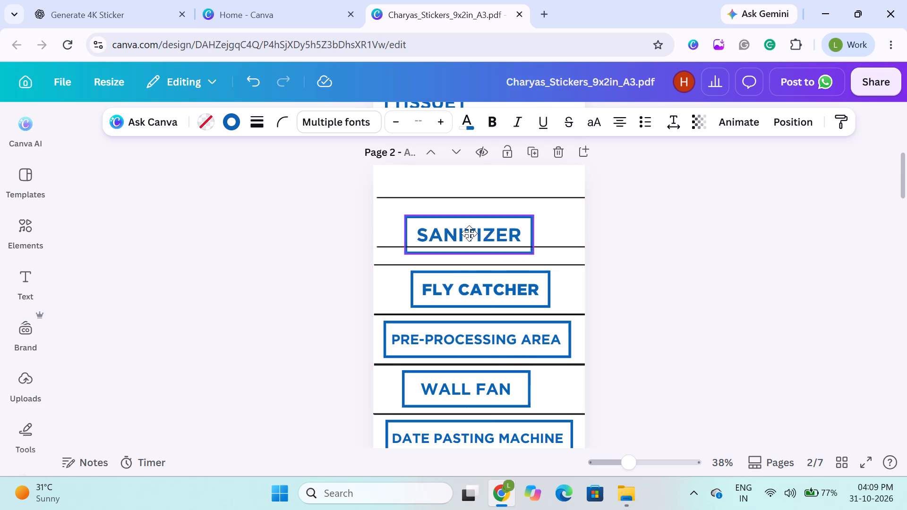
drag(469, 233, 471, 237)
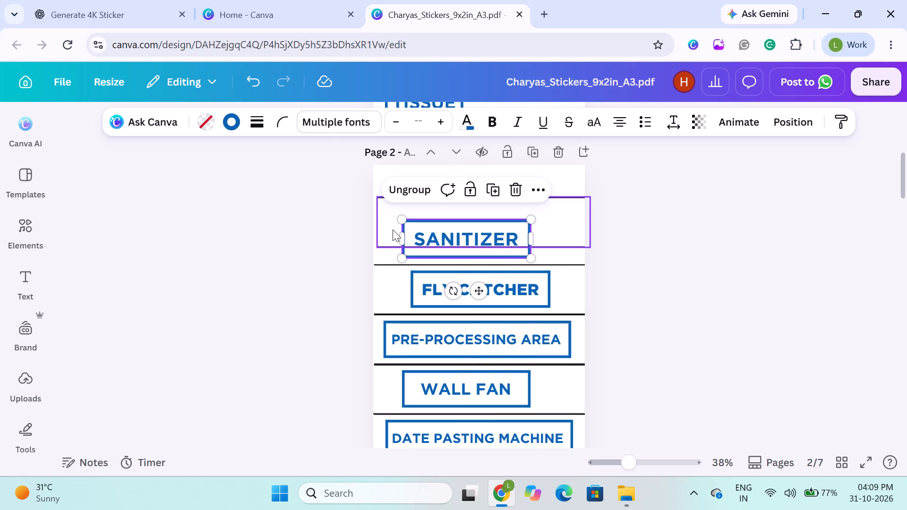
Move the line pair overlapping SANITIZER down so it encloses the label and its lower line meets the line above FLY CATCHER.
drag(393, 229, 393, 246)
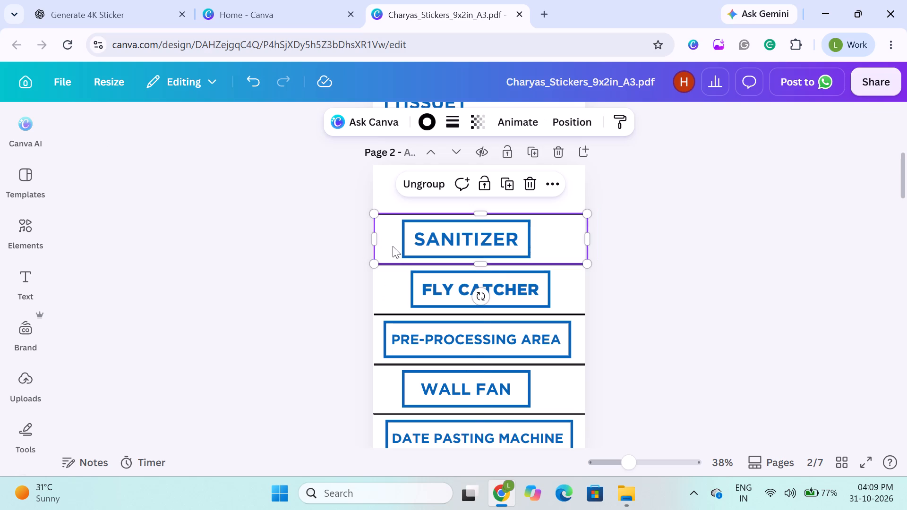
click(451, 242)
click(315, 231)
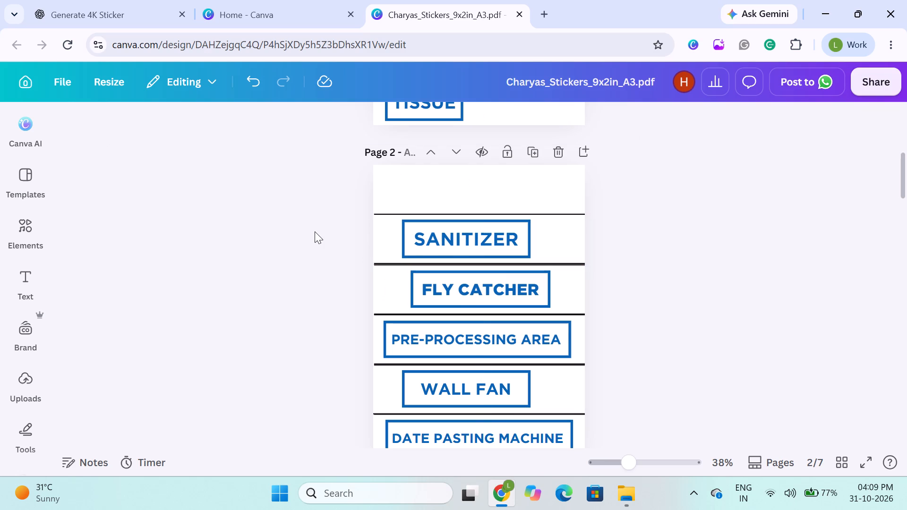
Send the line pairs around SANITIZER, FLY CATCHER and WALL FAN one layer backward.
click(398, 215)
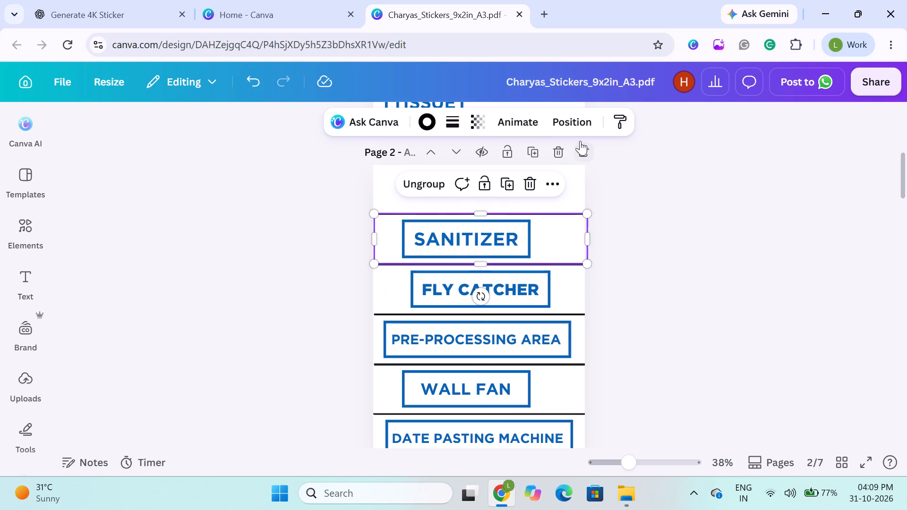
click(580, 123)
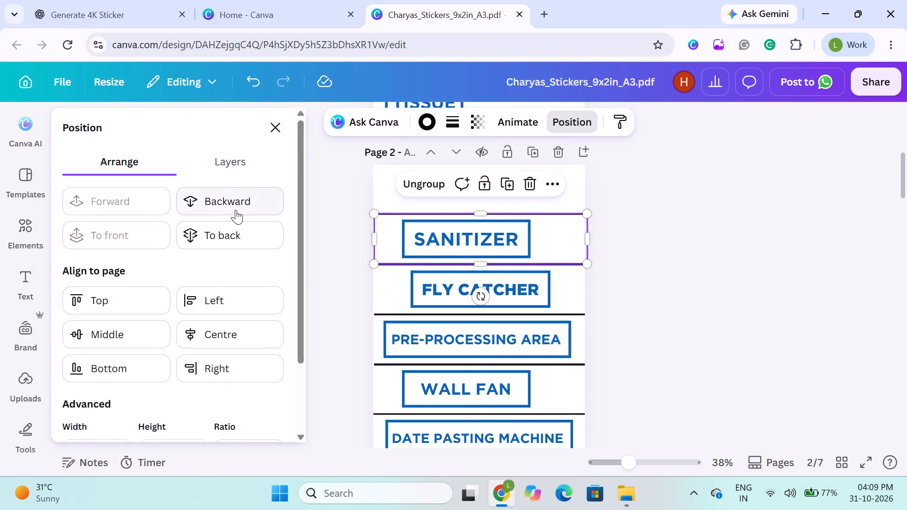
click(236, 210)
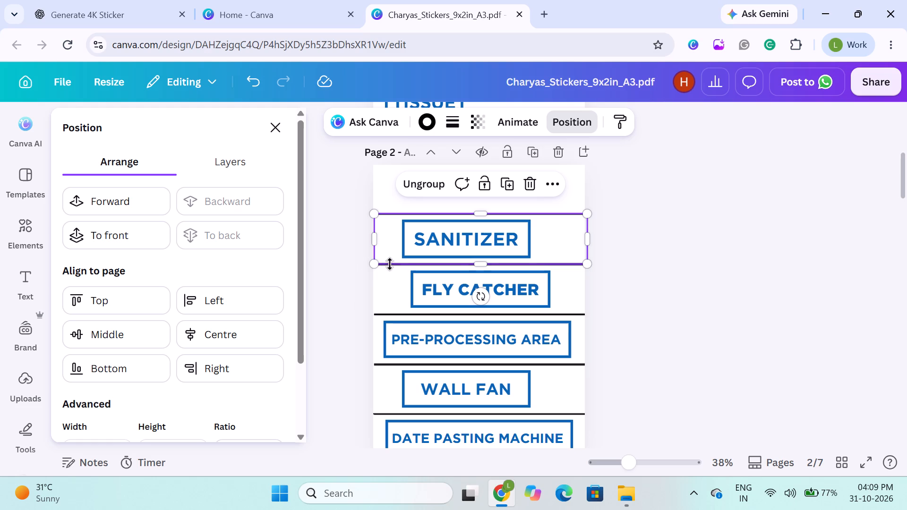
click(391, 272)
click(222, 200)
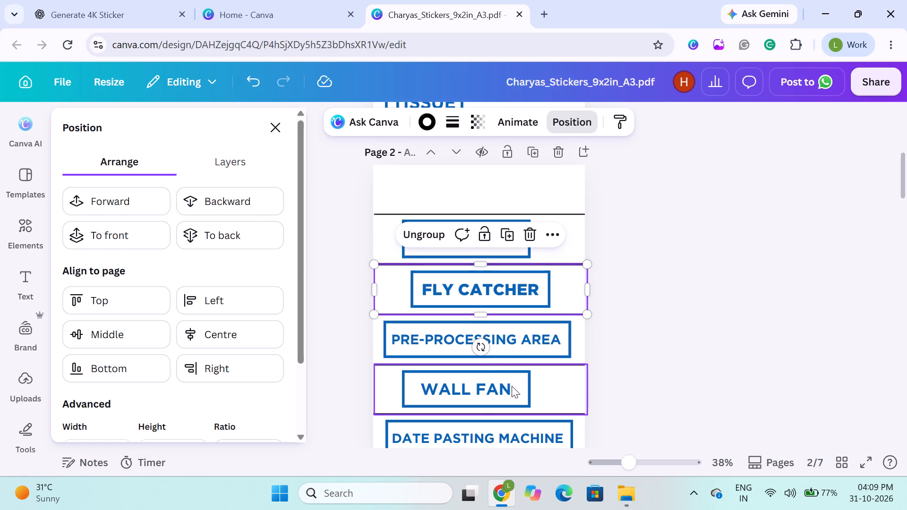
click(544, 384)
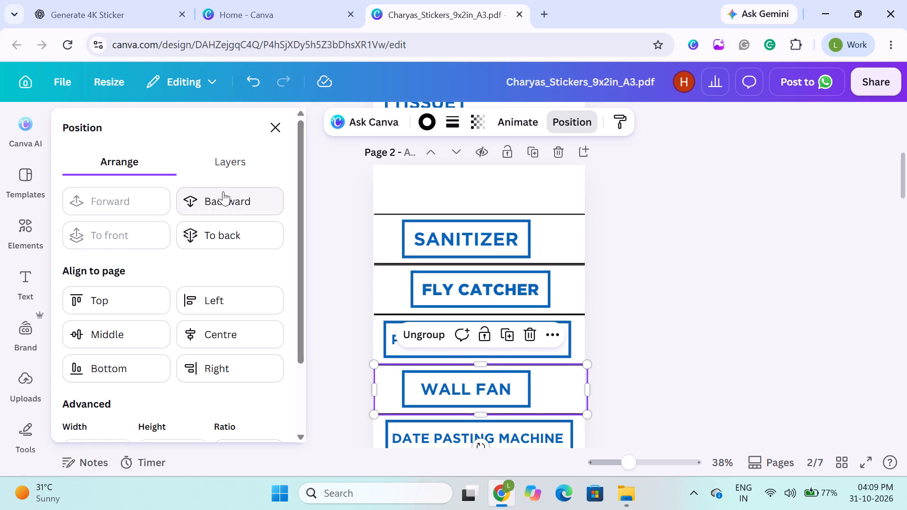
click(223, 191)
click(346, 348)
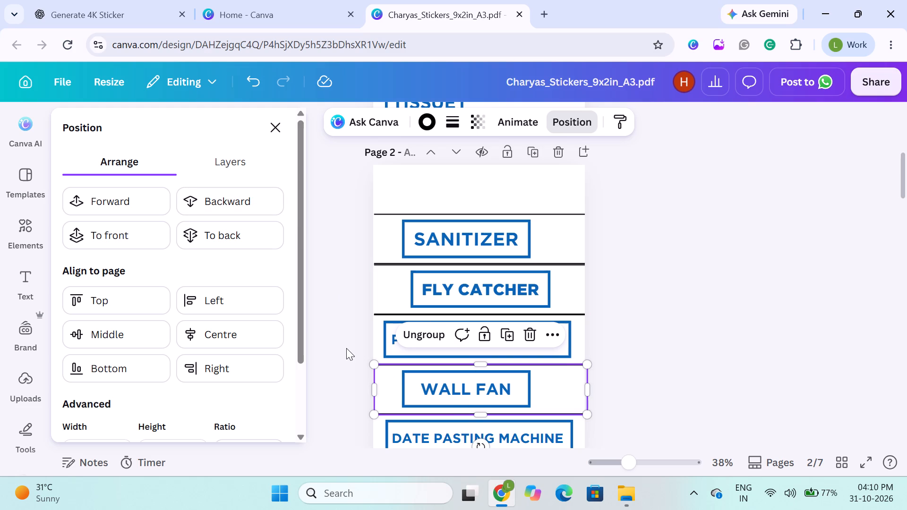
Check that the WALL FAN, PRE-PROCESSING AREA, FLY CATCHER and SANITIZER labels can each be selected separately from their line pairs.
click(423, 391)
click(253, 290)
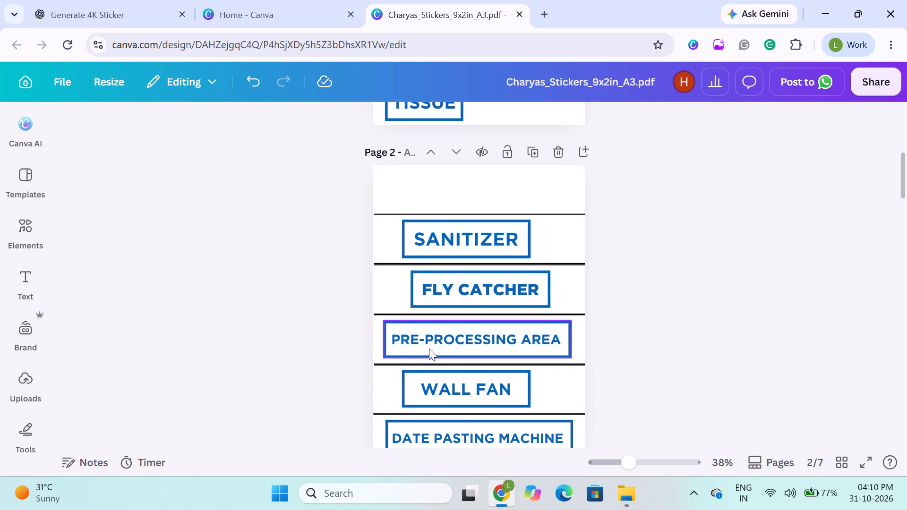
click(449, 349)
click(422, 278)
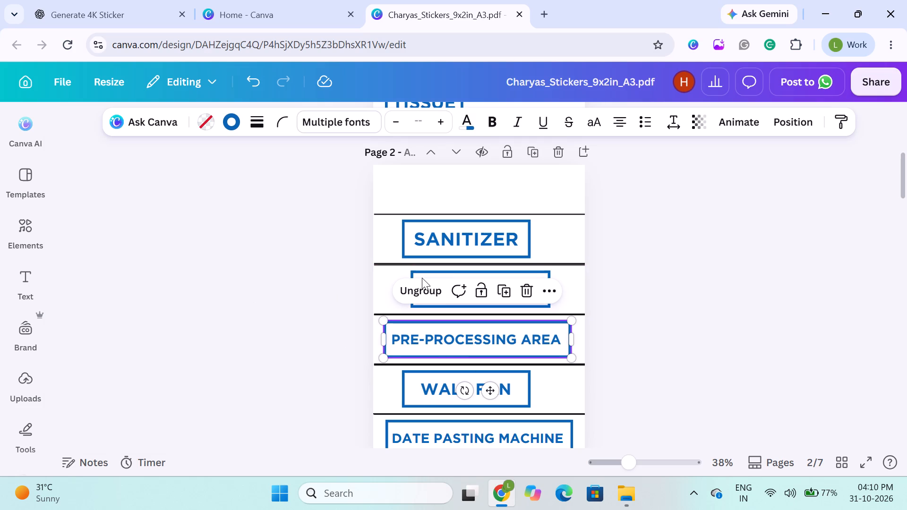
click(292, 272)
click(419, 282)
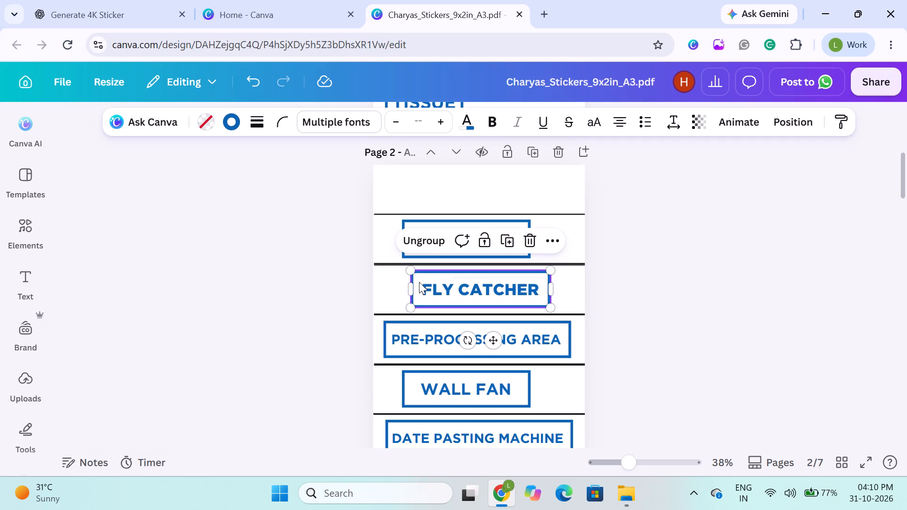
click(419, 224)
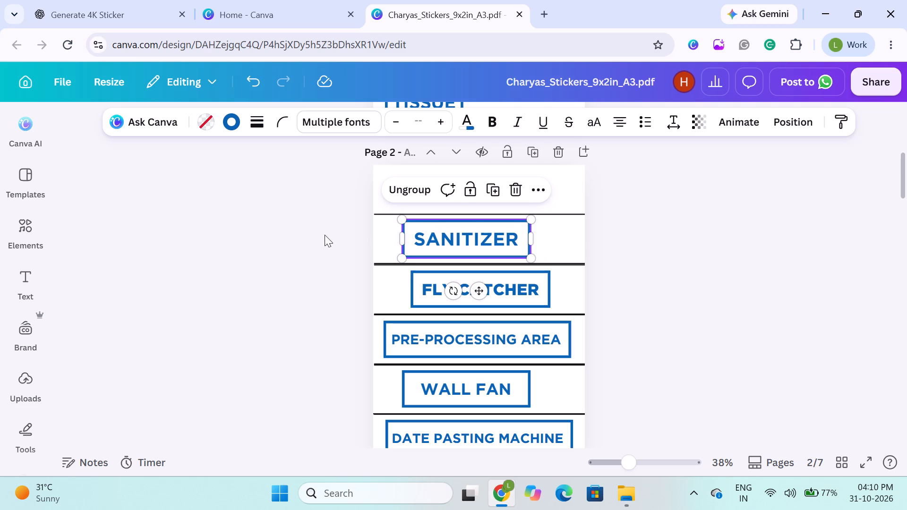
drag(325, 235, 382, 227)
click(290, 250)
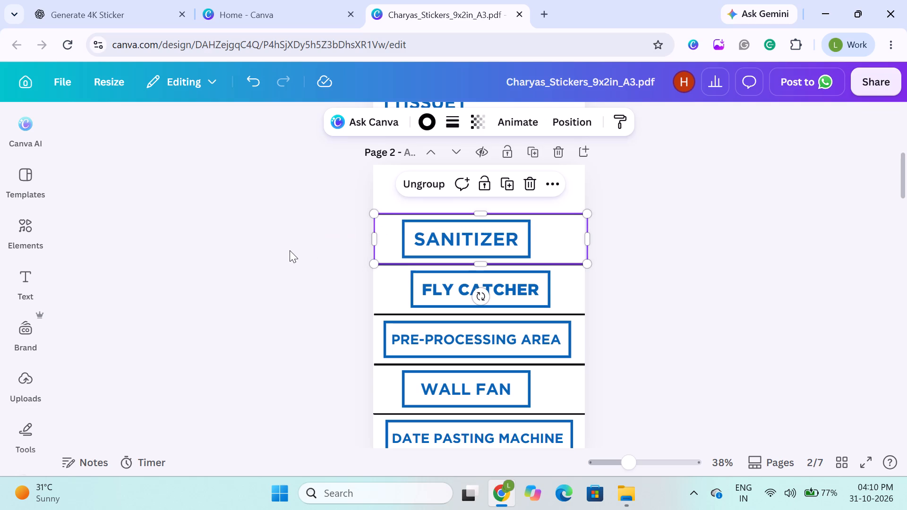
Align the SANITIZER label and its surrounding line pair to a common horizontal centre.
click(419, 233)
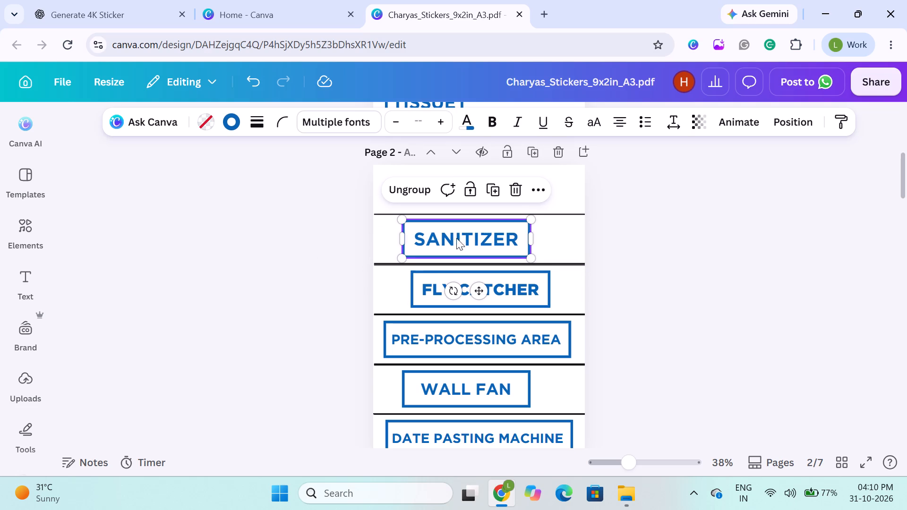
shift+click(555, 234)
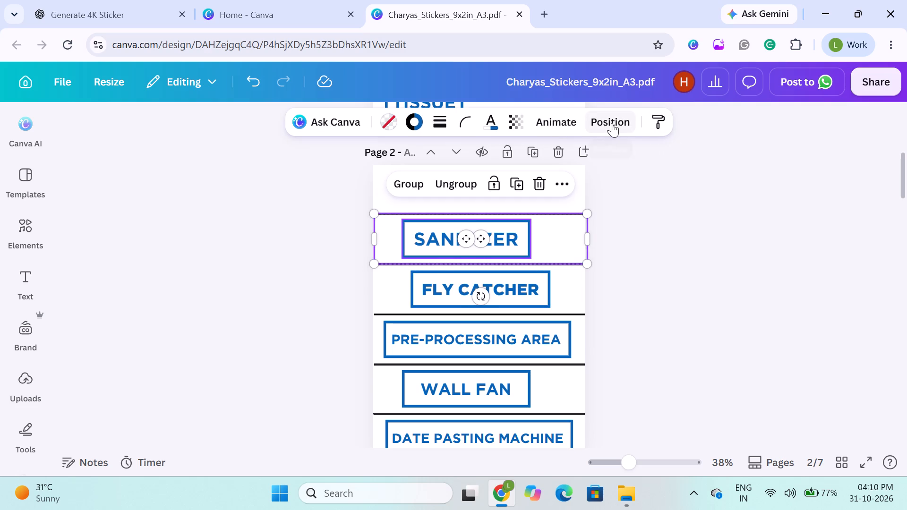
click(612, 123)
click(195, 369)
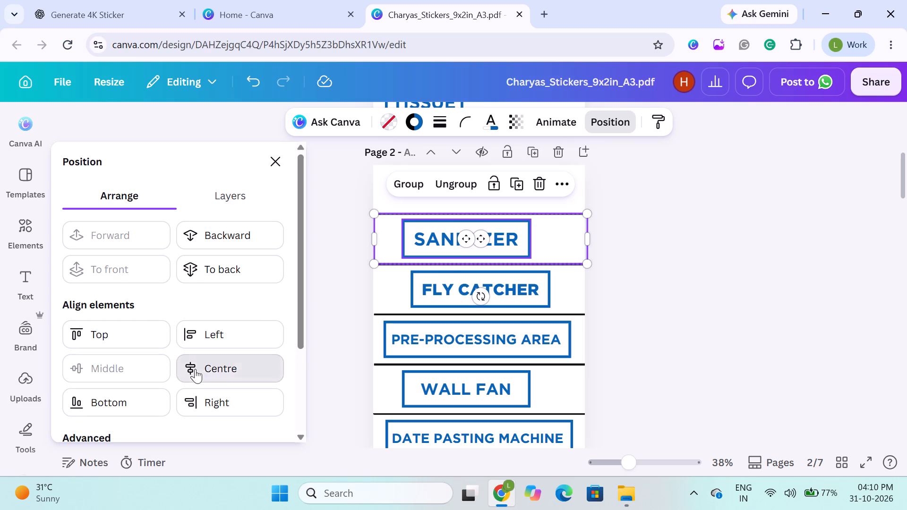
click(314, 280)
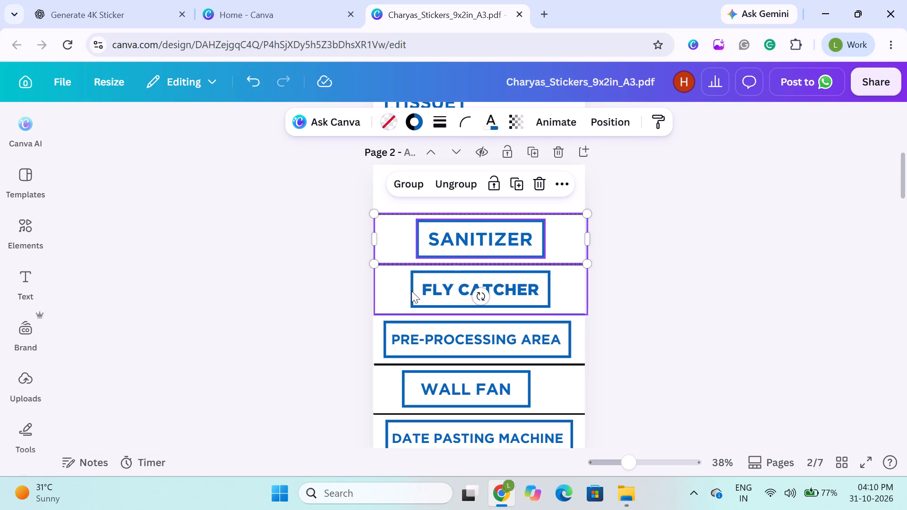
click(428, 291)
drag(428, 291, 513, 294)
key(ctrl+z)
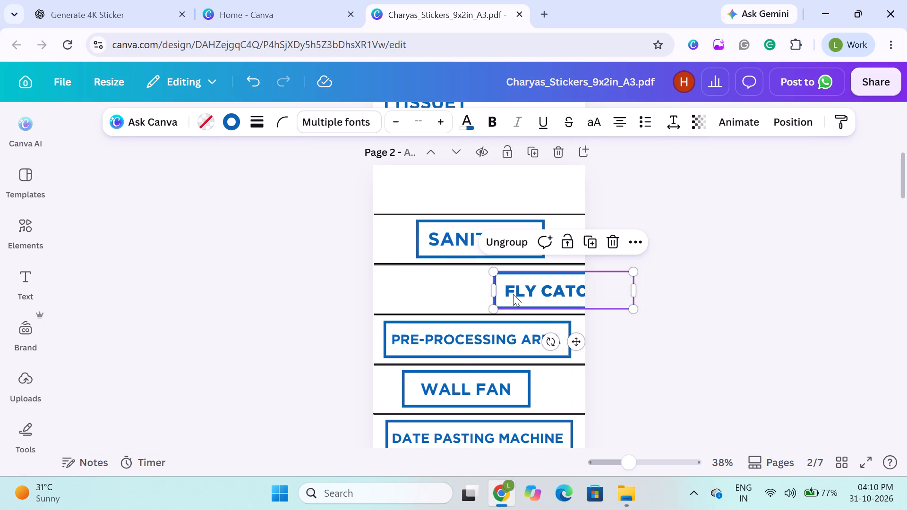
Centre the line pair around FLY CATCHER horizontally on the page, keeping its vertical position.
click(566, 296)
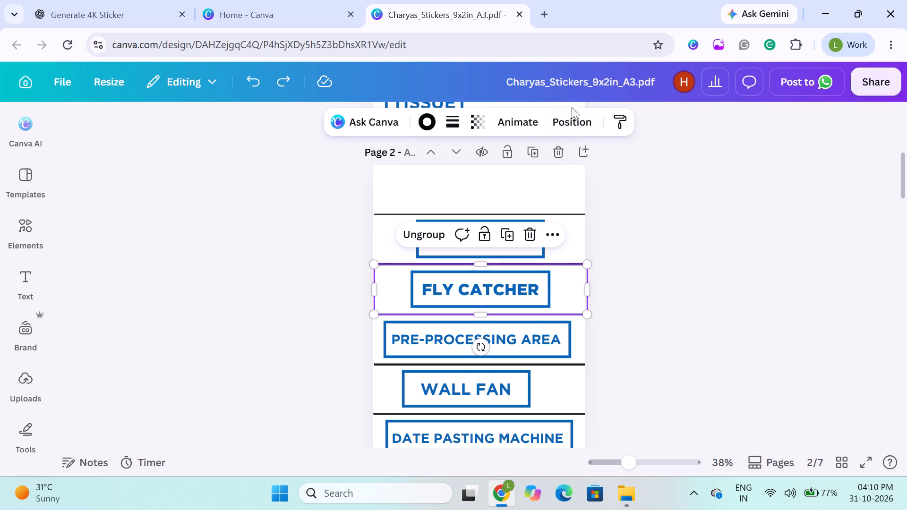
click(569, 121)
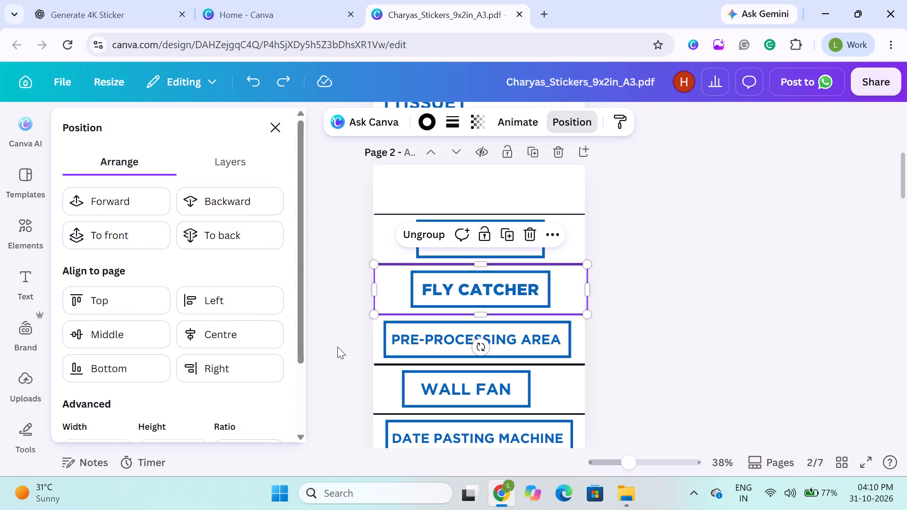
click(208, 334)
click(142, 331)
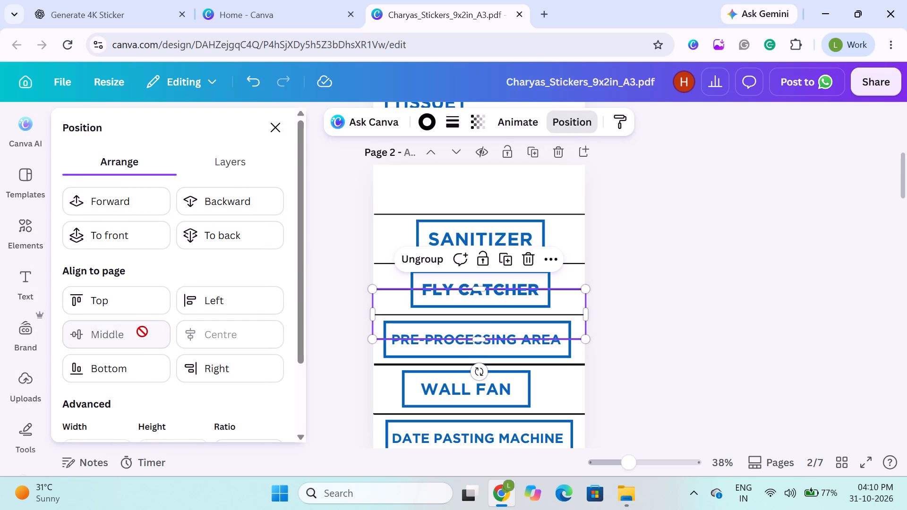
click(319, 284)
click(319, 284)
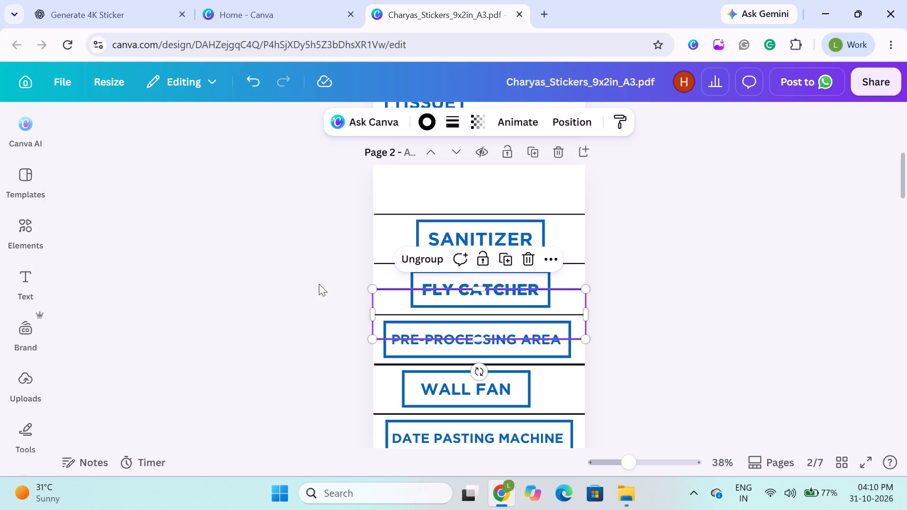
key(ctrl+z)
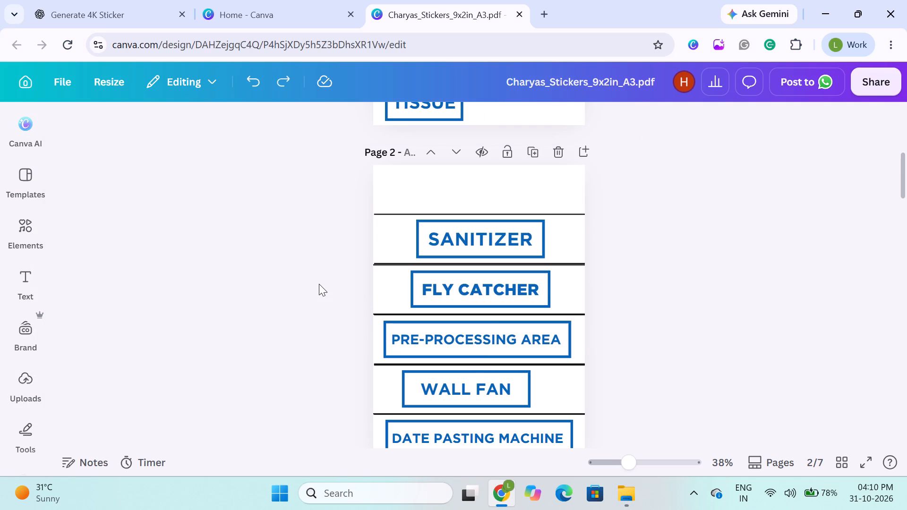
Align the FLY CATCHER label and its surrounding line pair to a common horizontal centre and vertical middle.
click(319, 284)
click(432, 288)
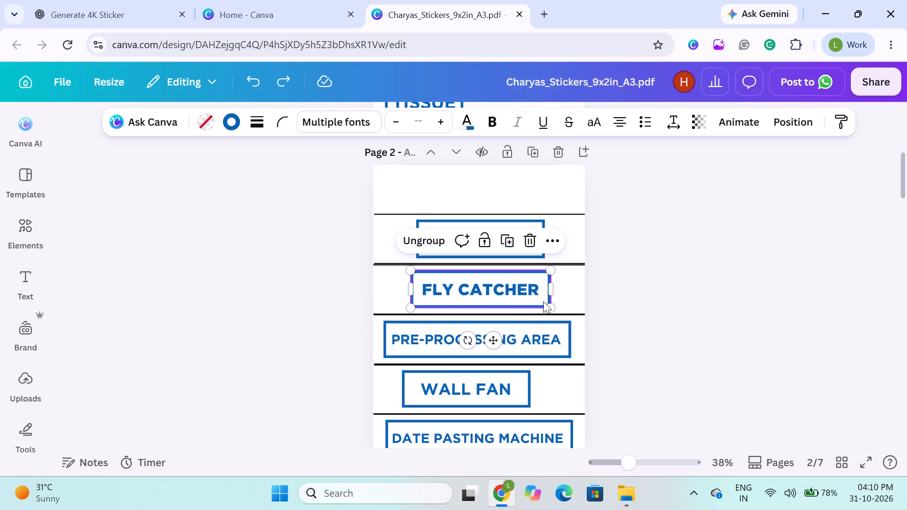
shift+click(567, 298)
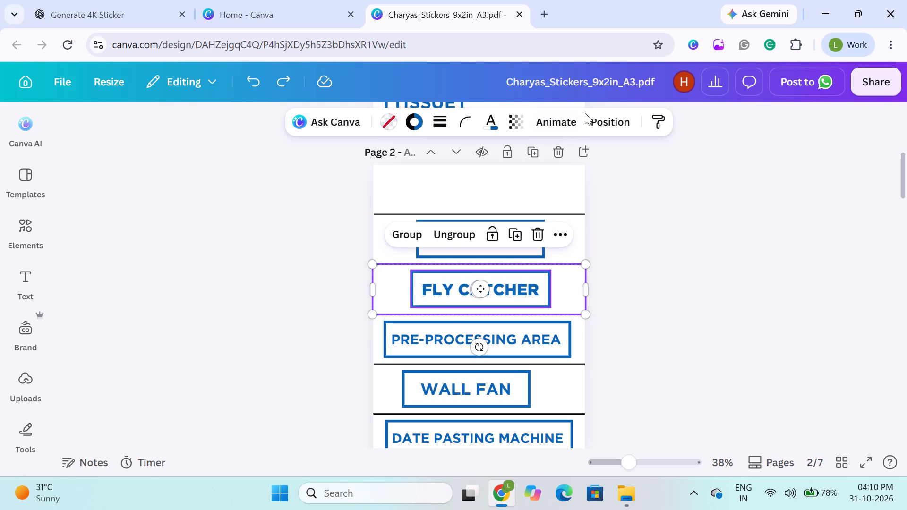
click(594, 119)
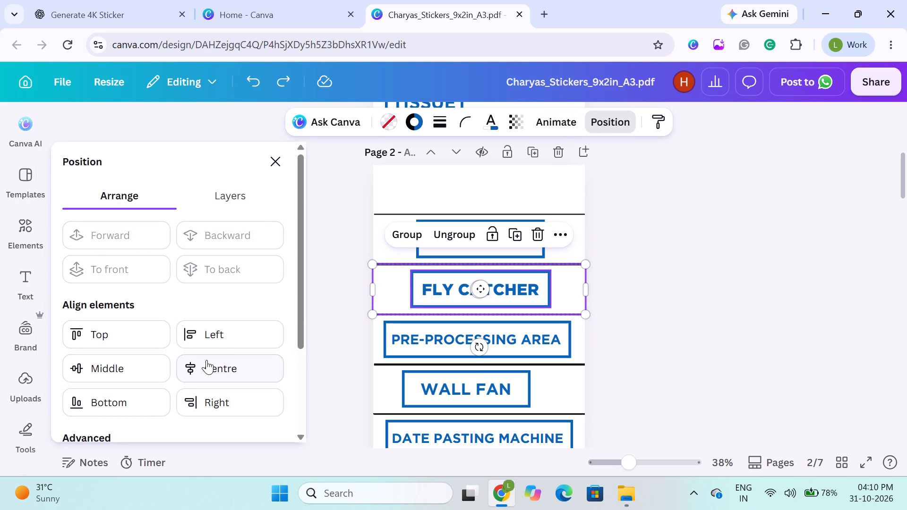
click(206, 360)
click(139, 359)
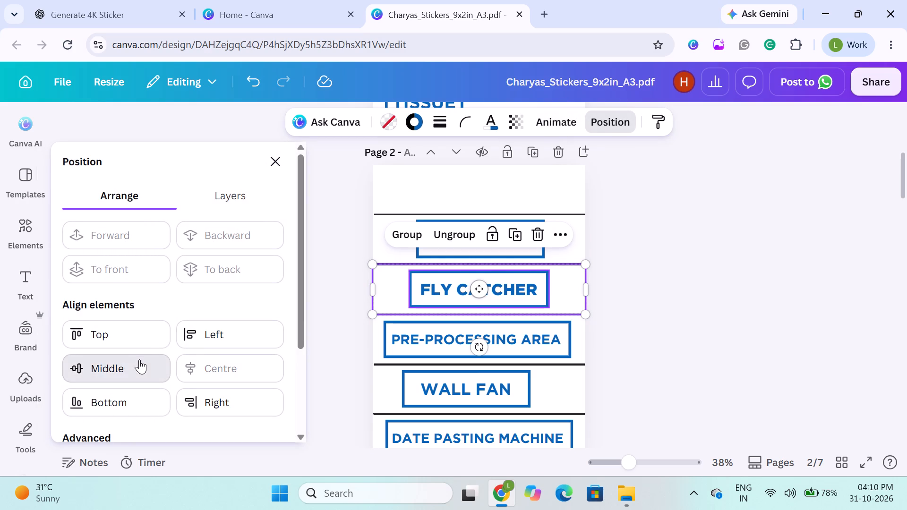
click(348, 280)
Align the PRE-PROCESSING AREA label and its surrounding line pair to a common horizontal centre.
click(337, 332)
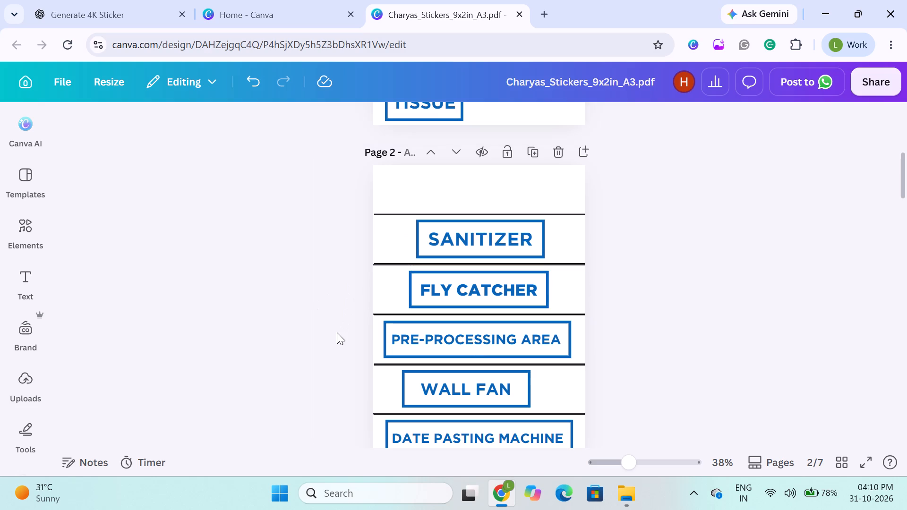
click(376, 331)
click(328, 331)
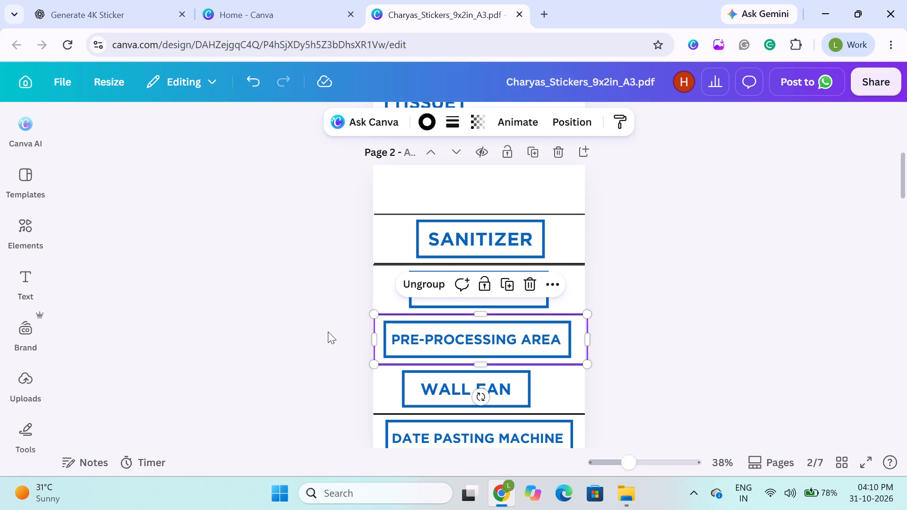
click(432, 342)
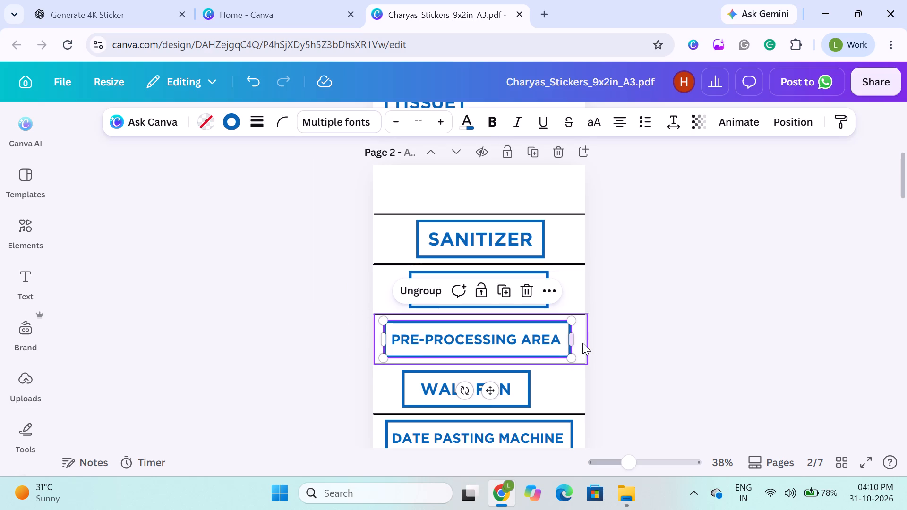
shift+click(583, 342)
click(602, 118)
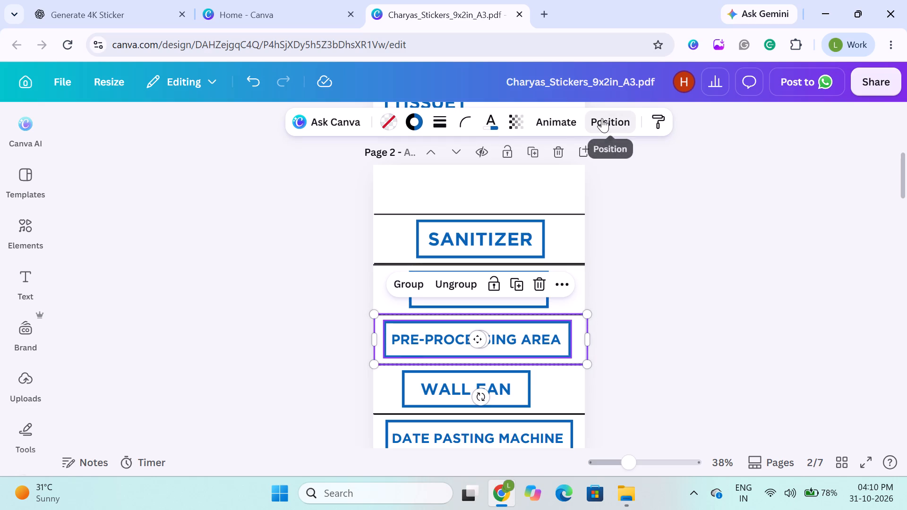
click(242, 357)
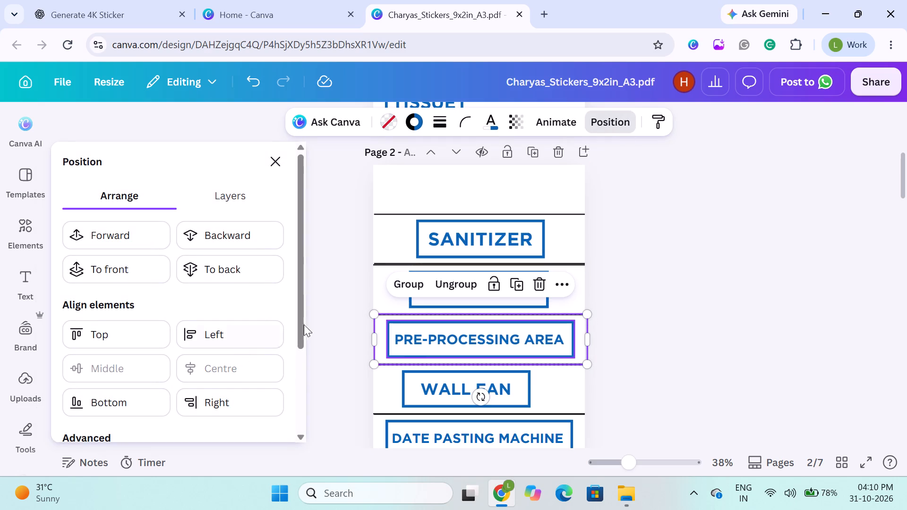
click(344, 289)
Send the line pair around WALL FAN backward in the layer order, behind its label.
click(433, 382)
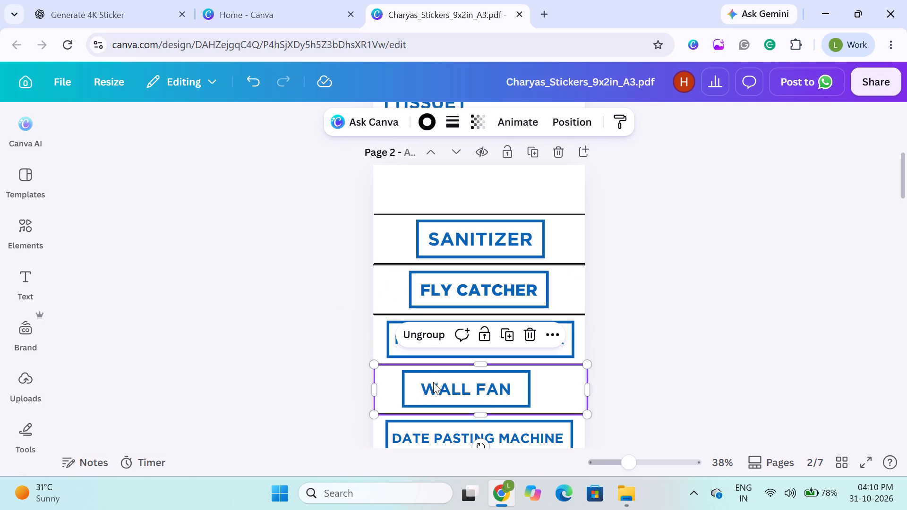
click(582, 123)
click(200, 199)
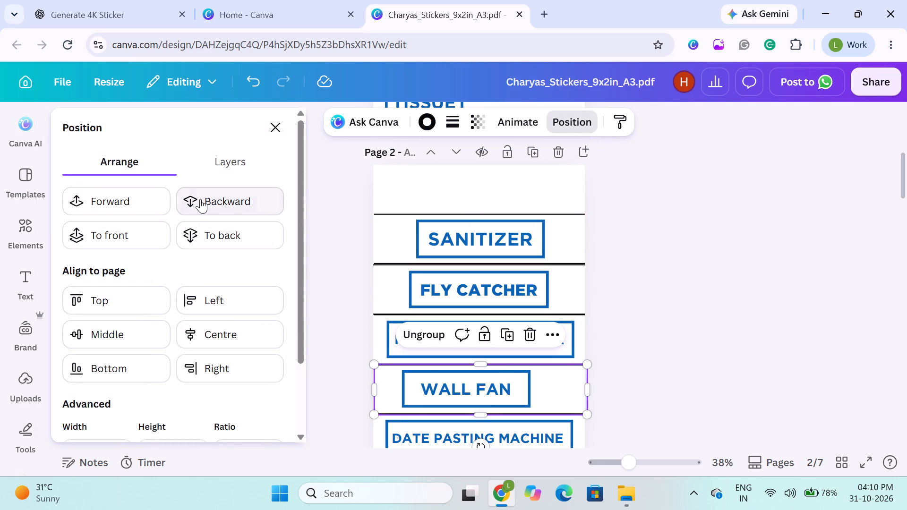
click(200, 199)
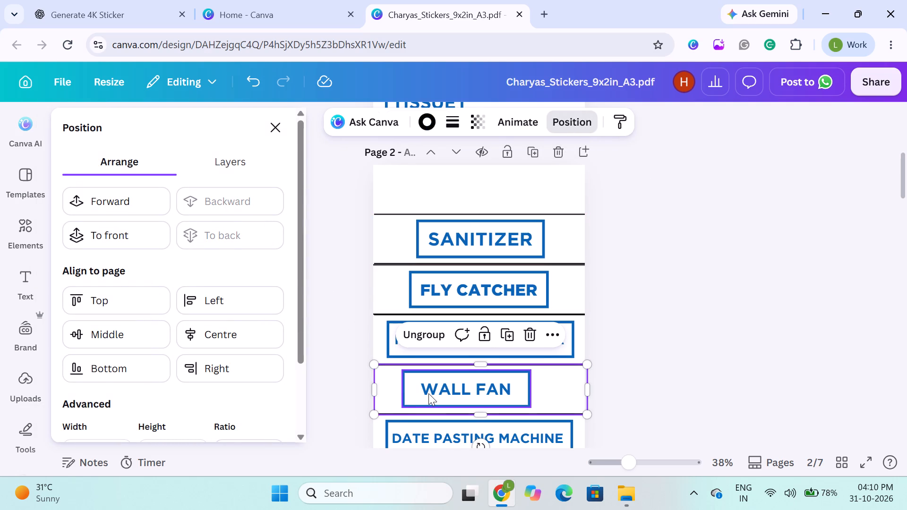
Align the WALL FAN label and its surrounding line pair to a common horizontal centre and vertical middle.
click(428, 393)
shift+click(560, 395)
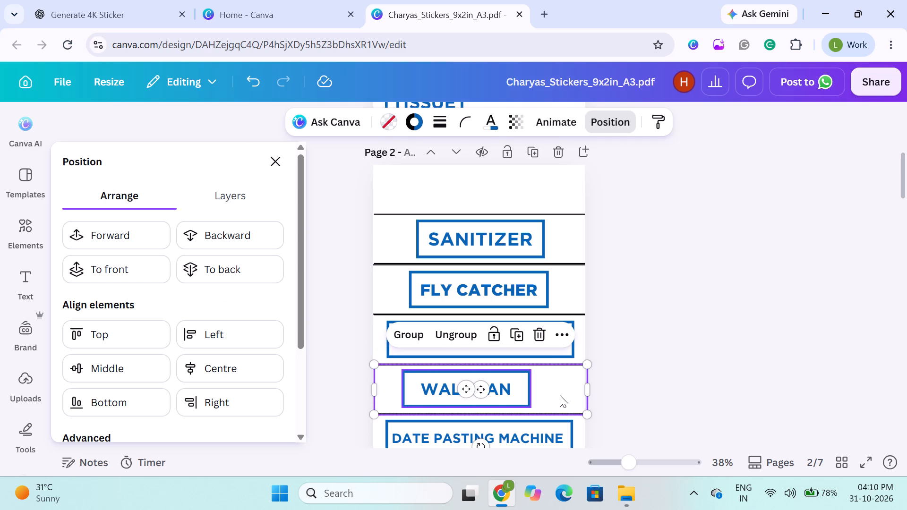
click(198, 375)
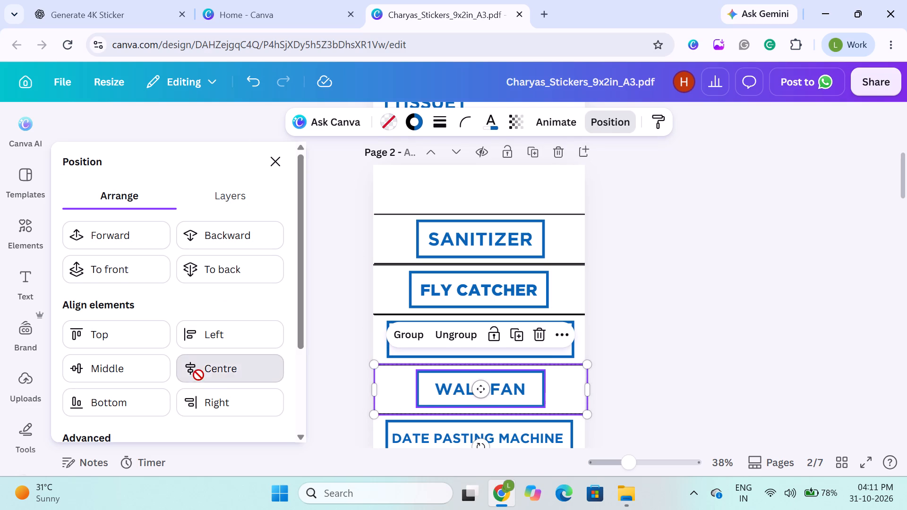
click(133, 372)
click(330, 345)
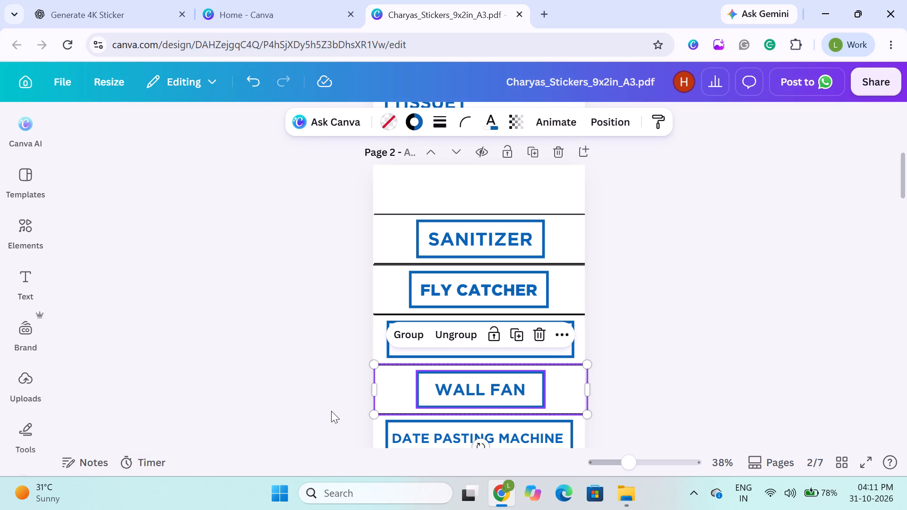
Send the line pair around DATE PASTING MACHINE one layer backward, behind its label.
scroll(341, 416, down, 1)
click(443, 348)
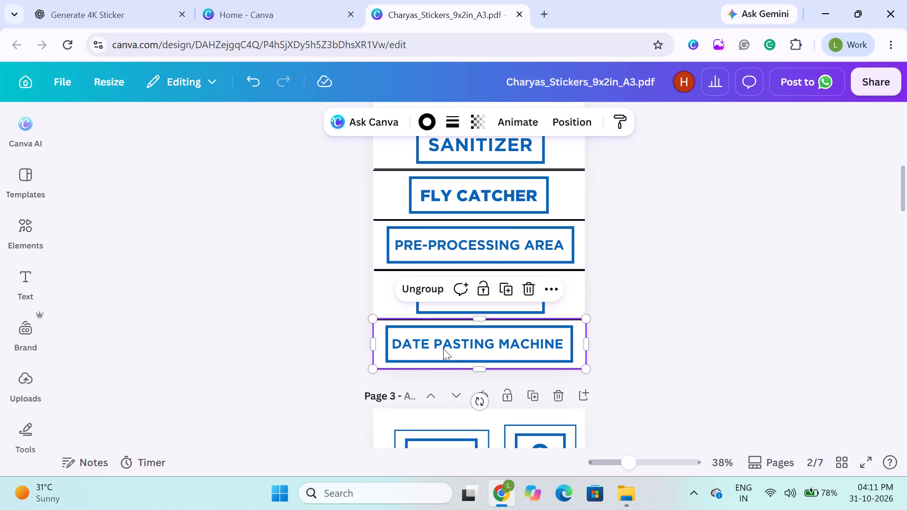
click(580, 112)
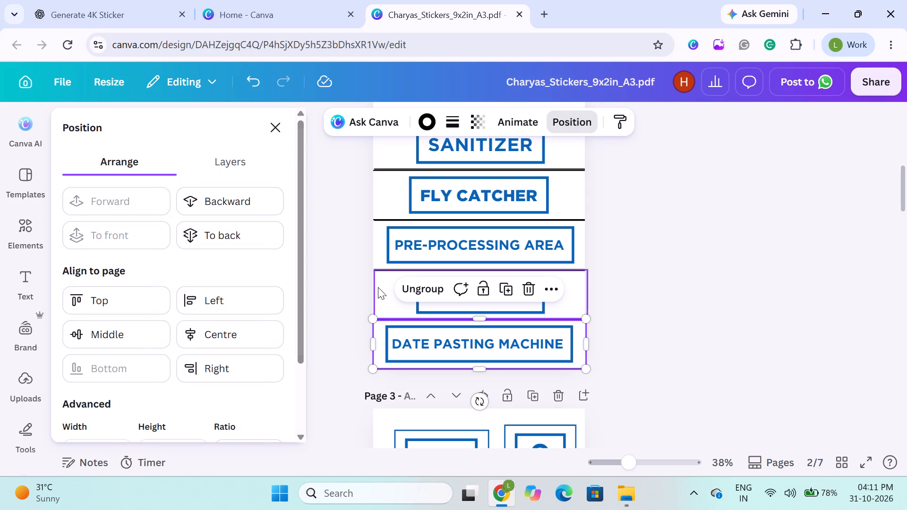
click(239, 193)
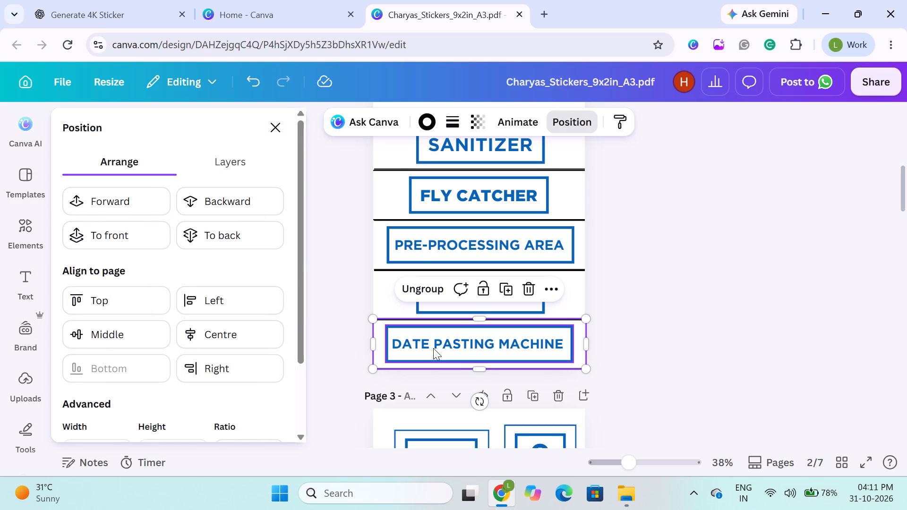
shift+click(433, 348)
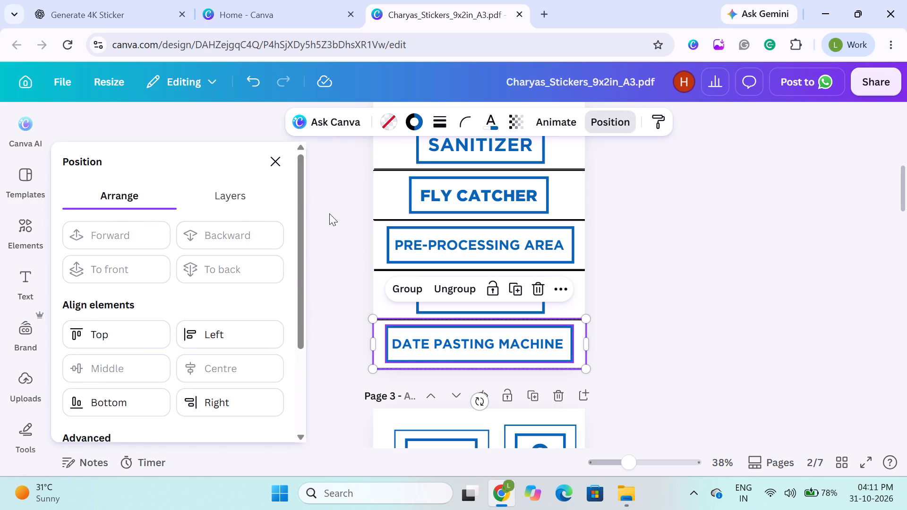
click(276, 161)
click(277, 187)
Nudge the SANITIZER label and its line pair slightly down and left so the lower line merges with the line above FLY CATCHER.
scroll(277, 187, up, 1)
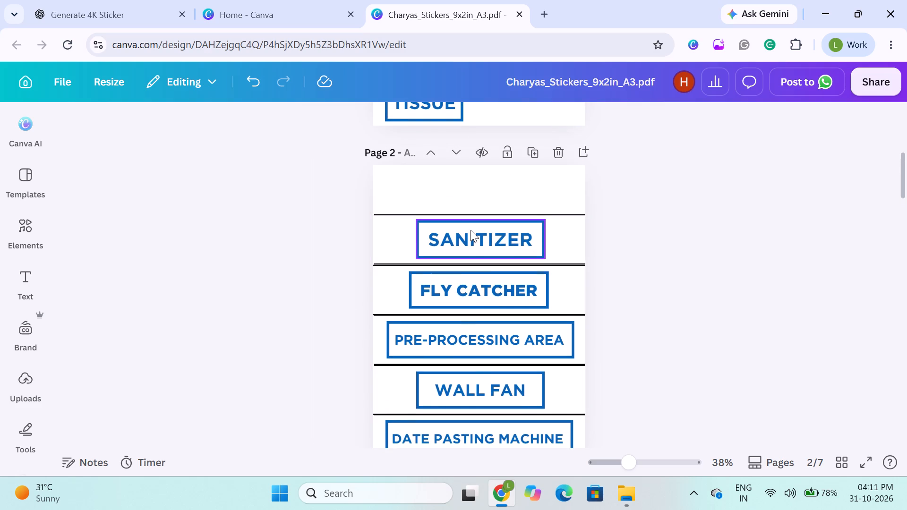
click(471, 230)
shift+click(568, 228)
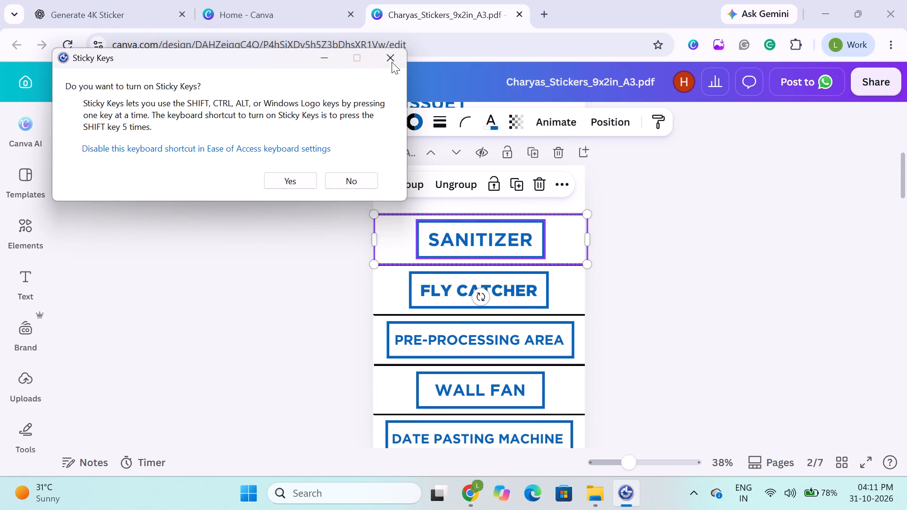
key(Down)
key(Left)
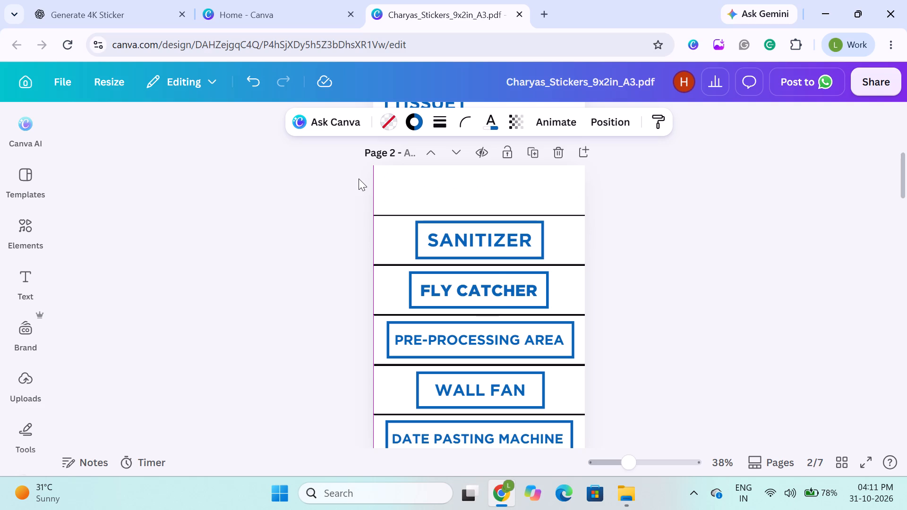
key(Down)
key(Up)
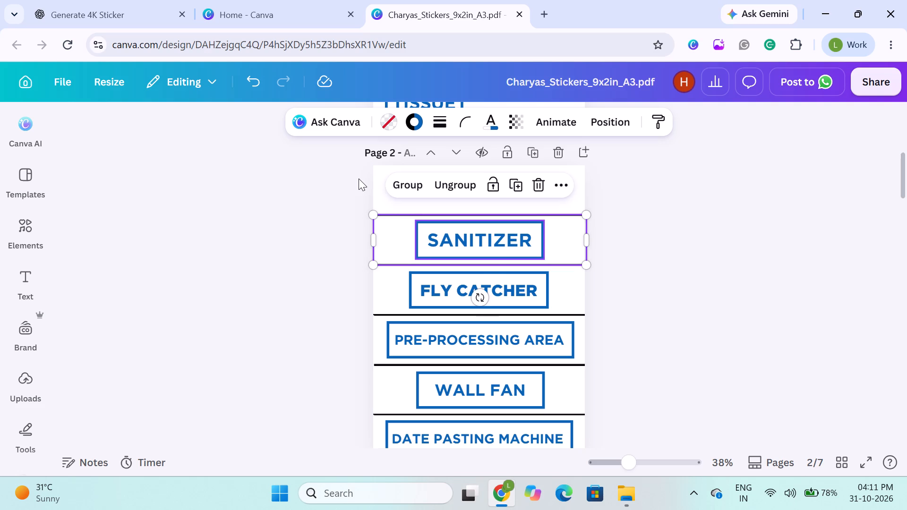
key(Down)
key(Up)
click(277, 228)
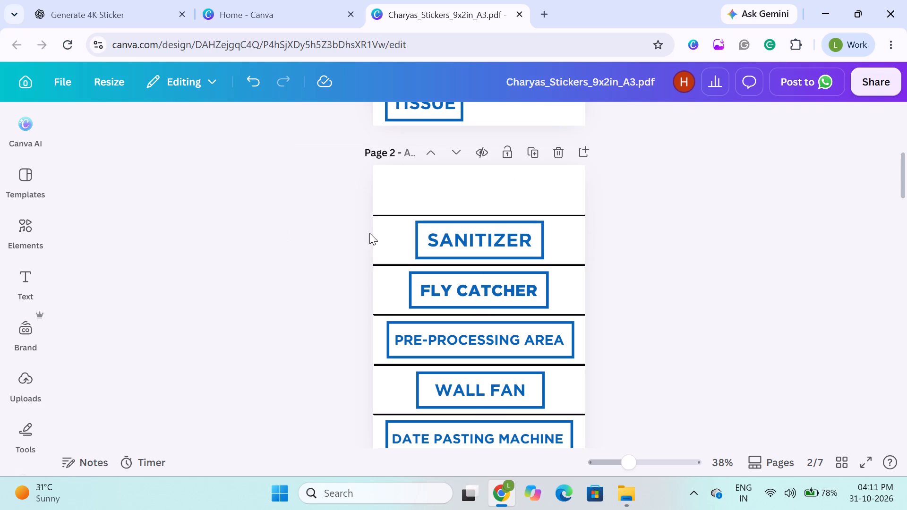
Duplicate the line pair around SANITIZER and align the copy directly above it, in the empty space at the top of page 2.
click(379, 238)
key(ctrl+d)
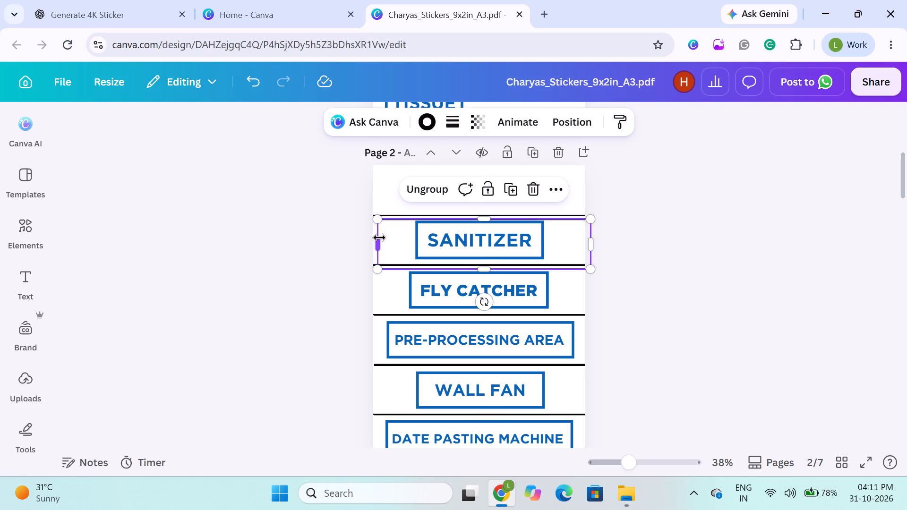
drag(399, 243, 395, 189)
click(286, 189)
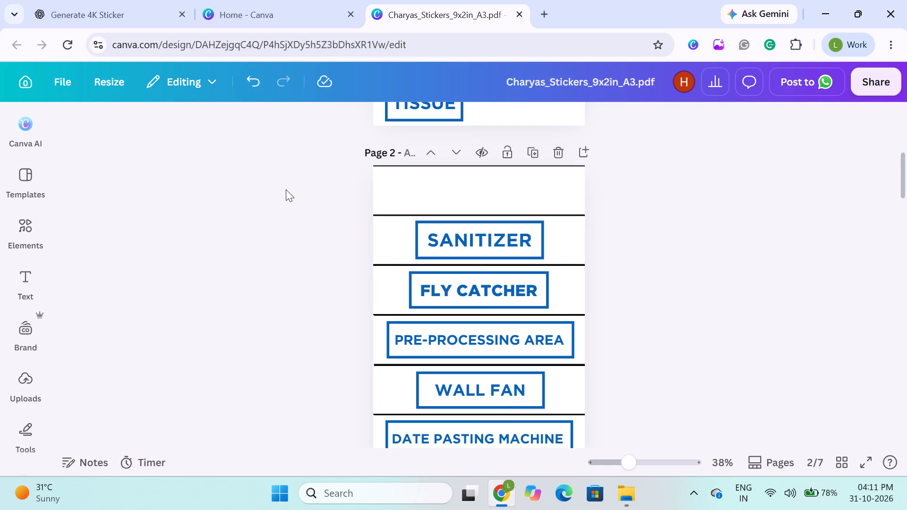
click(398, 191)
key(Up)
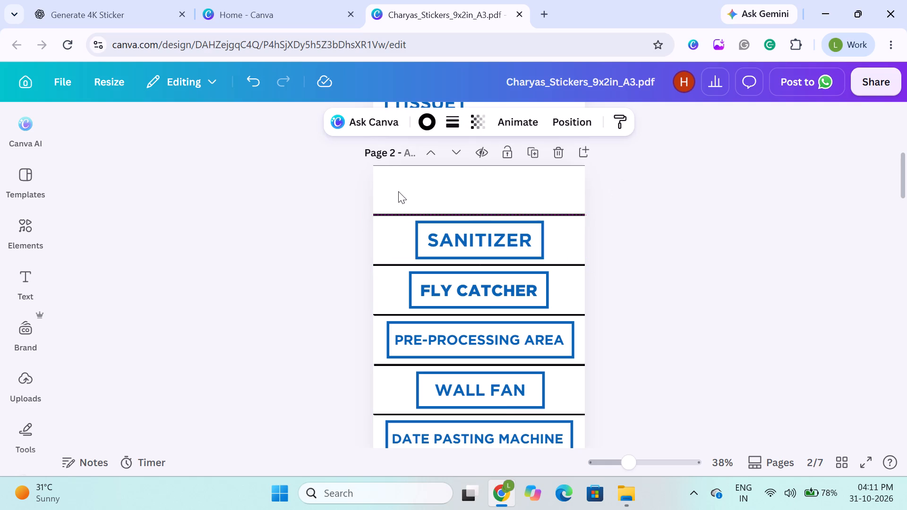
key(Down)
key(Left)
key(Right)
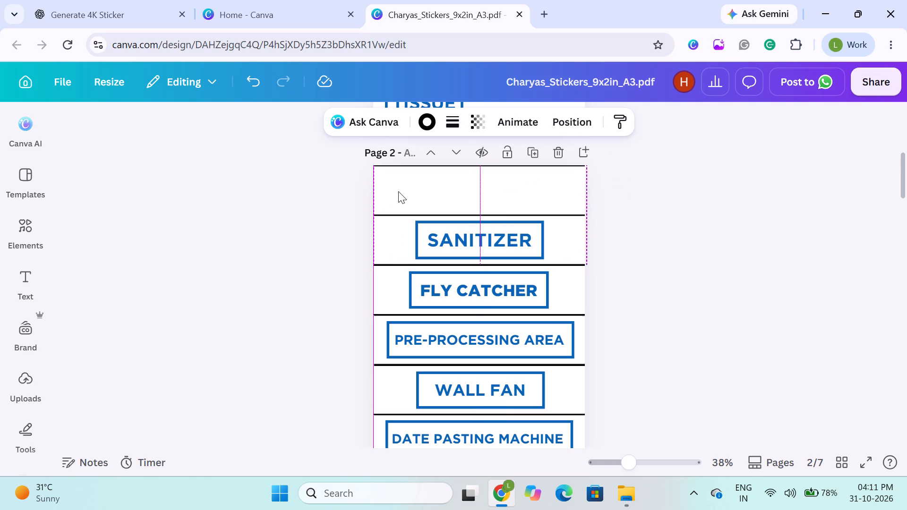
Group the TISSUE text with its blue frame at the bottom of page 1.
click(306, 230)
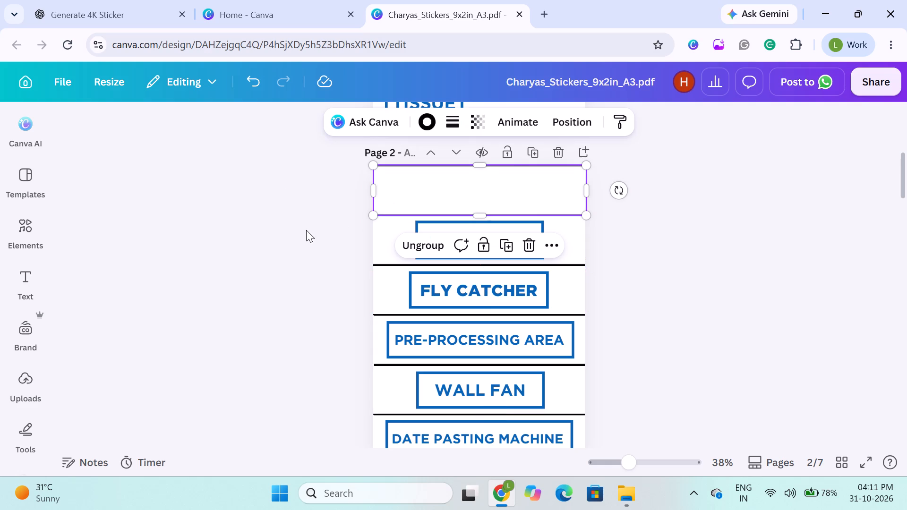
scroll(306, 230, down, 1)
scroll(306, 230, up, 1)
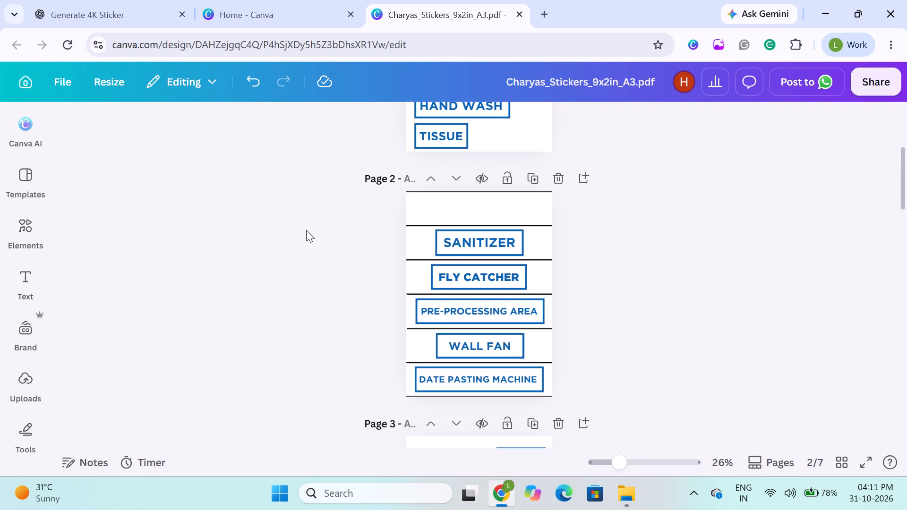
scroll(306, 230, up, 1)
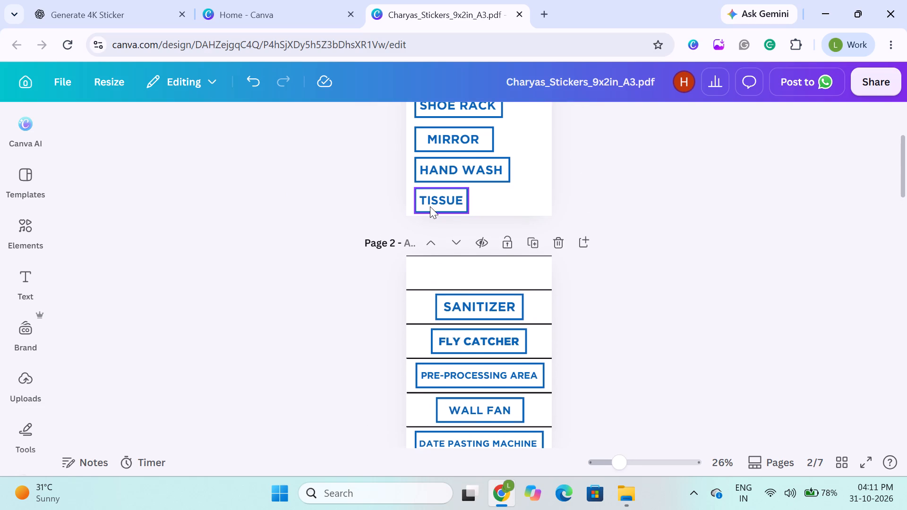
click(350, 174)
drag(388, 202, 464, 204)
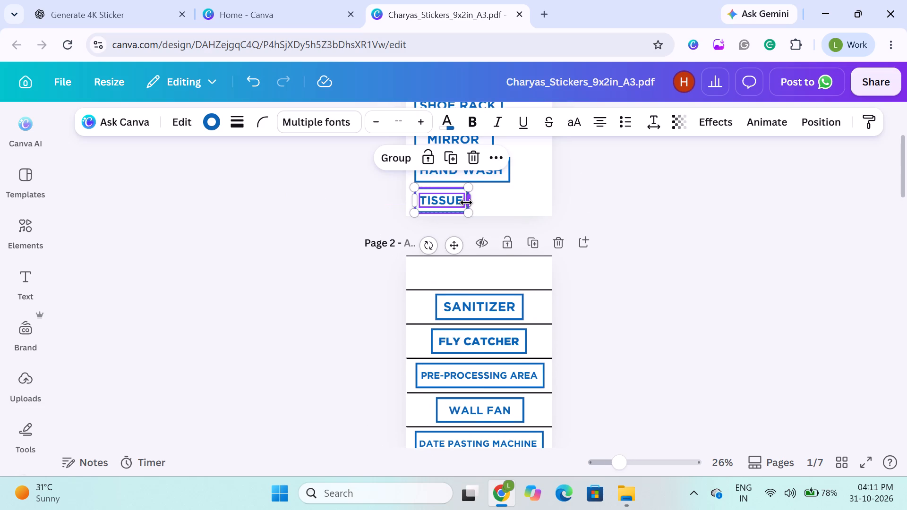
drag(469, 203, 486, 208)
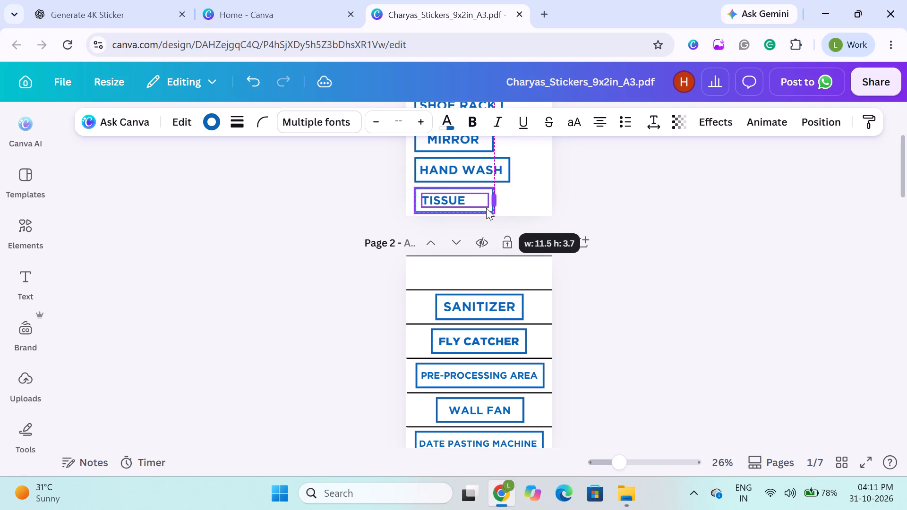
drag(486, 208, 467, 207)
key(ctrl+z)
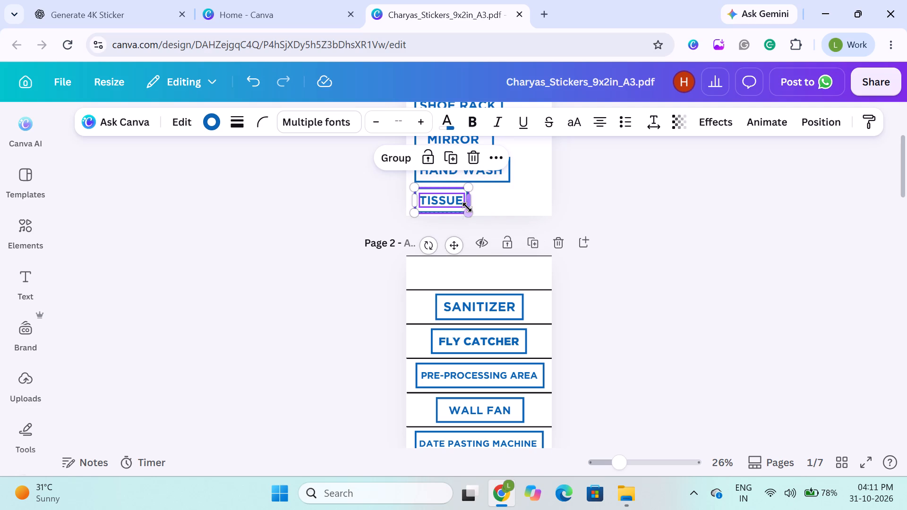
click(392, 162)
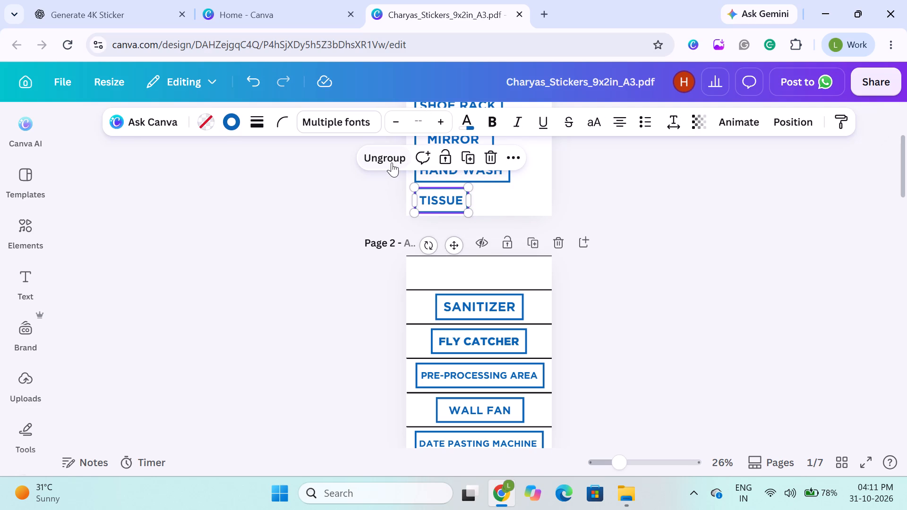
click(359, 225)
Group the HAND WASH text with its blue frame on page 1.
scroll(359, 225, up, 1)
click(441, 224)
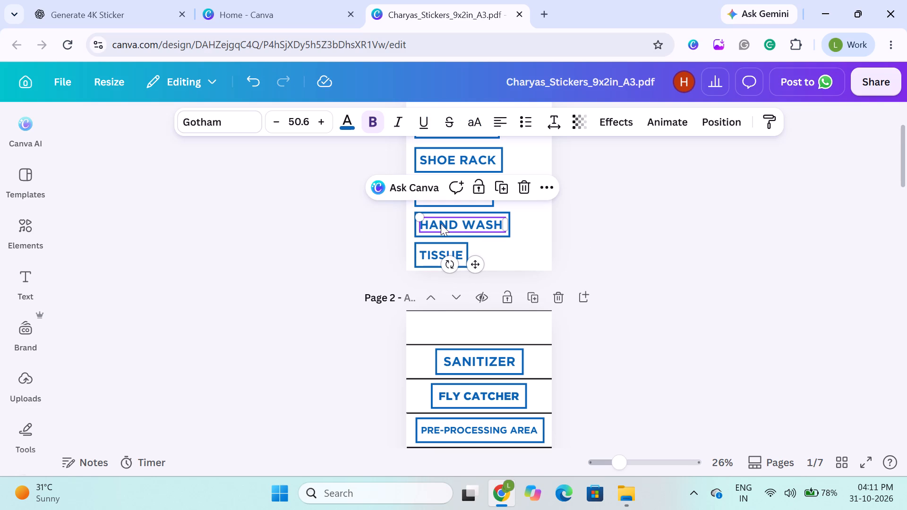
drag(364, 206, 433, 226)
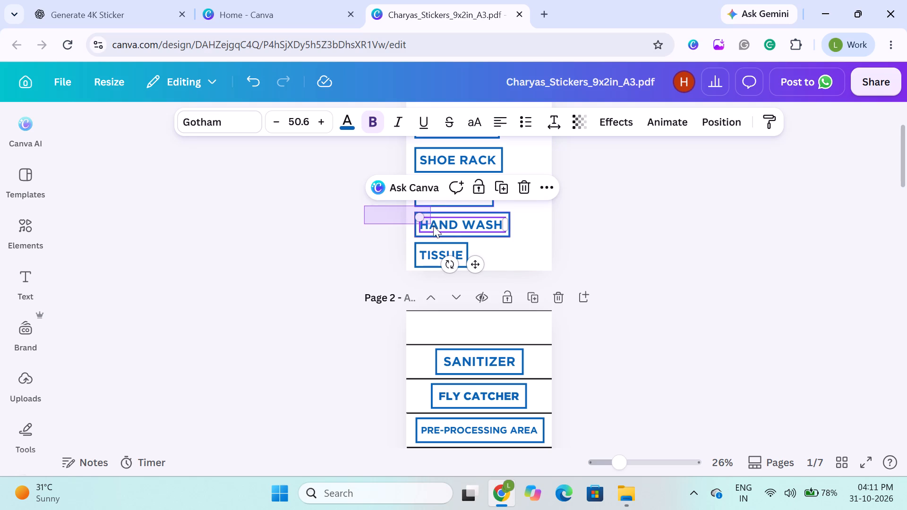
drag(433, 226, 436, 227)
click(323, 226)
drag(345, 225, 377, 229)
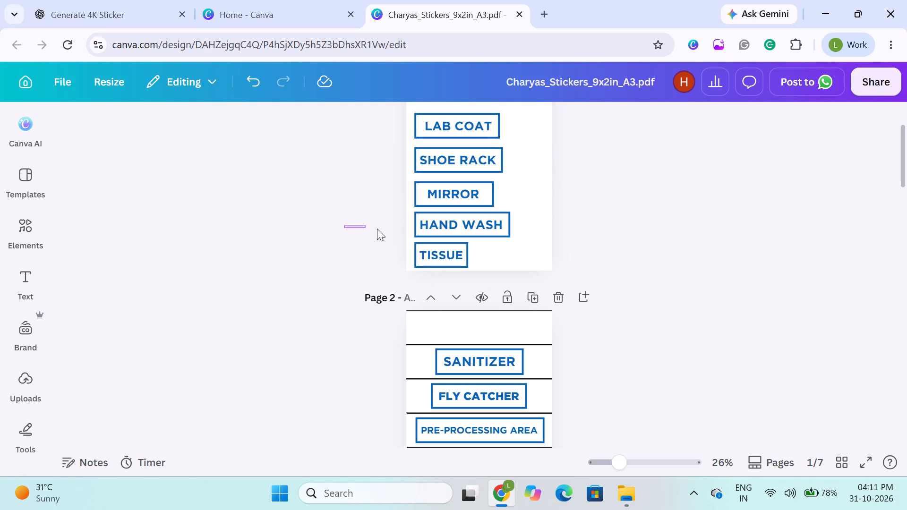
drag(377, 229, 435, 228)
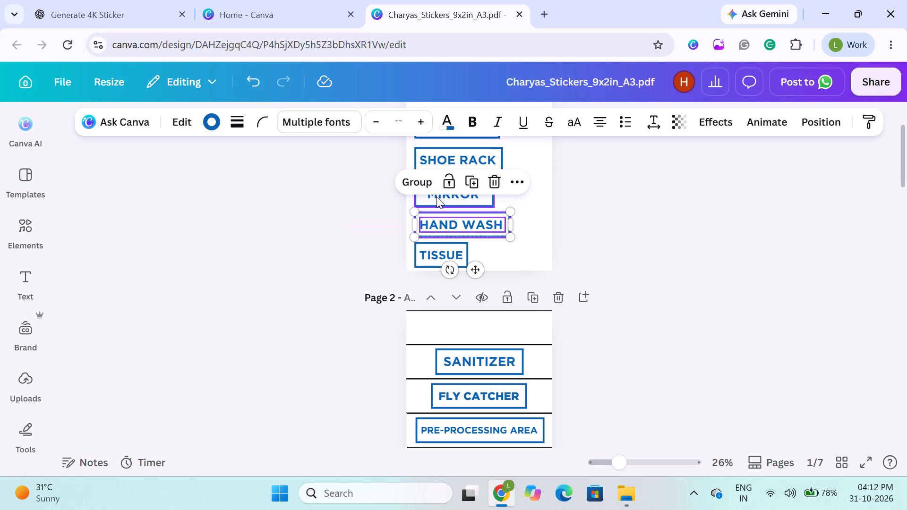
click(828, 129)
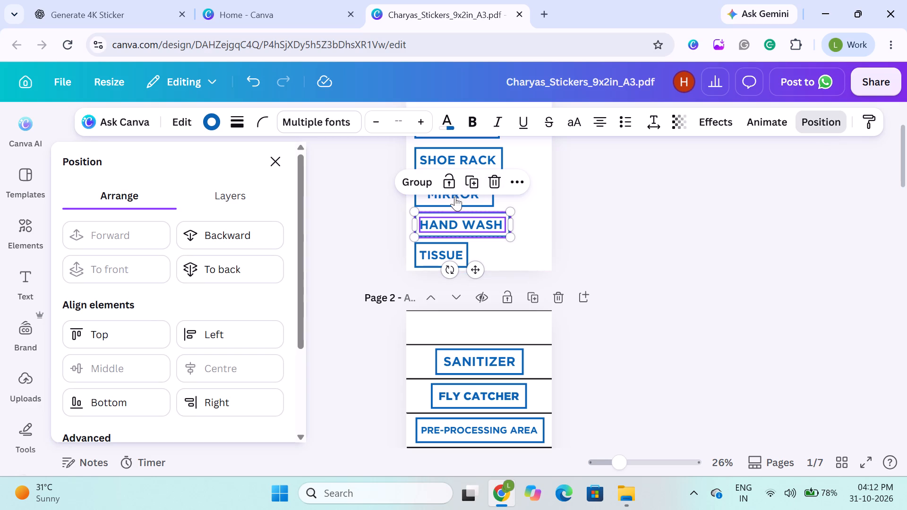
click(411, 184)
Move the HAND WASH label into the empty top line pair on page 2, aligning both to a common centre and middle.
drag(444, 224, 458, 327)
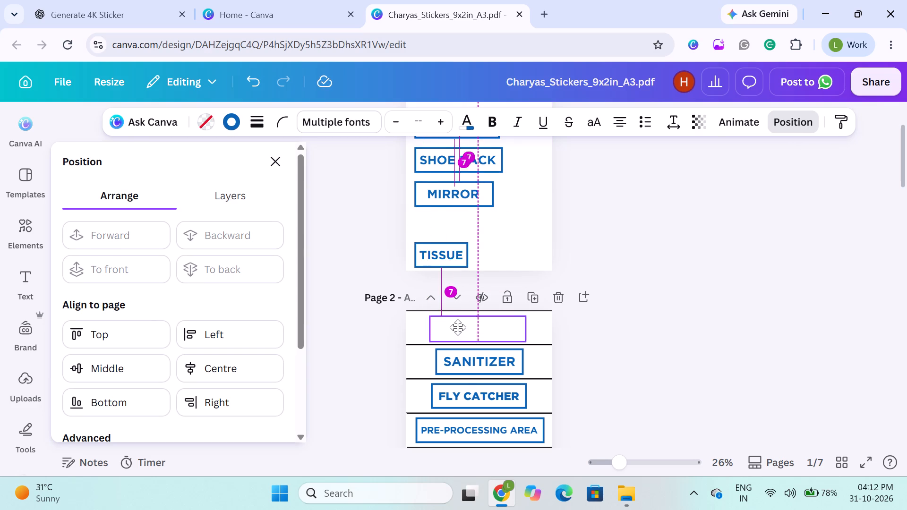
drag(458, 327, 460, 326)
click(414, 326)
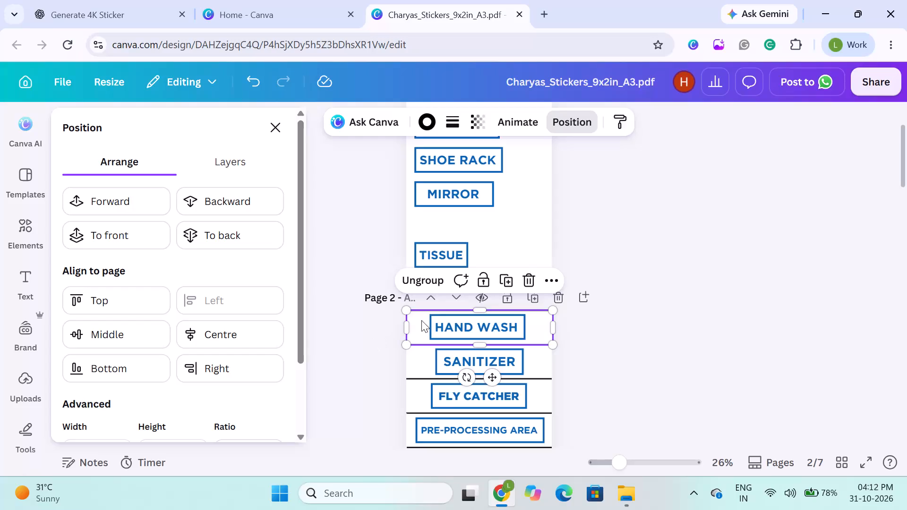
drag(440, 320, 436, 321)
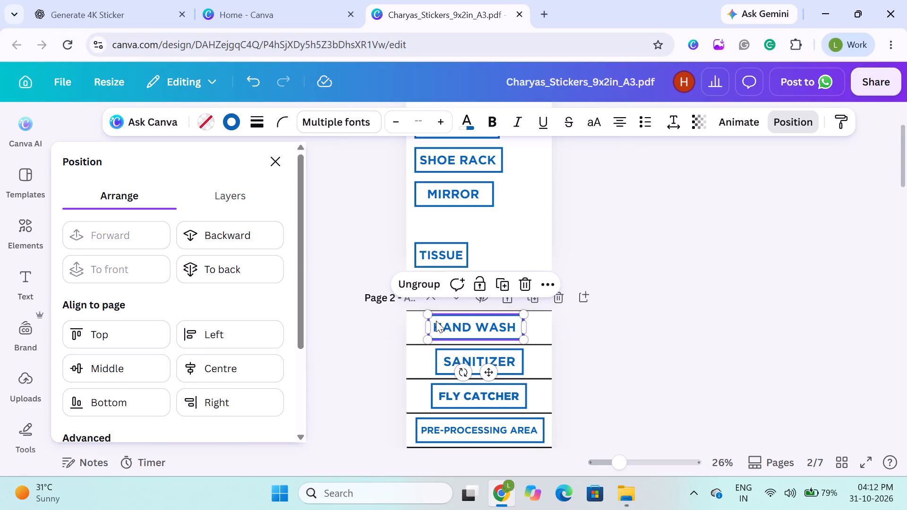
shift+click(417, 327)
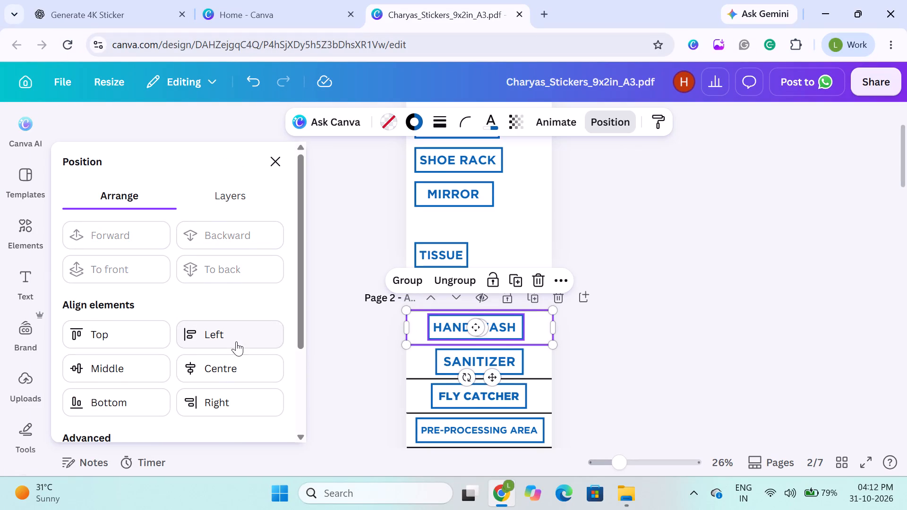
click(219, 370)
click(121, 370)
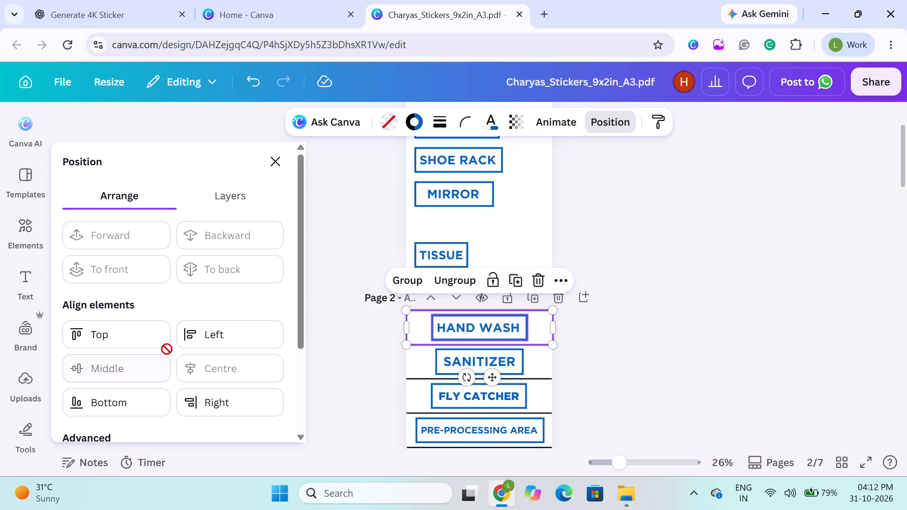
click(333, 332)
click(312, 327)
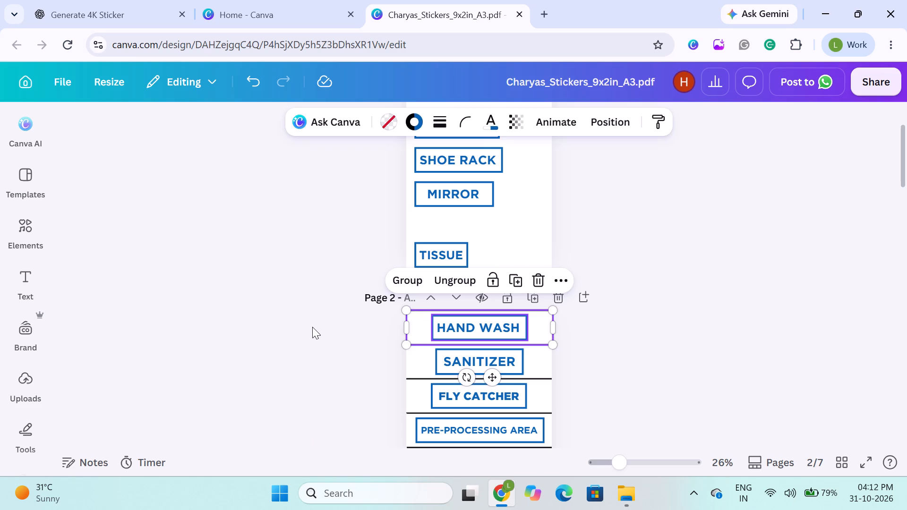
Ungroup the line pairs around HAND WASH, SANITIZER and FLY CATCHER on page 2 into separate lines.
click(415, 332)
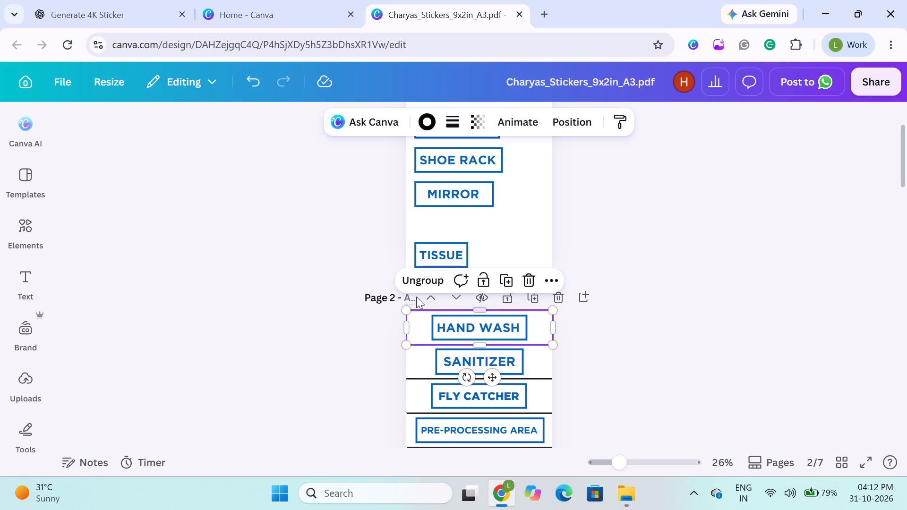
click(420, 281)
click(335, 375)
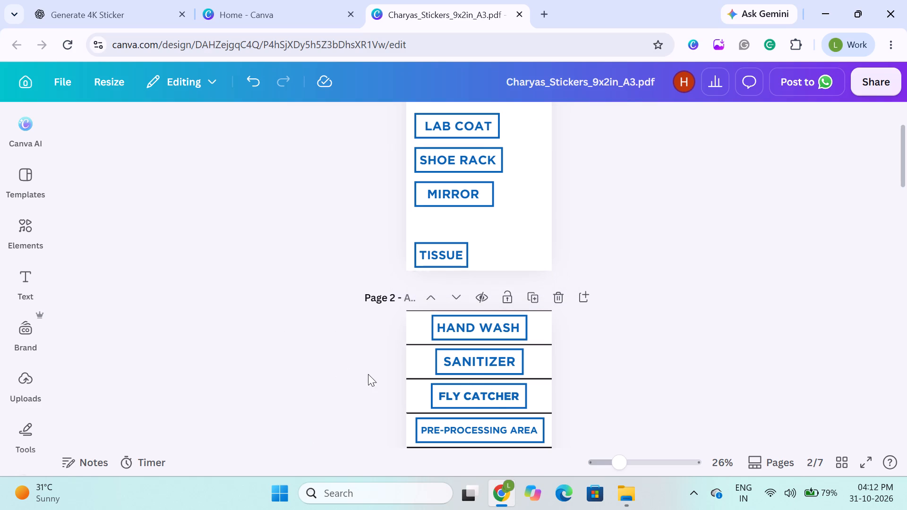
click(412, 367)
click(423, 319)
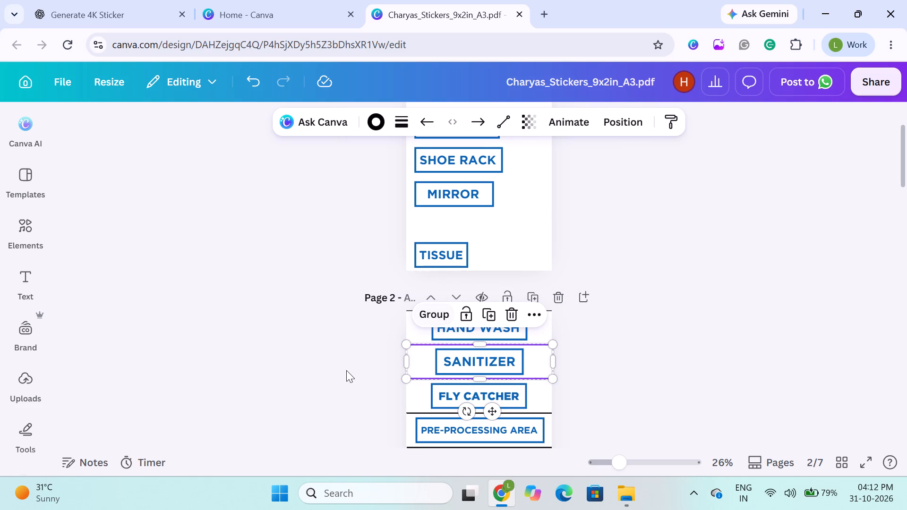
click(346, 370)
scroll(346, 370, down, 1)
click(412, 341)
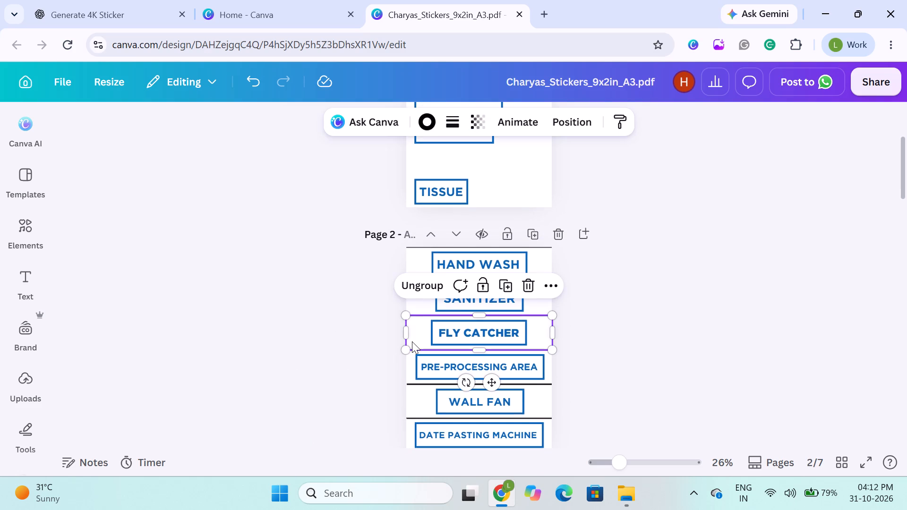
click(416, 288)
click(363, 351)
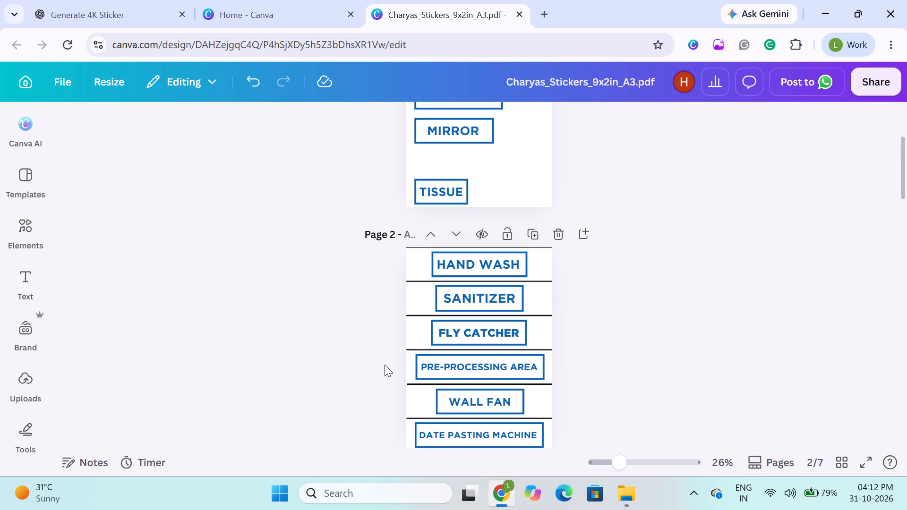
Ungroup the line pairs around PRE-PROCESSING AREA, WALL FAN and DATE PASTING MACHINE on page 2.
click(407, 365)
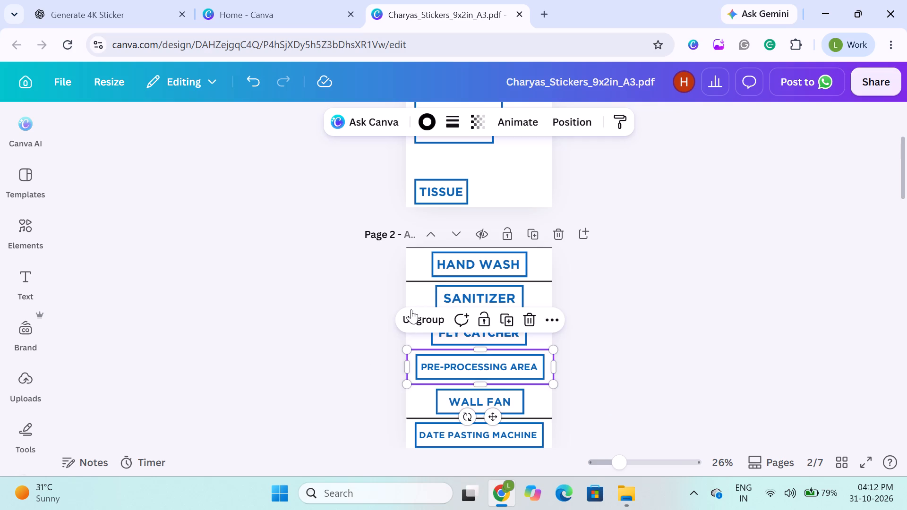
click(411, 314)
click(340, 367)
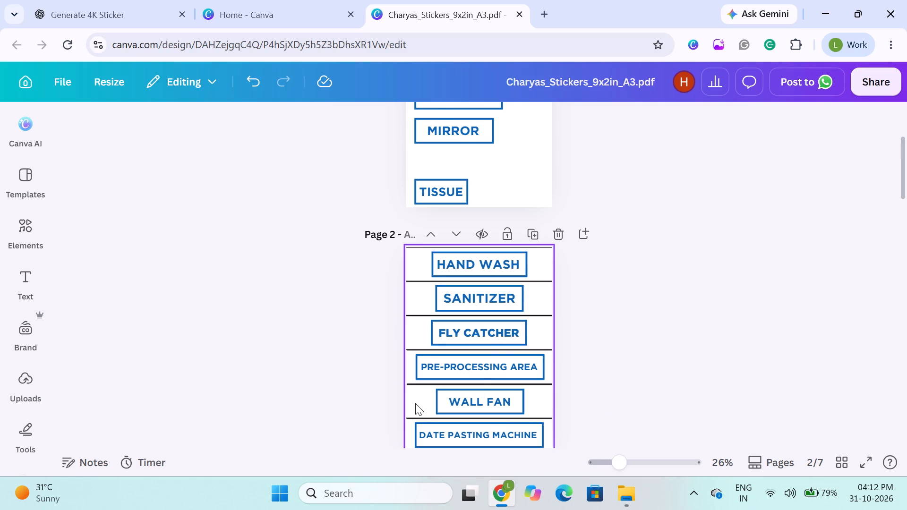
click(415, 403)
click(419, 353)
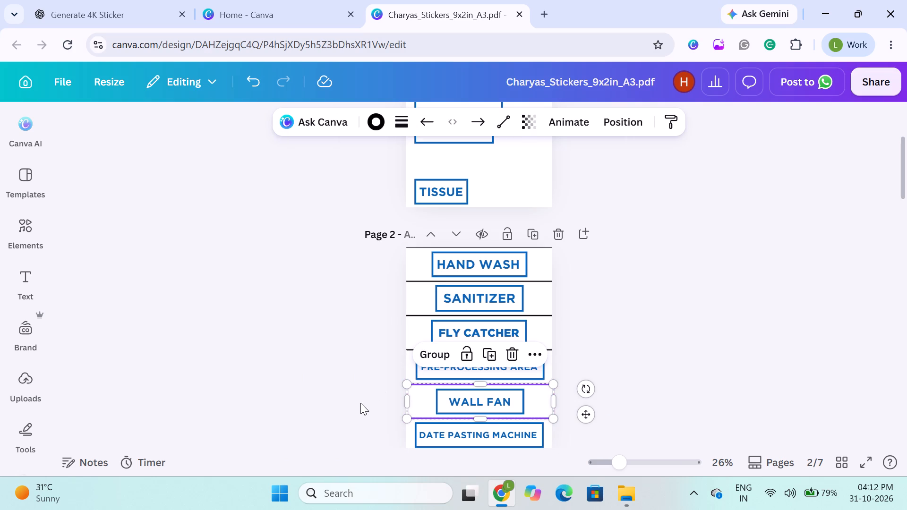
drag(360, 403, 354, 410)
click(354, 410)
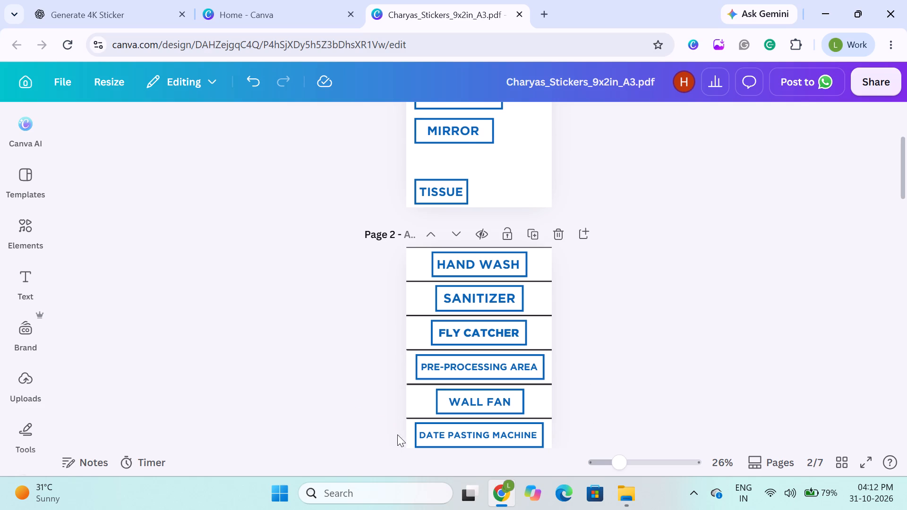
click(411, 434)
double_click(415, 391)
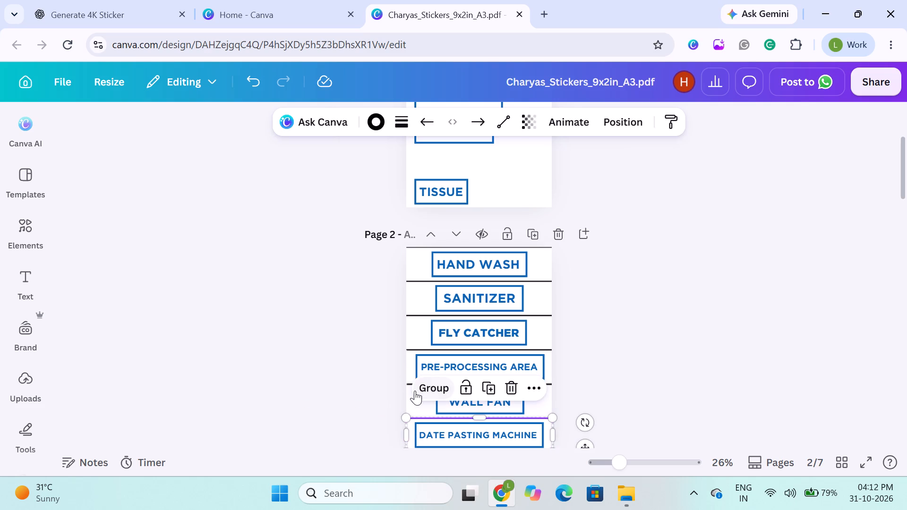
click(415, 391)
click(335, 421)
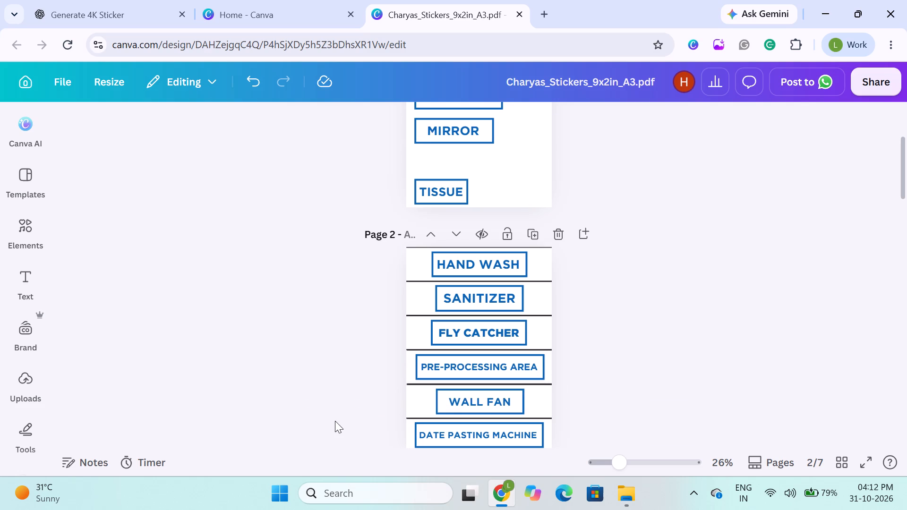
Delete the overlapping duplicate line at each of the five dividers between the page 2 labels, leaving single lines.
scroll(336, 340, down, 1)
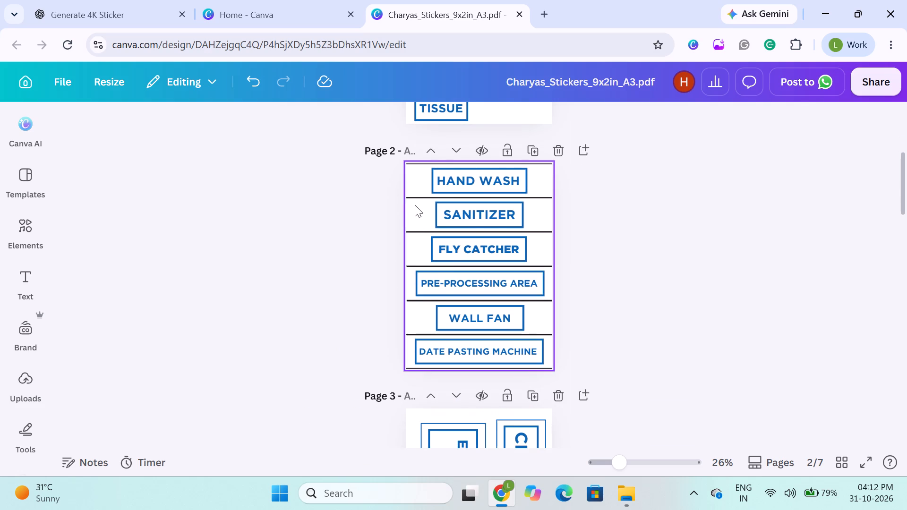
click(416, 196)
key(BackSpace)
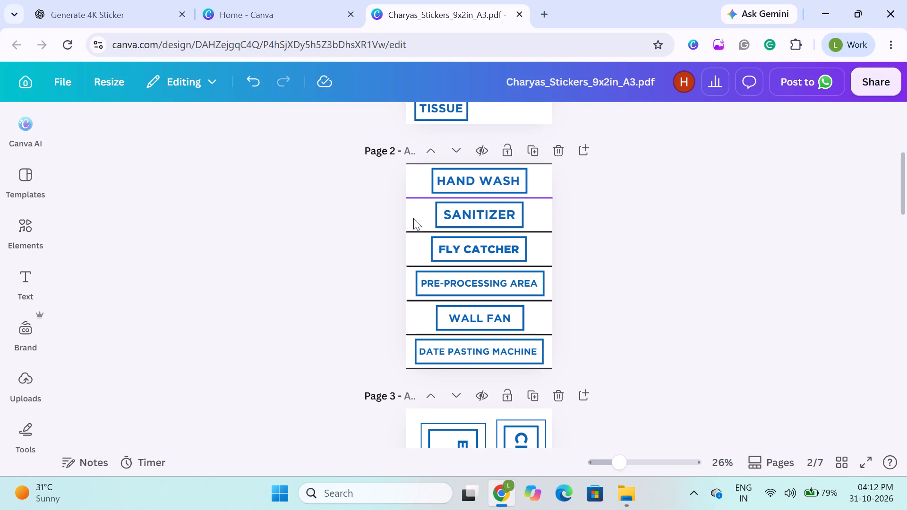
click(418, 232)
key(BackSpace)
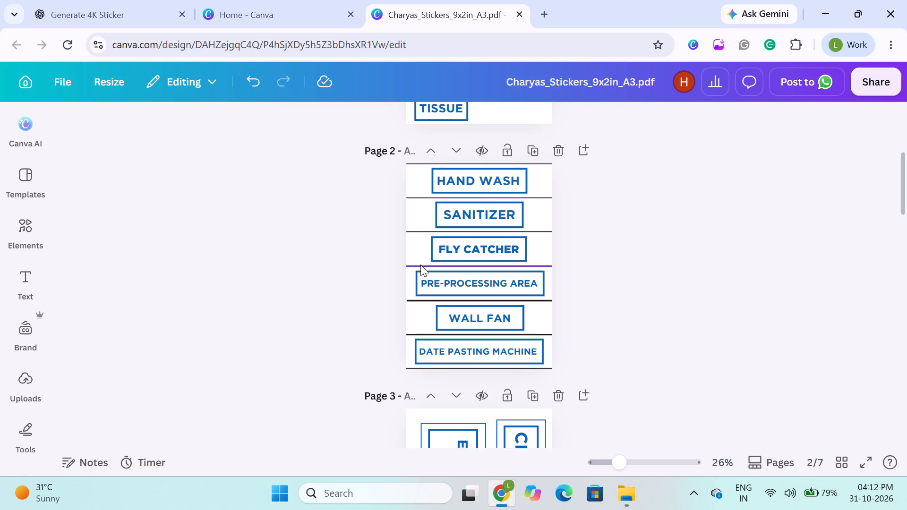
click(420, 265)
key(BackSpace)
click(424, 298)
key(BackSpace)
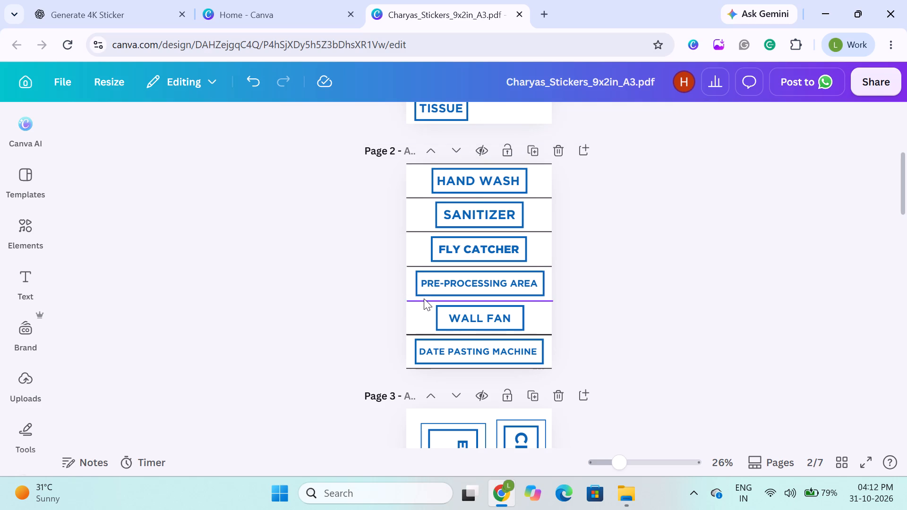
click(419, 331)
key(BackSpace)
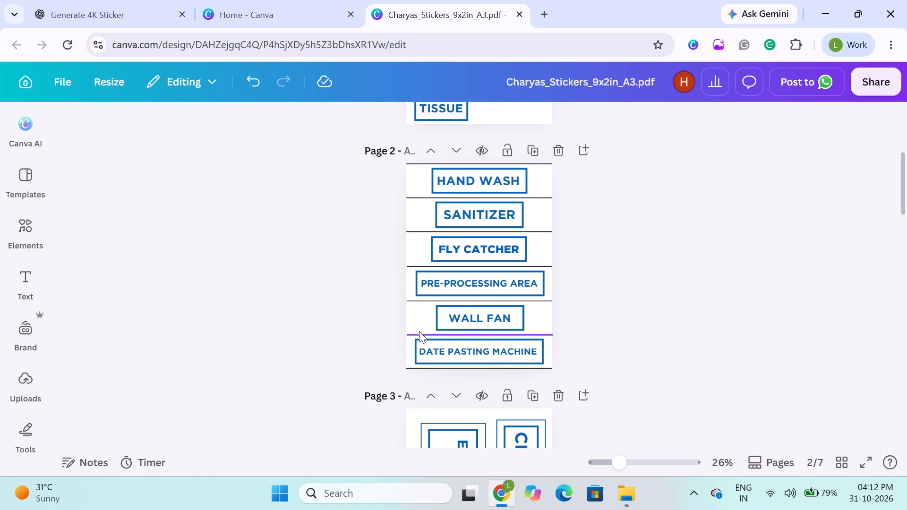
click(329, 321)
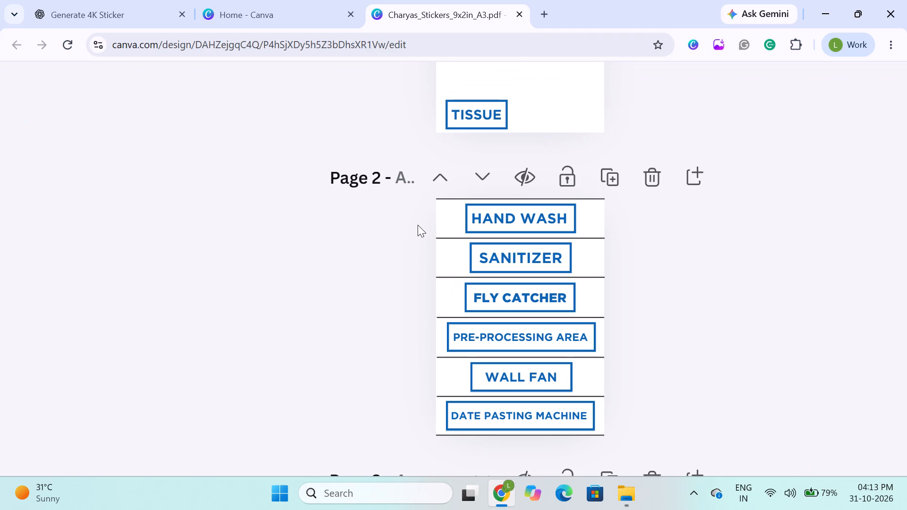
Align all seven dividing lines on page 2 to a common horizontal centre.
click(356, 243)
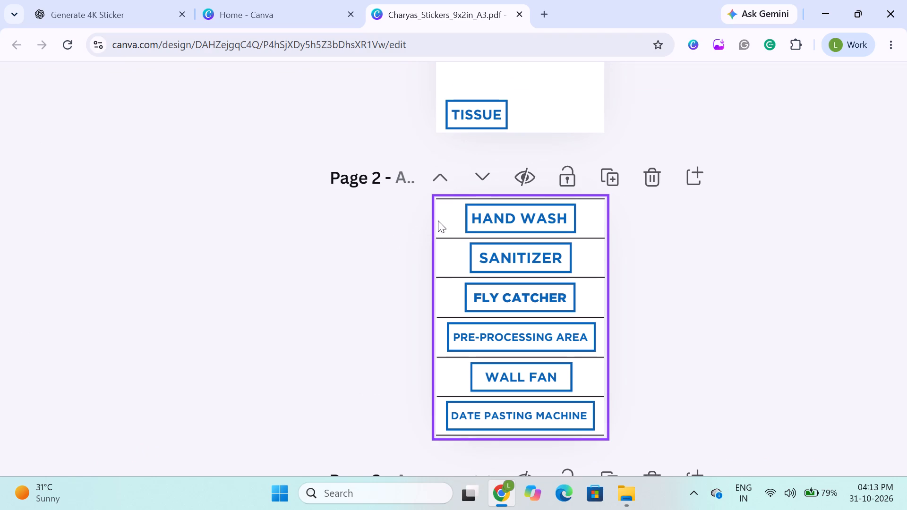
click(366, 257)
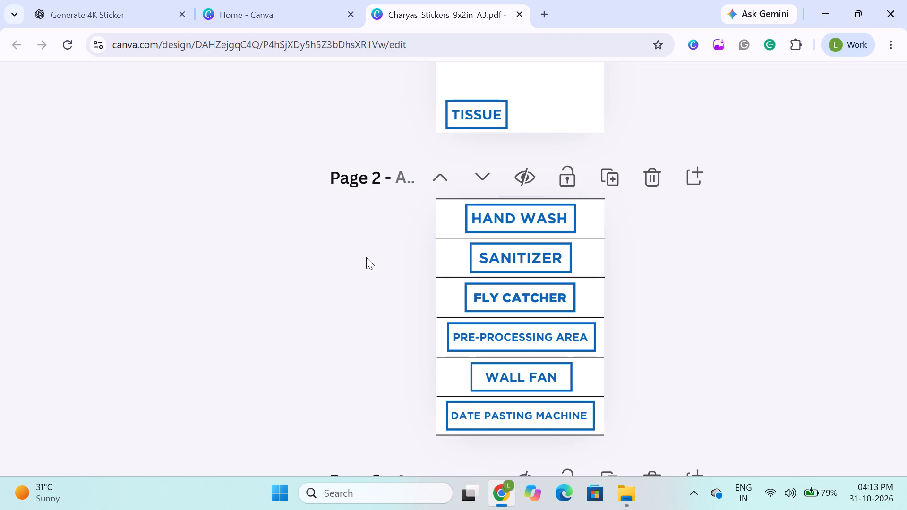
shift+click(460, 201)
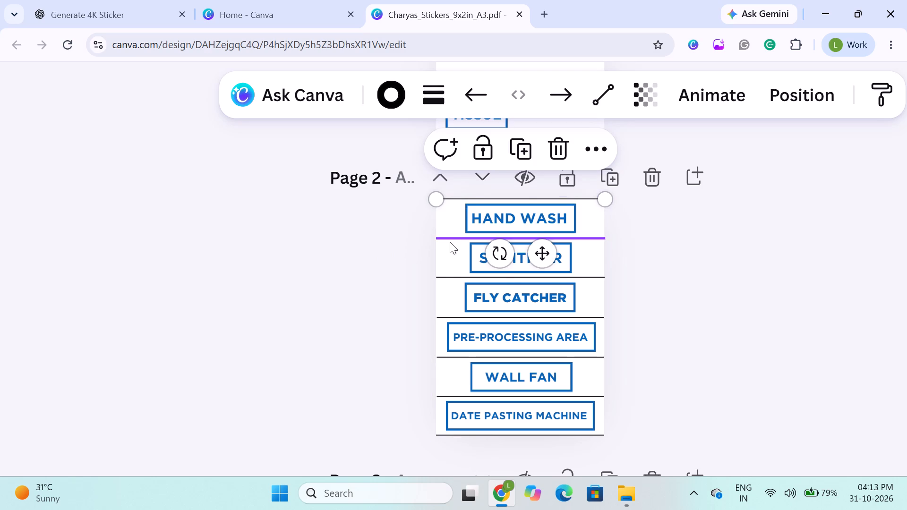
shift+click(450, 242)
shift+click(448, 276)
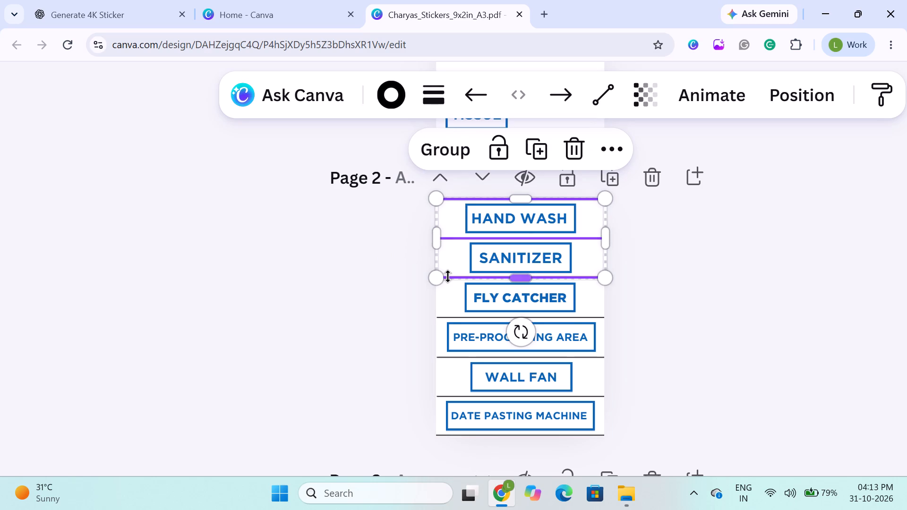
shift+click(449, 315)
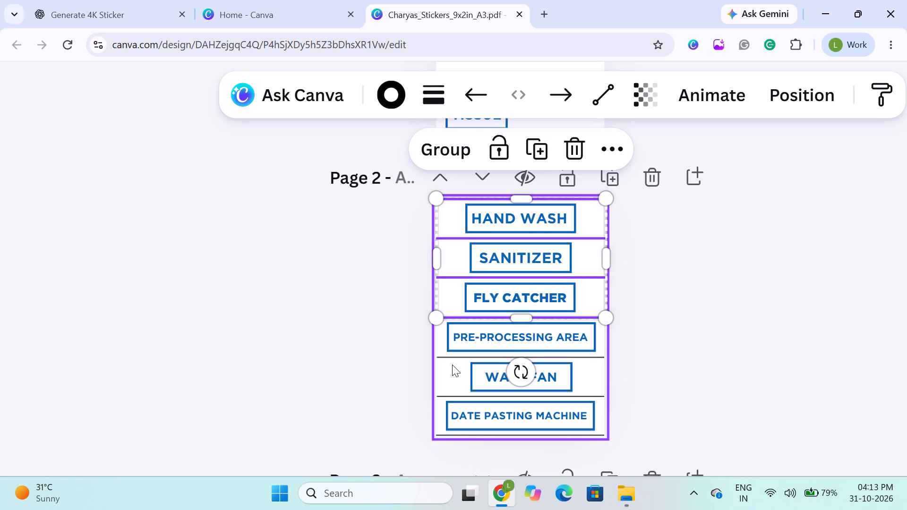
shift+click(453, 361)
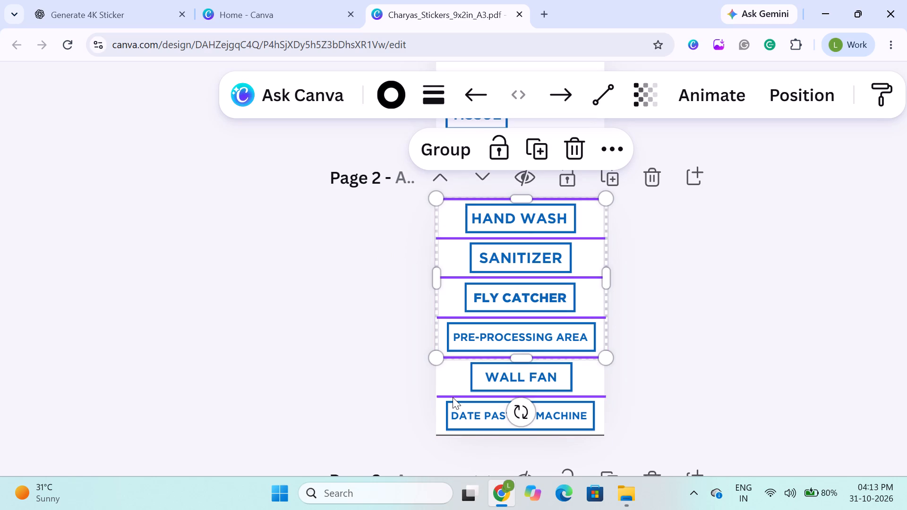
shift+click(453, 397)
shift+click(454, 431)
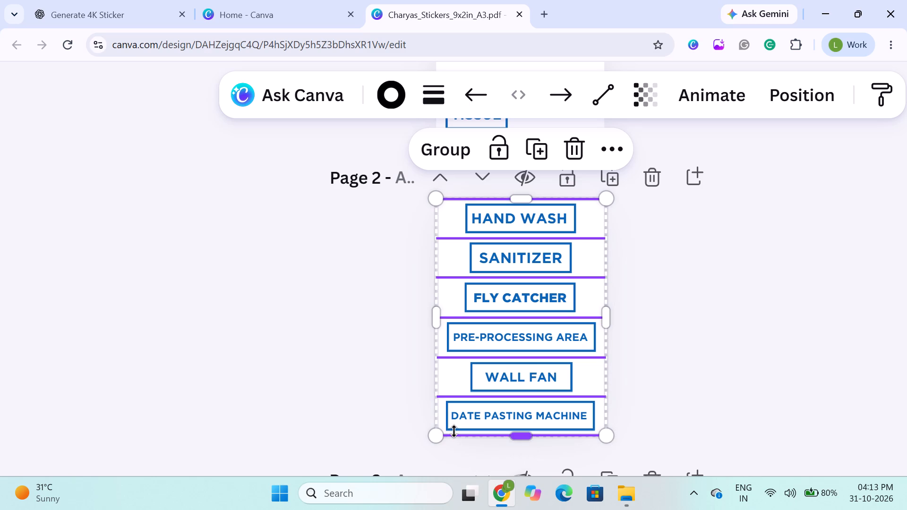
click(804, 93)
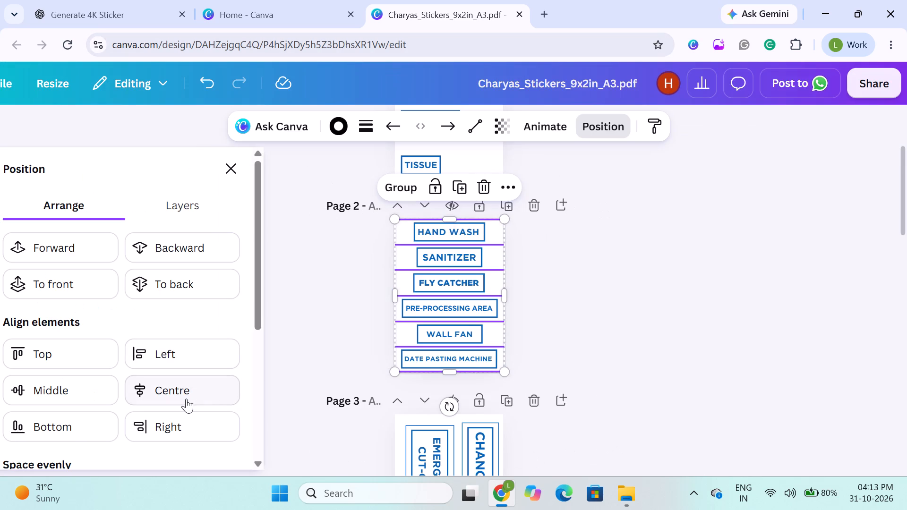
click(156, 382)
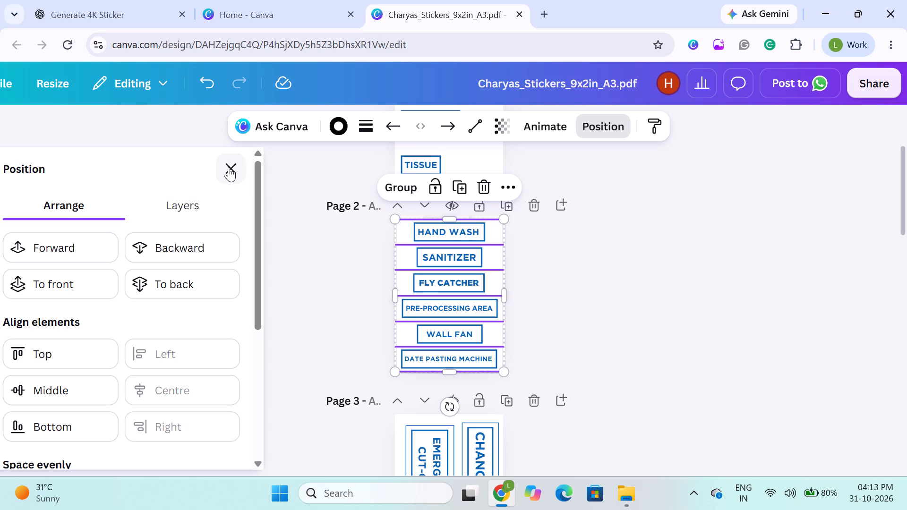
click(229, 167)
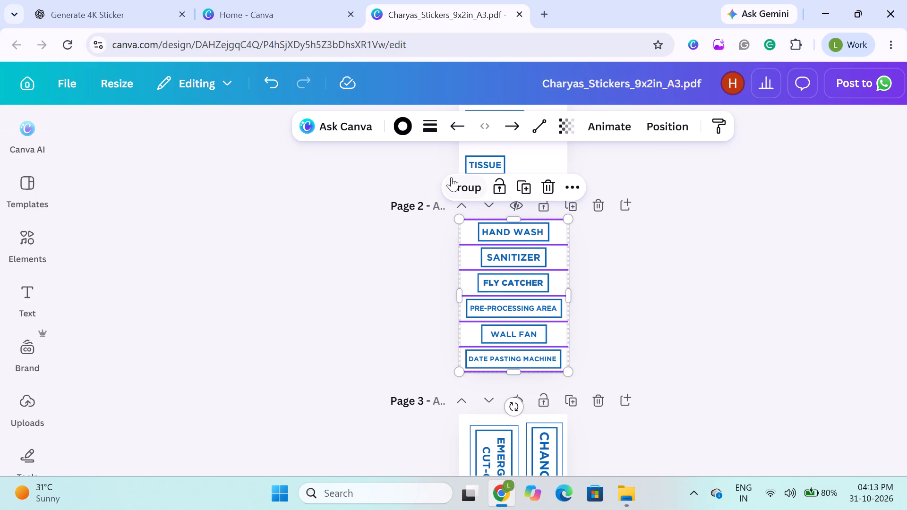
Group the seven dividing lines on page 2 into one object.
click(451, 177)
click(300, 346)
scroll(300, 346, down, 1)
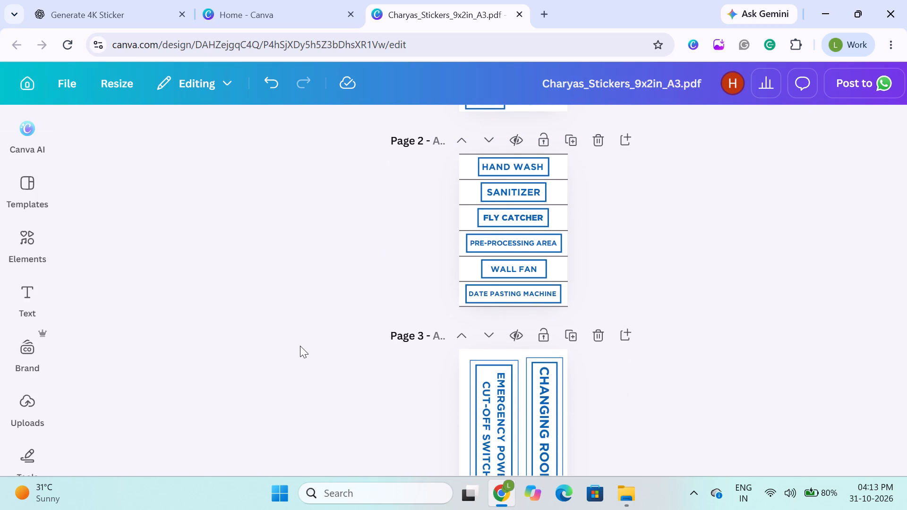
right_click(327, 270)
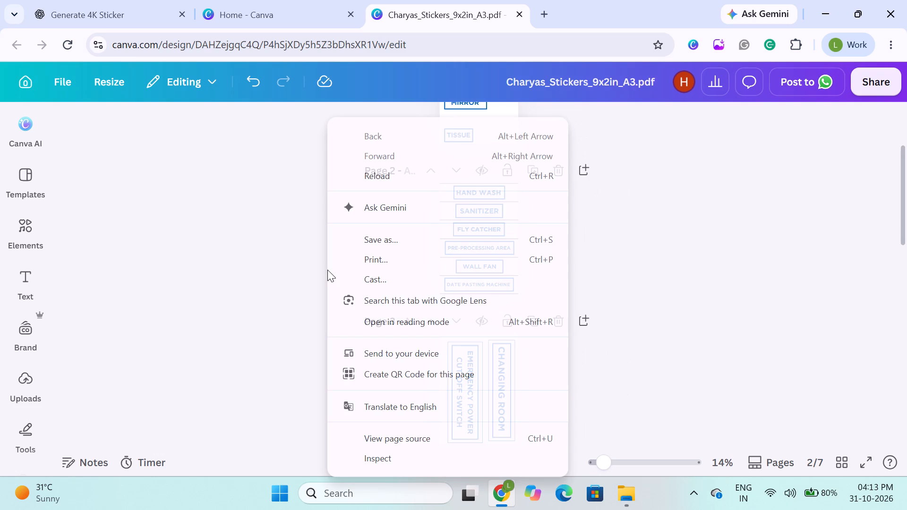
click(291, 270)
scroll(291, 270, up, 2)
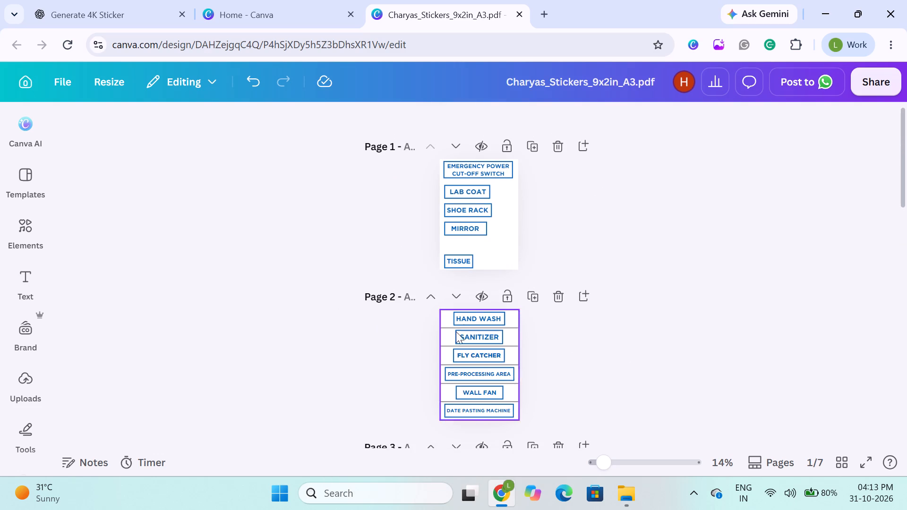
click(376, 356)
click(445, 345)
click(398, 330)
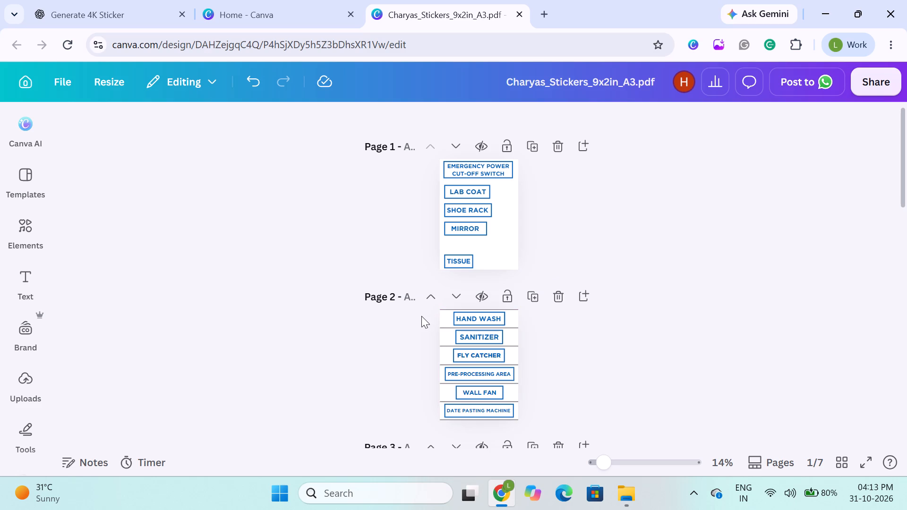
Duplicate page 2 with its six labels and dividing lines.
scroll(385, 362, down, 1)
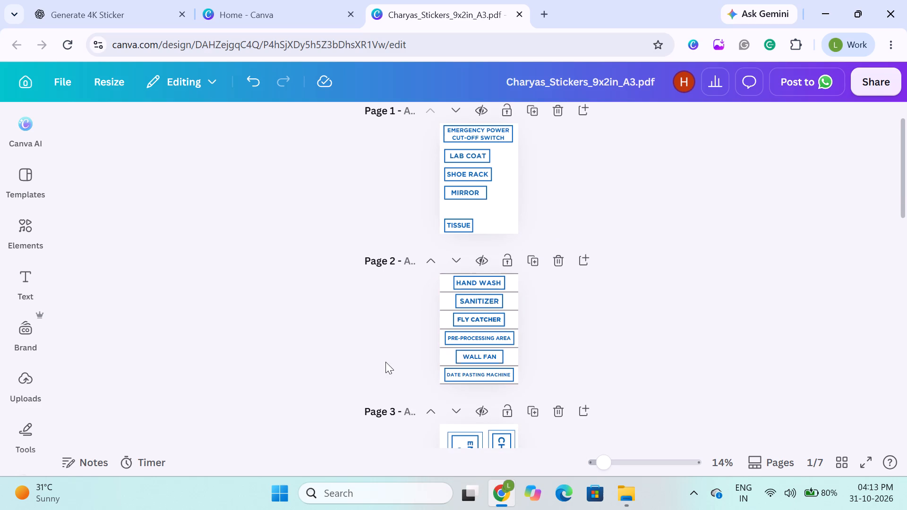
click(531, 256)
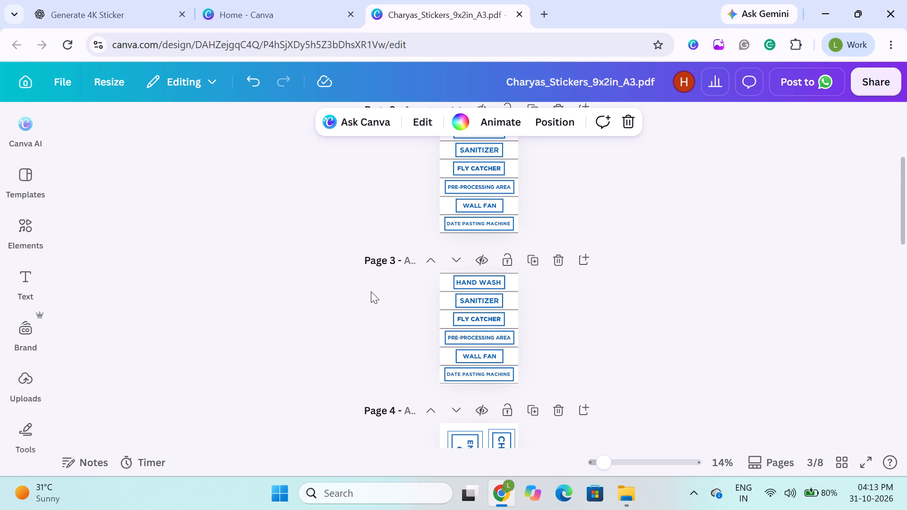
drag(377, 289, 528, 368)
click(399, 352)
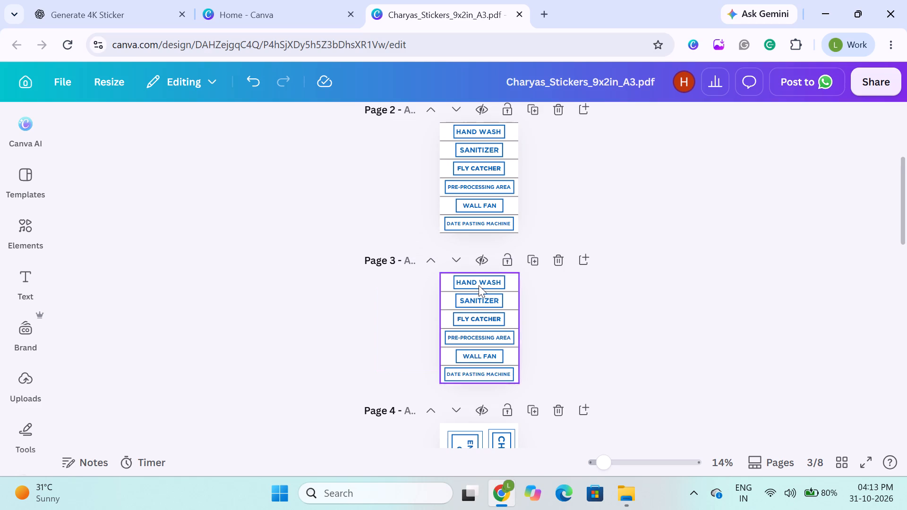
Delete the HAND WASH label from the duplicated page 3.
click(489, 279)
key(BackSpace)
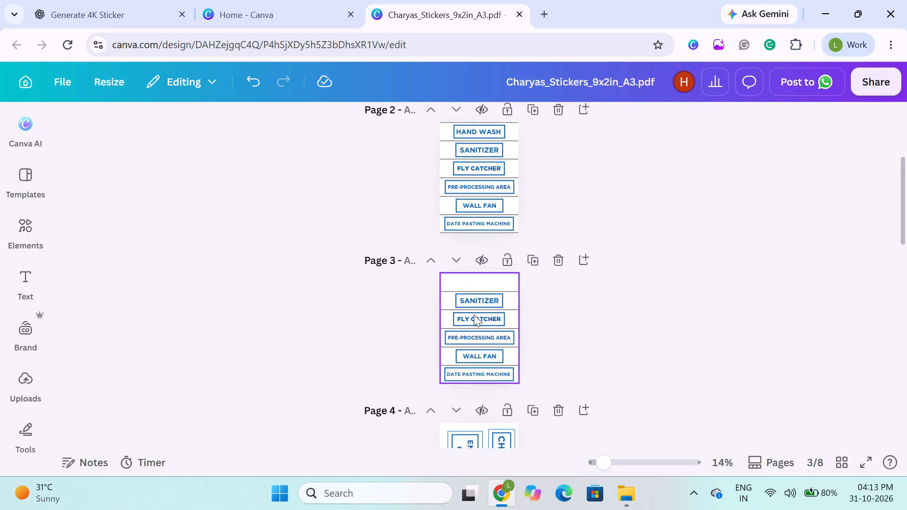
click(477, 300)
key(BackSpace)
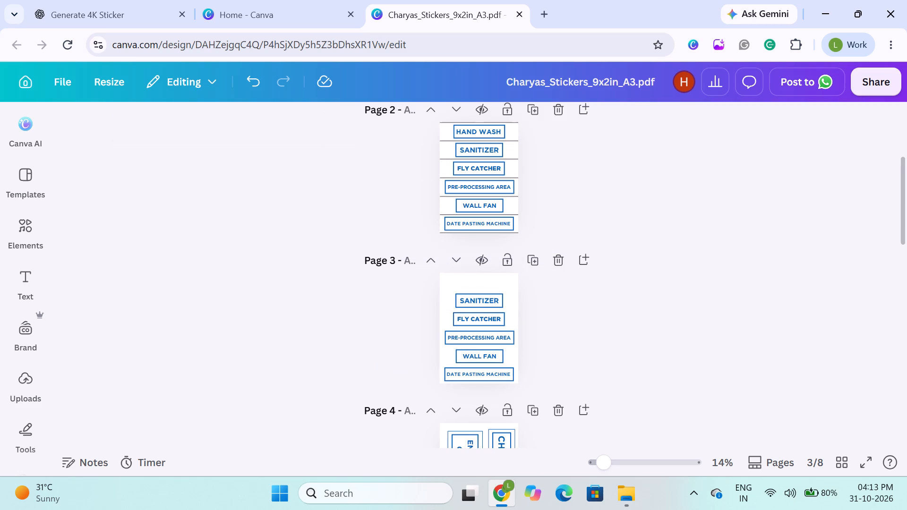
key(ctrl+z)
Send the grouped dividing lines on page 3 to the back, behind the labels.
click(360, 282)
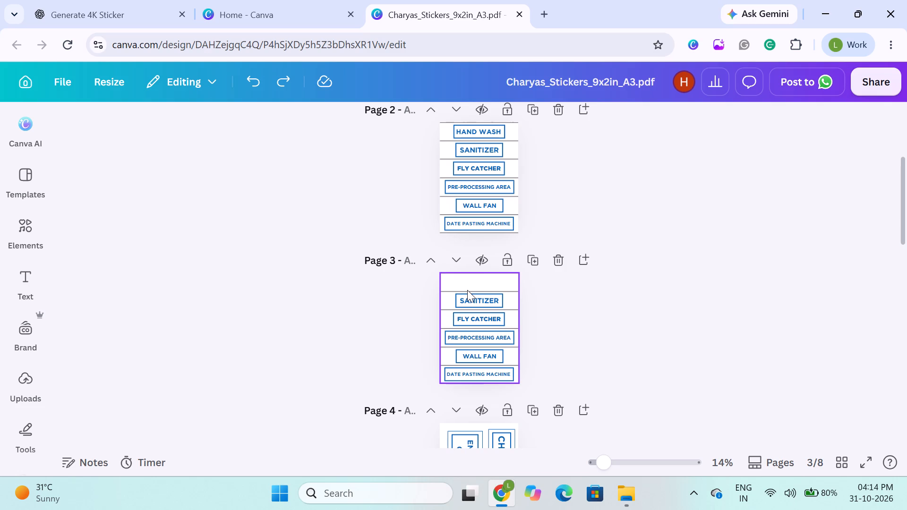
click(467, 290)
click(560, 123)
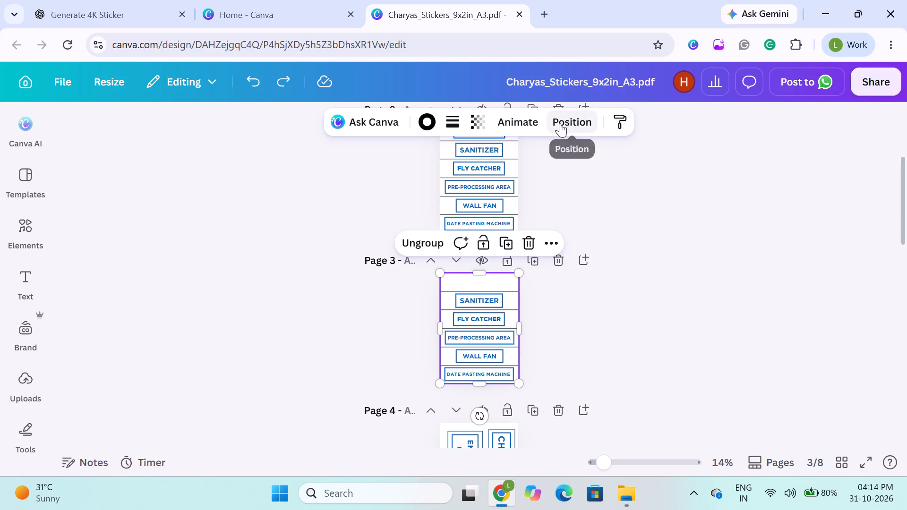
click(223, 227)
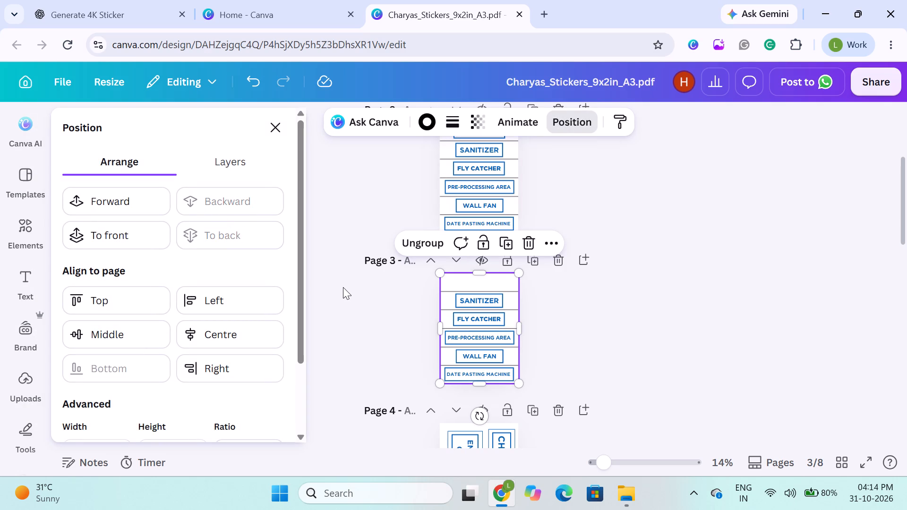
click(343, 288)
click(368, 288)
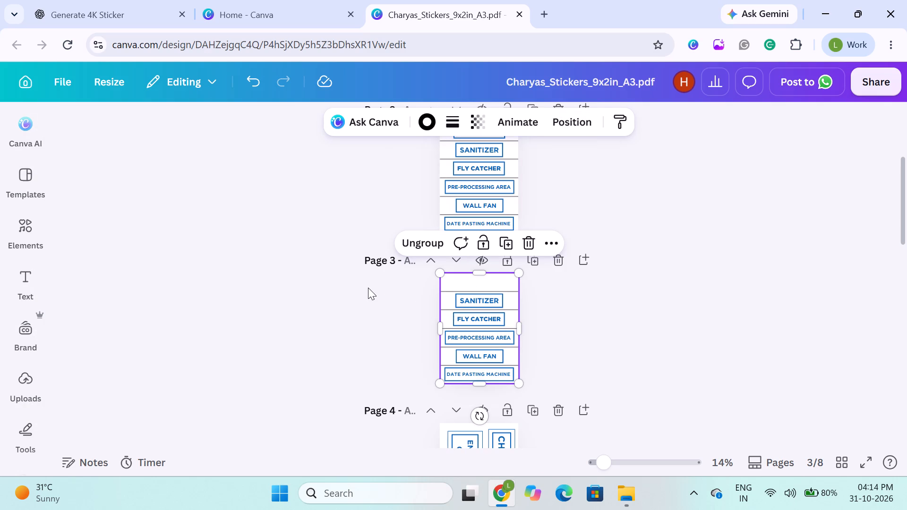
Delete the SANITIZER, FLY CATCHER, PRE-PROCESSING AREA, WALL FAN and DATE PASTING MACHINE labels from page 3, keeping only the dividing lines.
click(463, 300)
key(BackSpace)
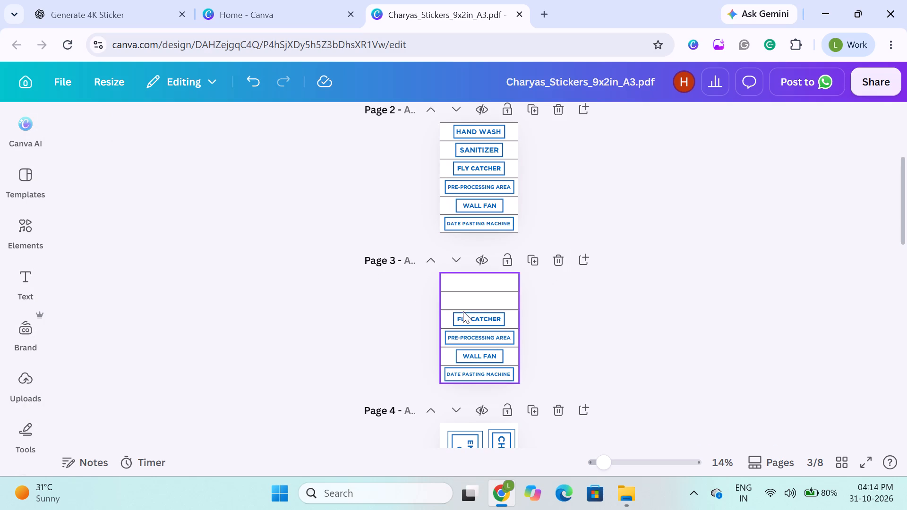
click(463, 318)
key(BackSpace)
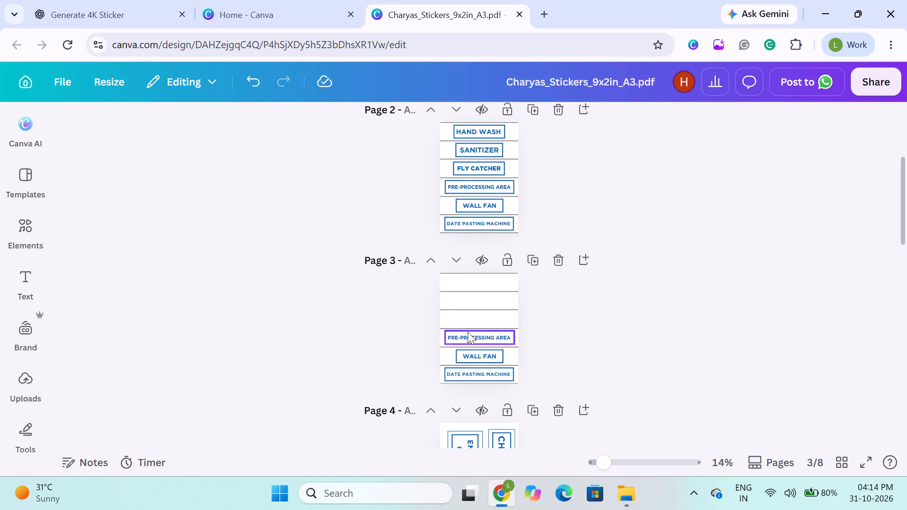
key(BackSpace)
click(468, 332)
key(BackSpace)
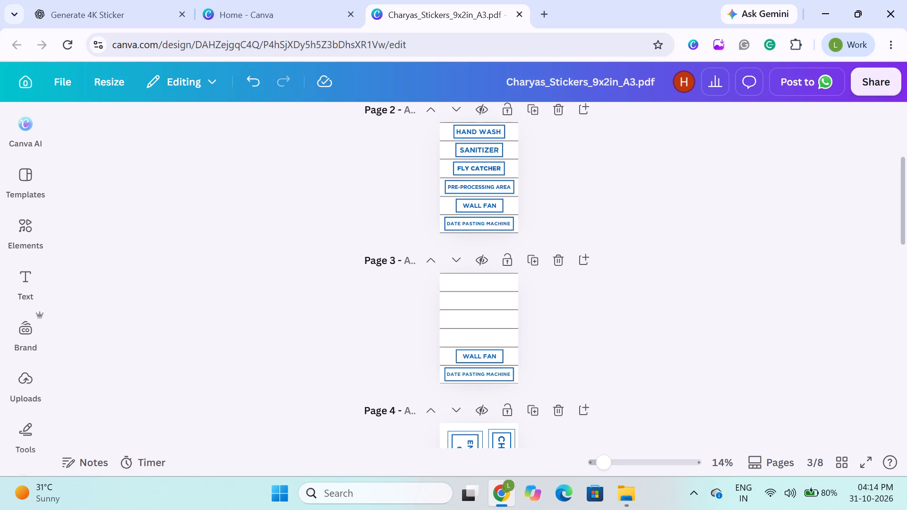
click(472, 360)
key(BackSpace)
click(473, 373)
key(BackSpace)
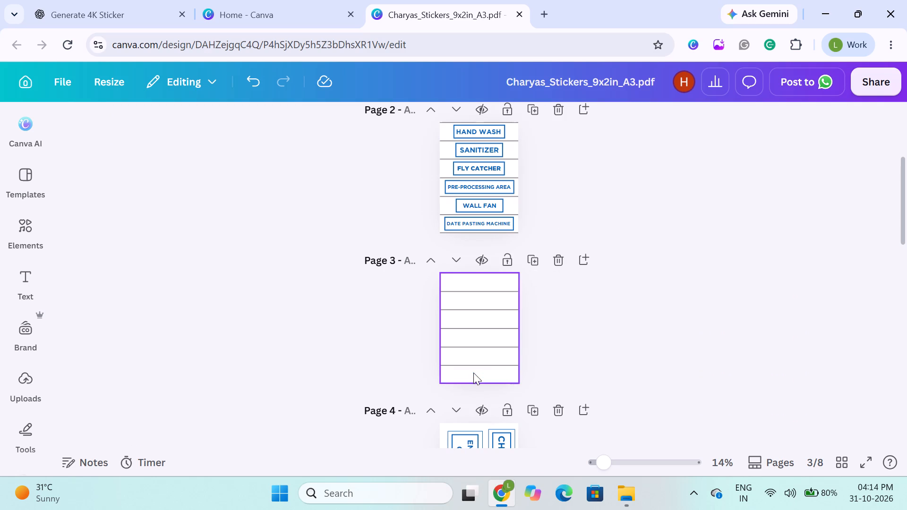
click(379, 357)
Move the empty lined page up one place in the page order, directly after page 1.
scroll(379, 357, up, 1)
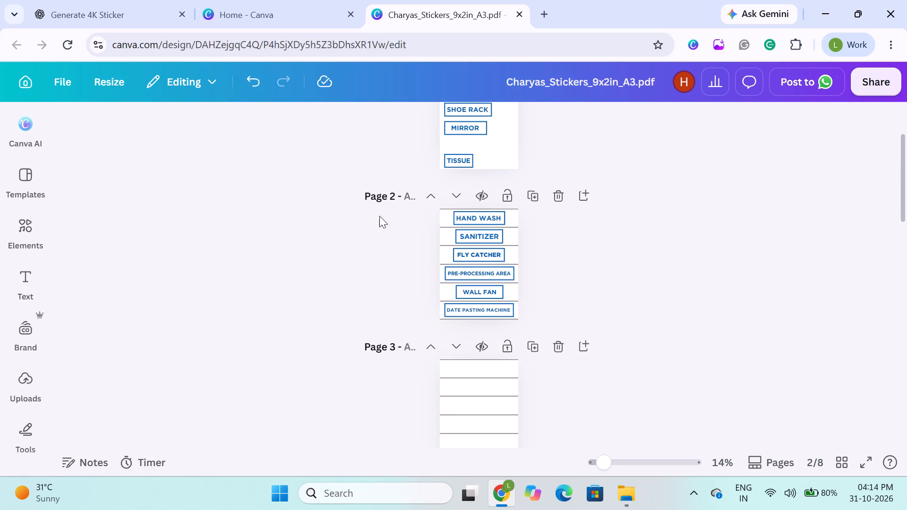
click(431, 353)
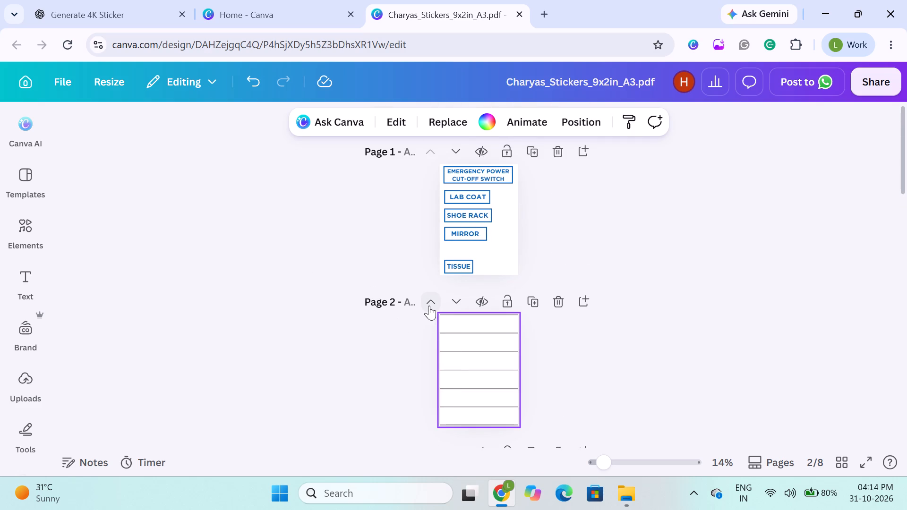
Group the EMERGENCY POWER CUT-OFF SWITCH text with its frame on page 1.
click(455, 174)
click(396, 164)
drag(397, 164, 450, 175)
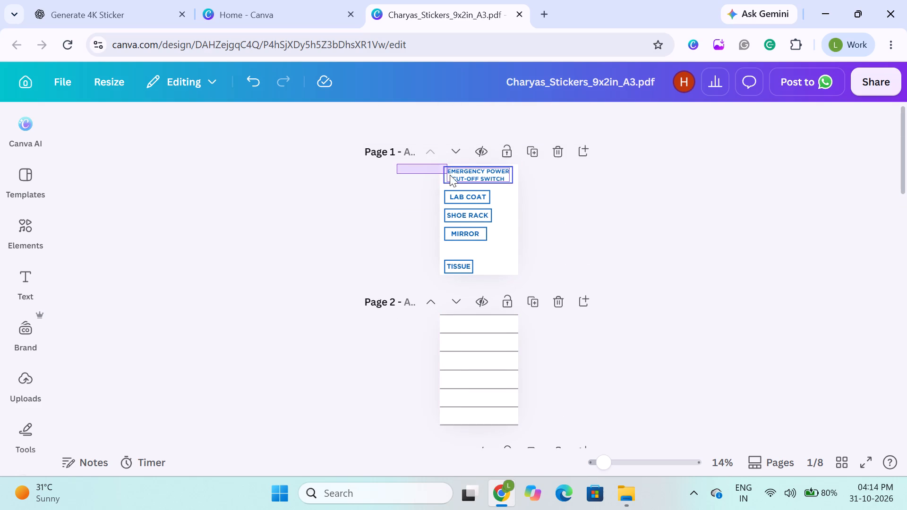
drag(450, 175, 455, 178)
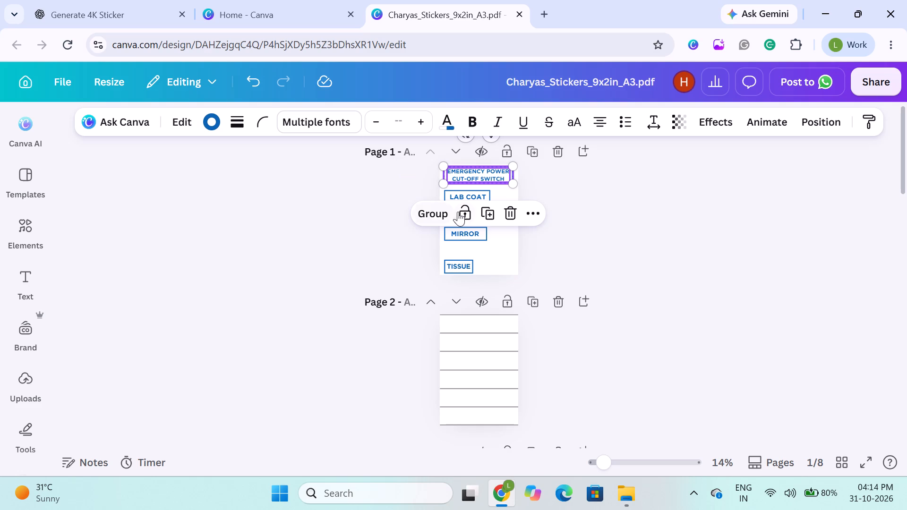
click(813, 128)
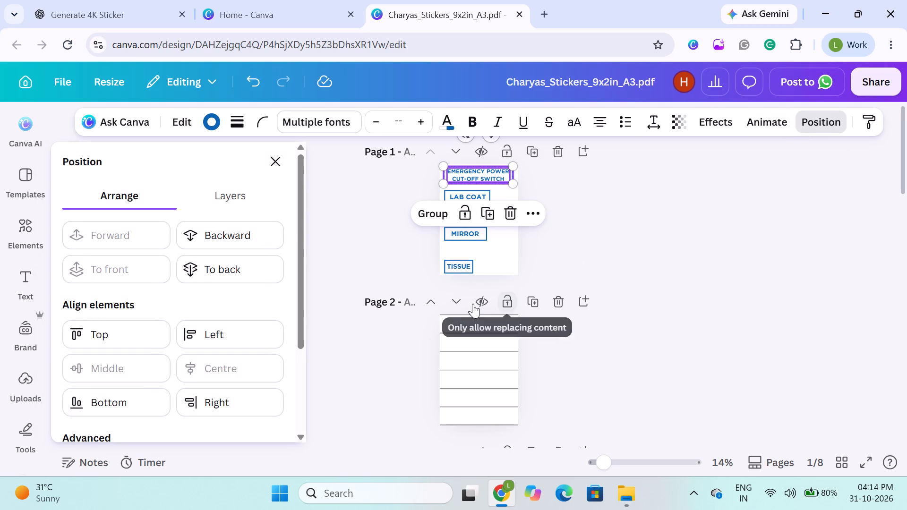
click(430, 216)
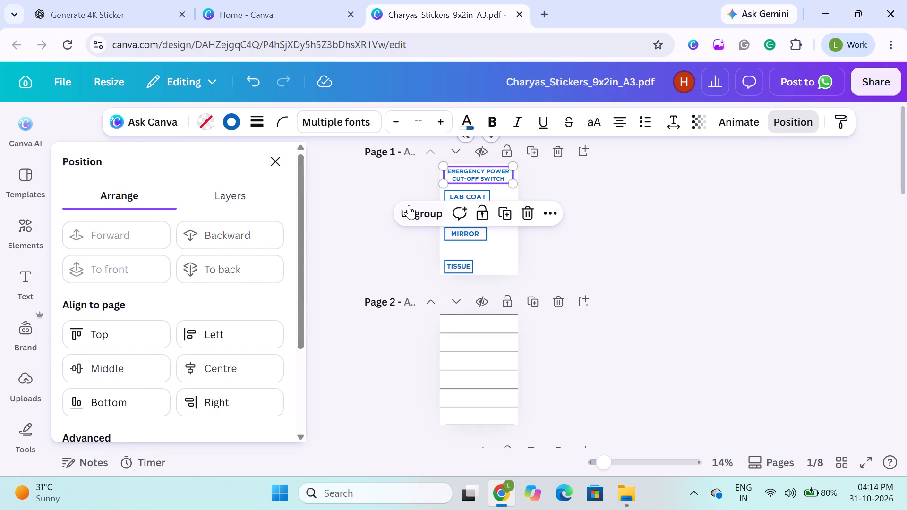
Centre the LAB COAT text horizontally within its frame on page 1 and group the two.
click(399, 190)
drag(428, 187, 445, 191)
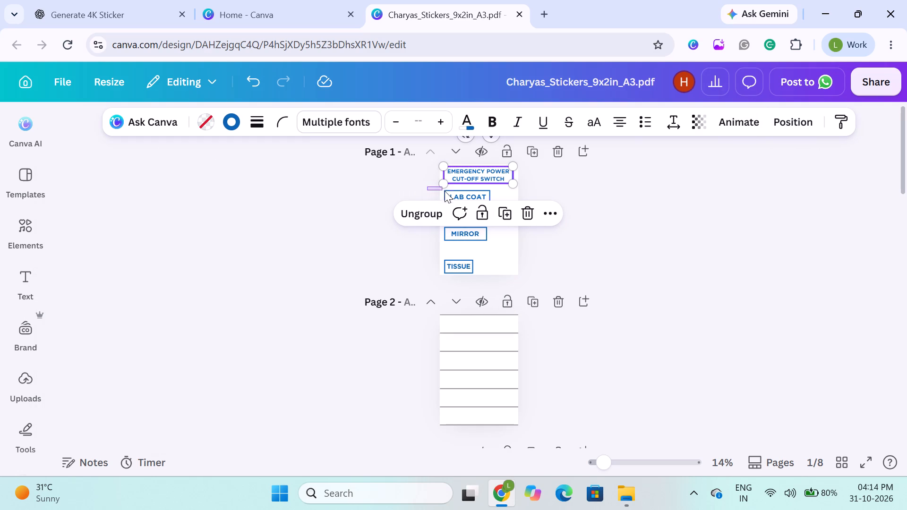
drag(445, 191, 454, 197)
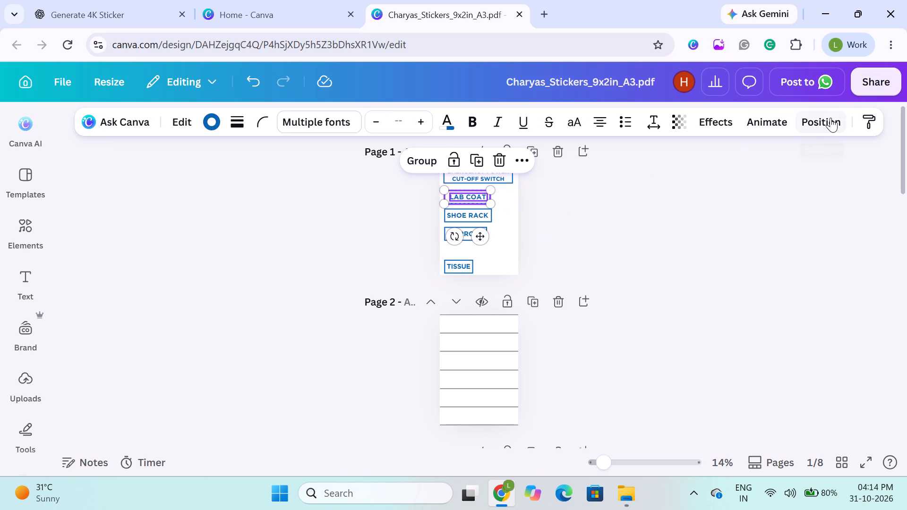
click(830, 118)
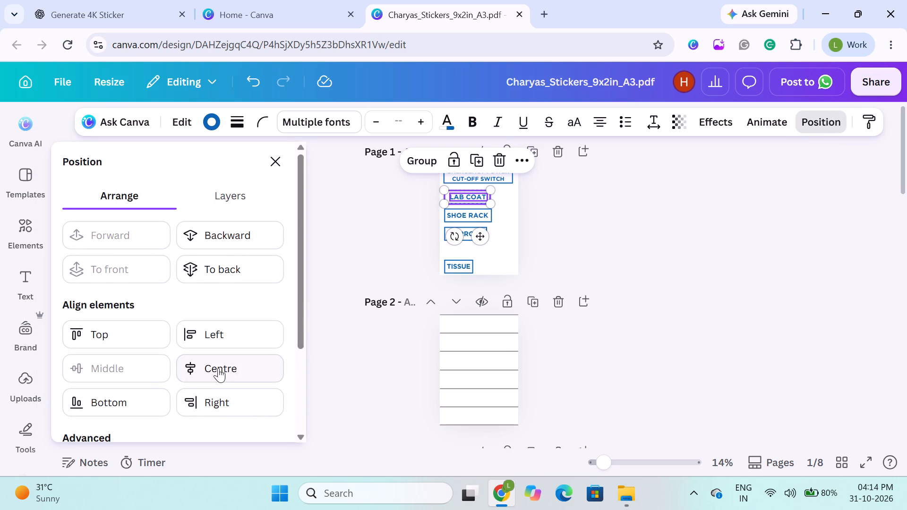
click(218, 368)
click(428, 170)
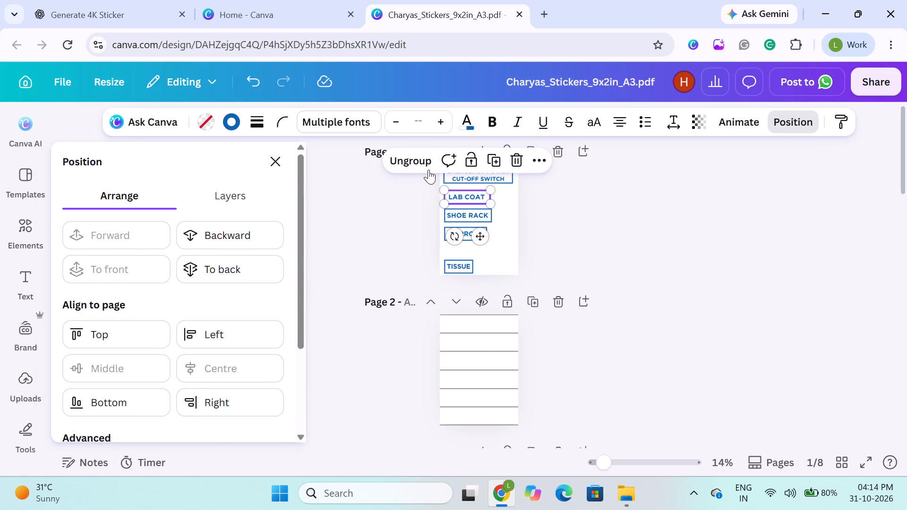
Group the SHOE RACK text with its frame and the MIRROR text with its frame on page 1.
click(409, 211)
drag(409, 211, 454, 221)
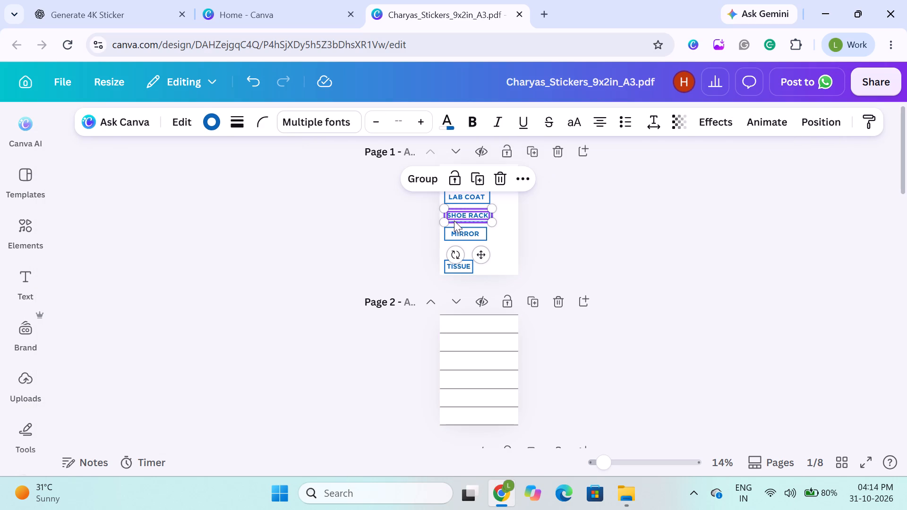
click(818, 127)
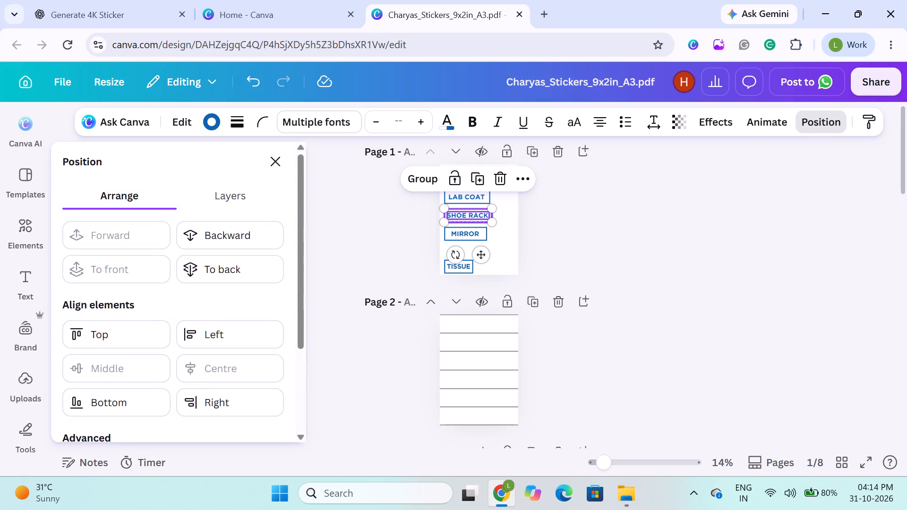
click(420, 177)
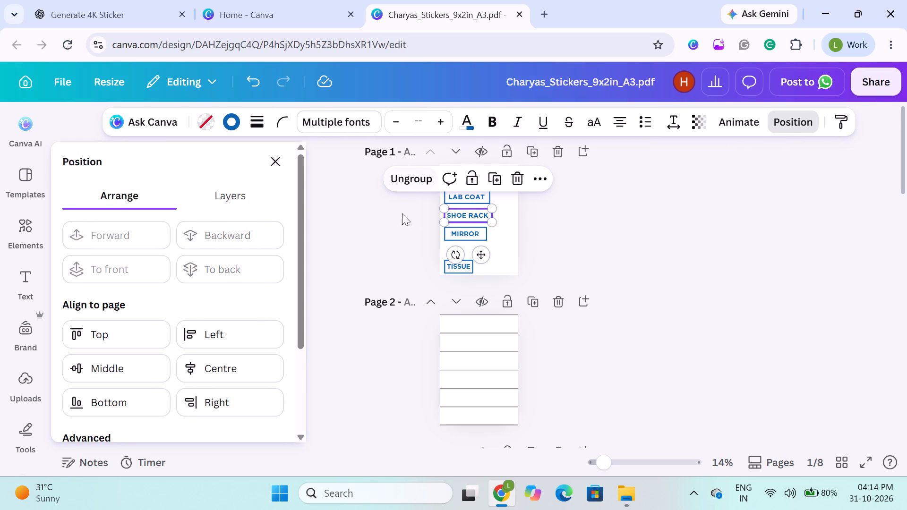
drag(394, 235, 457, 238)
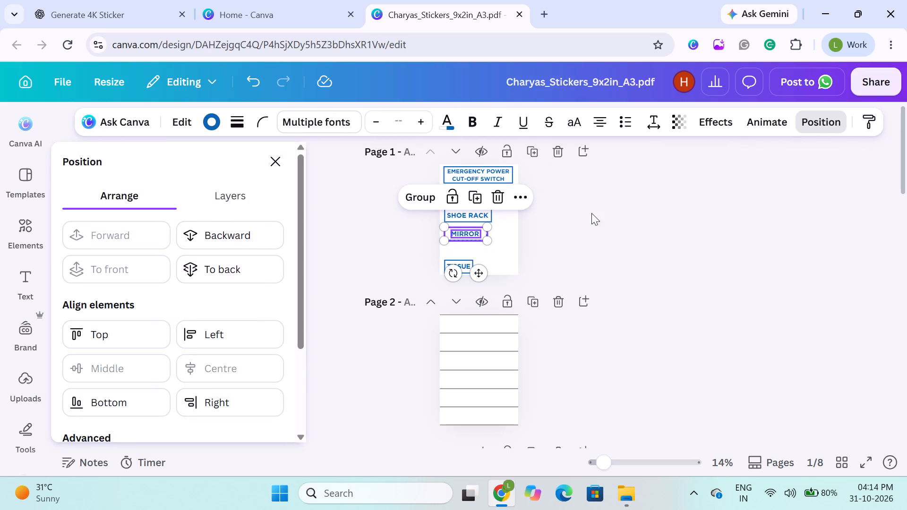
click(416, 193)
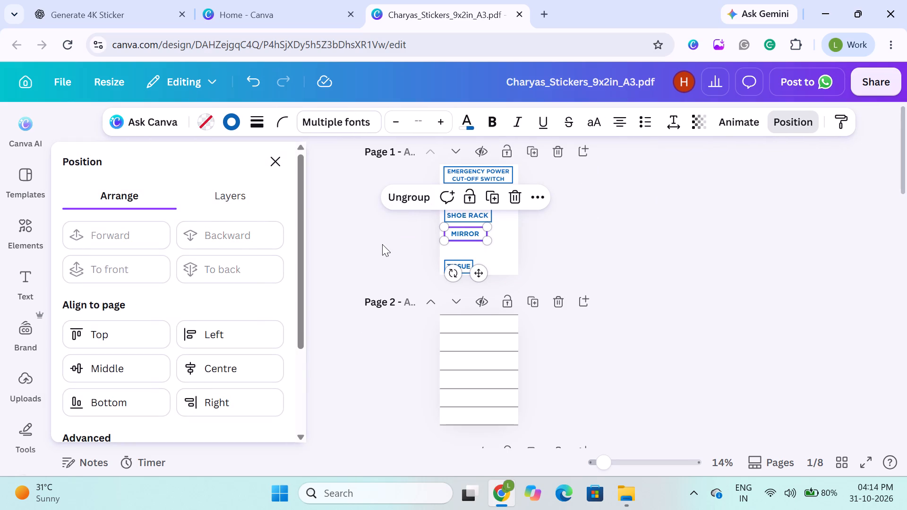
click(382, 244)
drag(382, 244, 449, 269)
drag(449, 269, 442, 256)
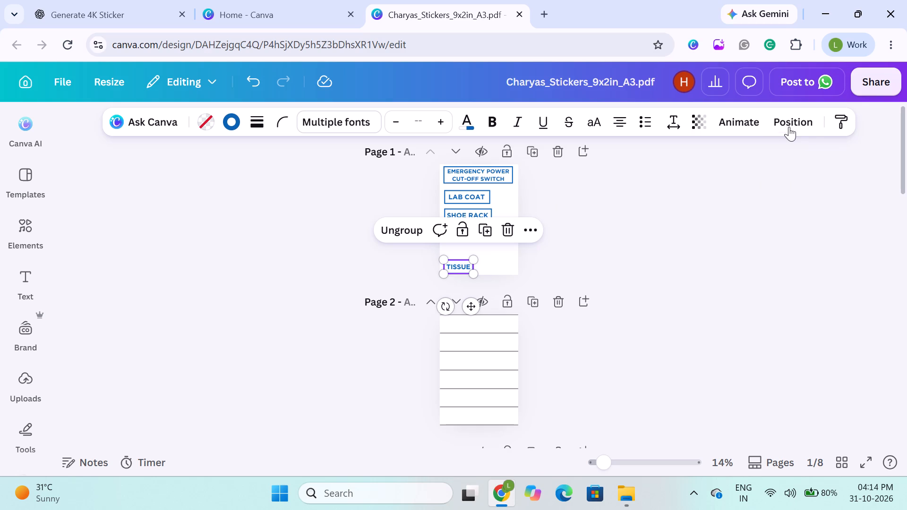
Duplicate the empty lined page 2 so a blank copy of the template is kept.
click(602, 268)
scroll(602, 268, up, 1)
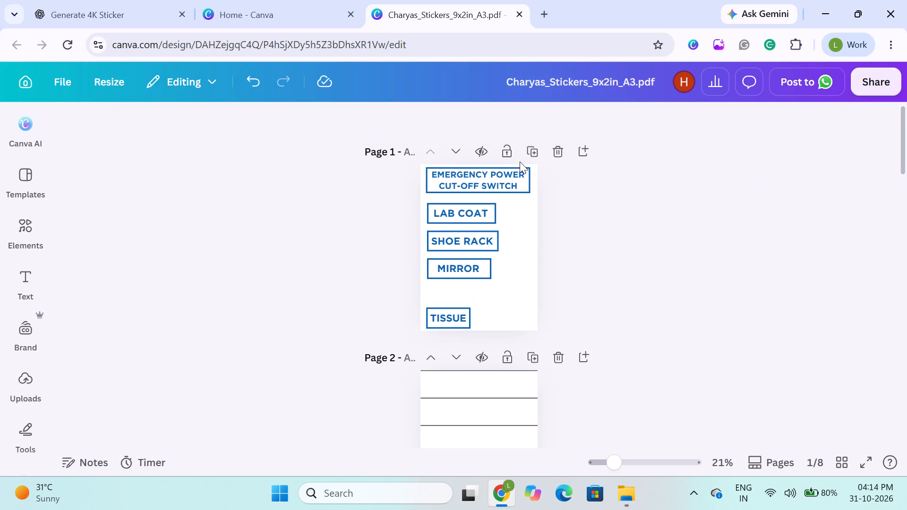
scroll(520, 161, down, 1)
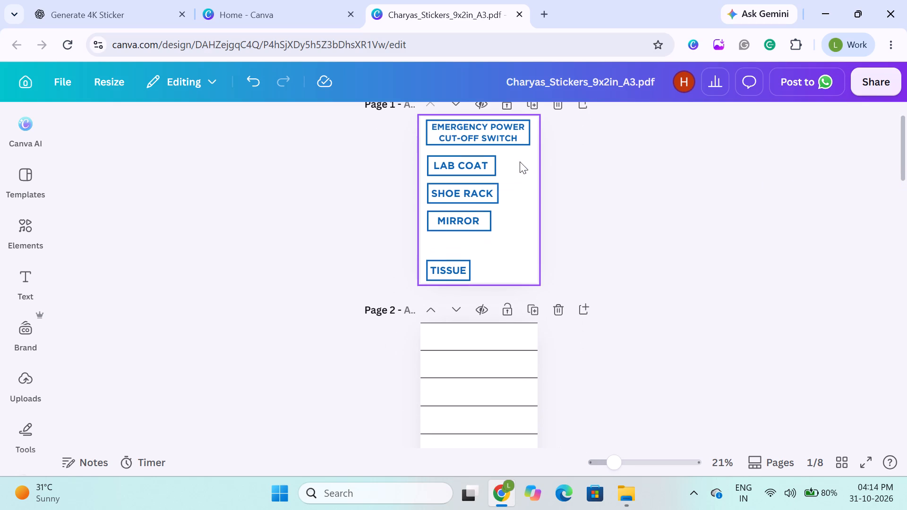
scroll(520, 161, up, 1)
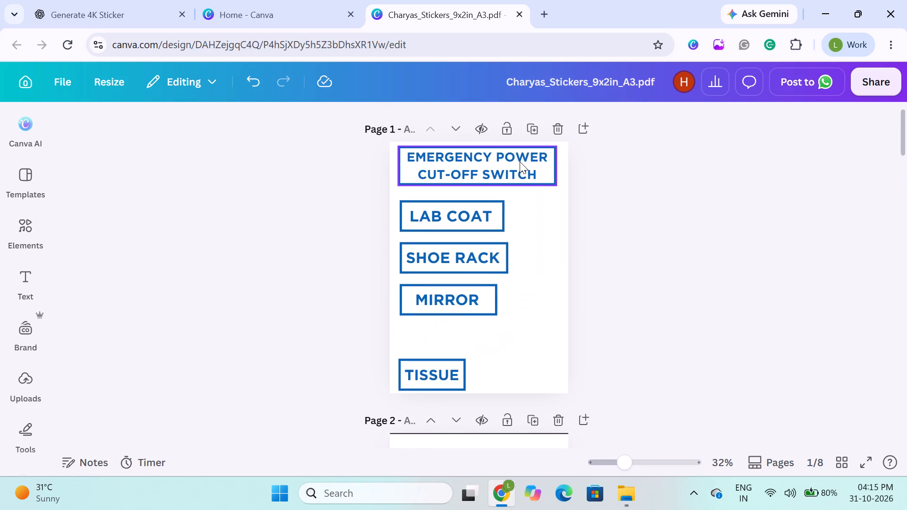
click(317, 183)
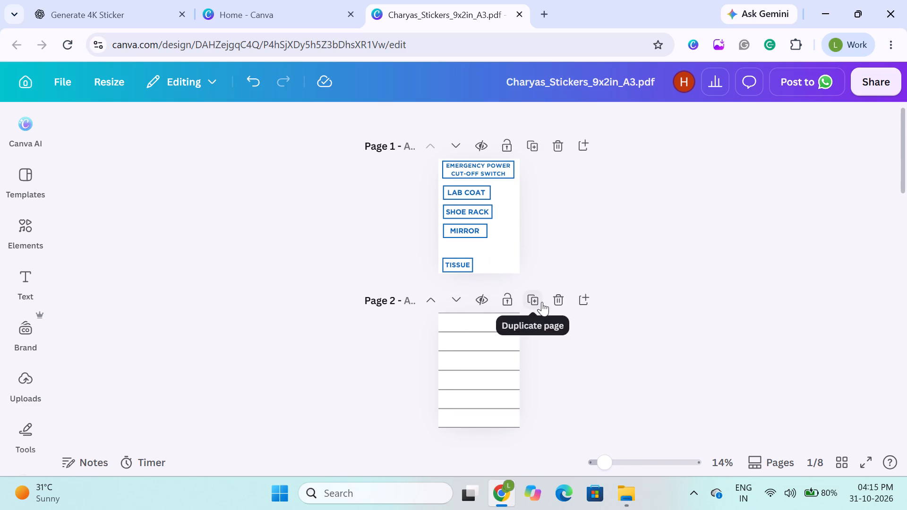
click(542, 302)
Move the EMERGENCY POWER CUT-OFF SWITCH label from page 1 into the top row of page 2.
scroll(345, 326, up, 1)
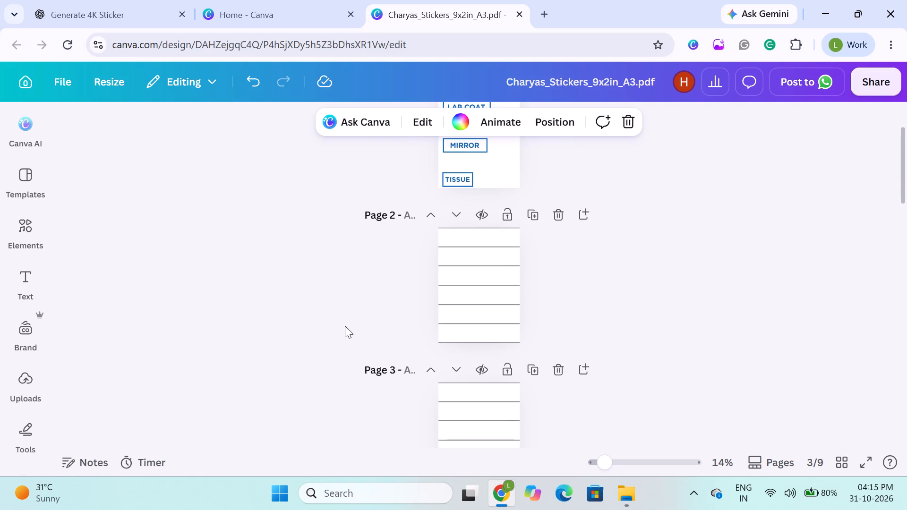
scroll(345, 326, up, 1)
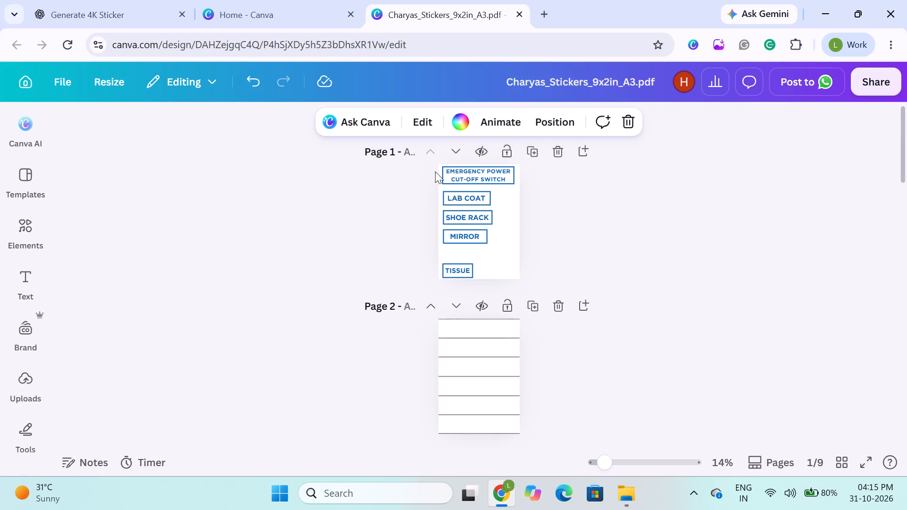
drag(455, 174, 446, 314)
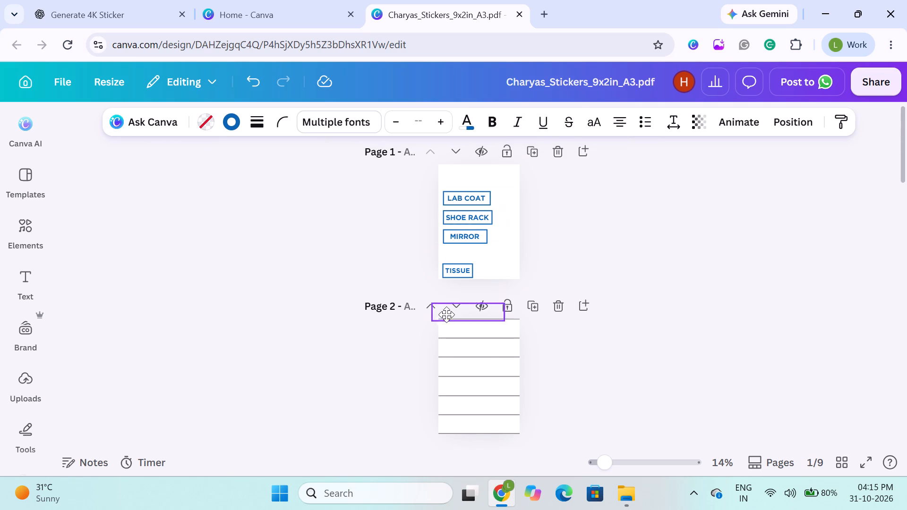
drag(446, 314, 455, 331)
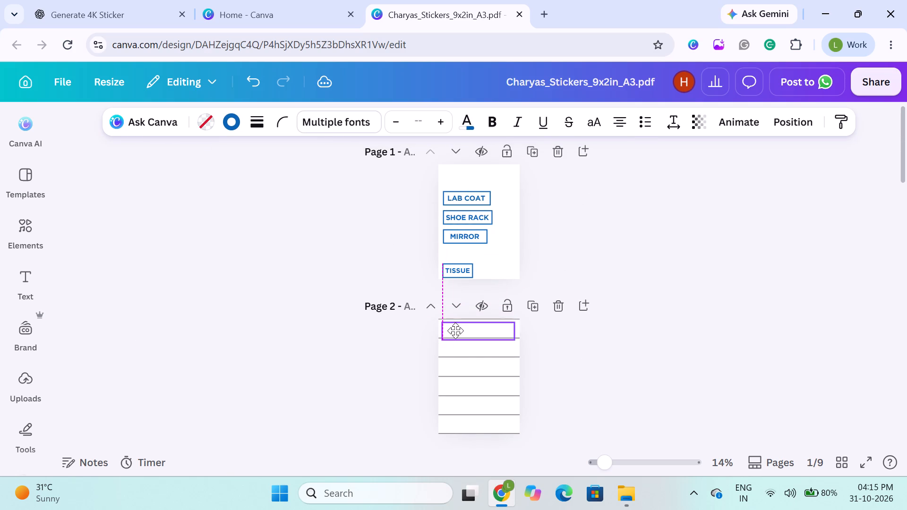
drag(455, 331, 455, 329)
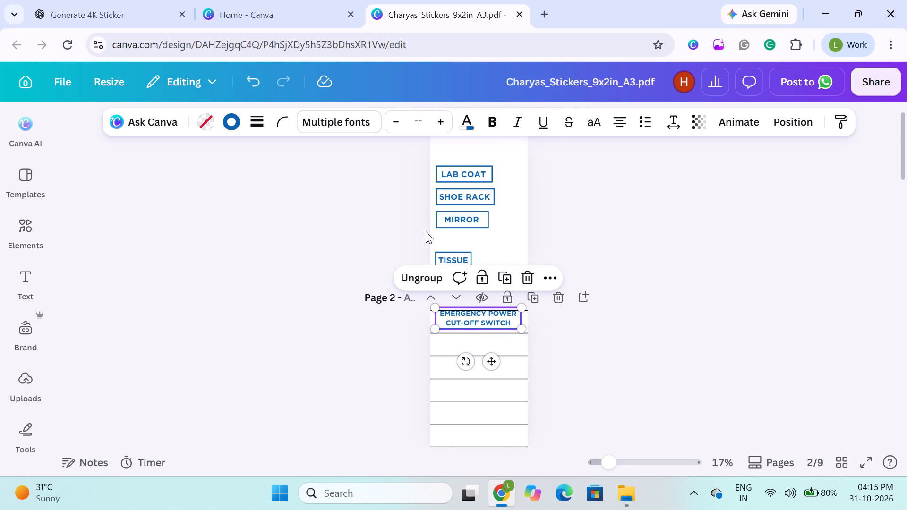
Move the LAB COAT, SHOE RACK, MIRROR and TISSUE labels together from page 1 onto the lined page 2.
drag(399, 172, 466, 241)
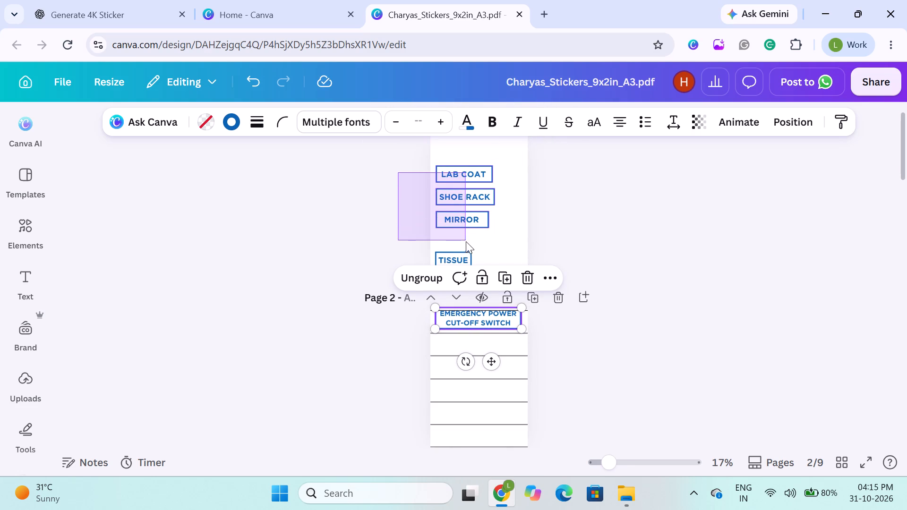
drag(466, 241, 470, 257)
drag(458, 215, 457, 390)
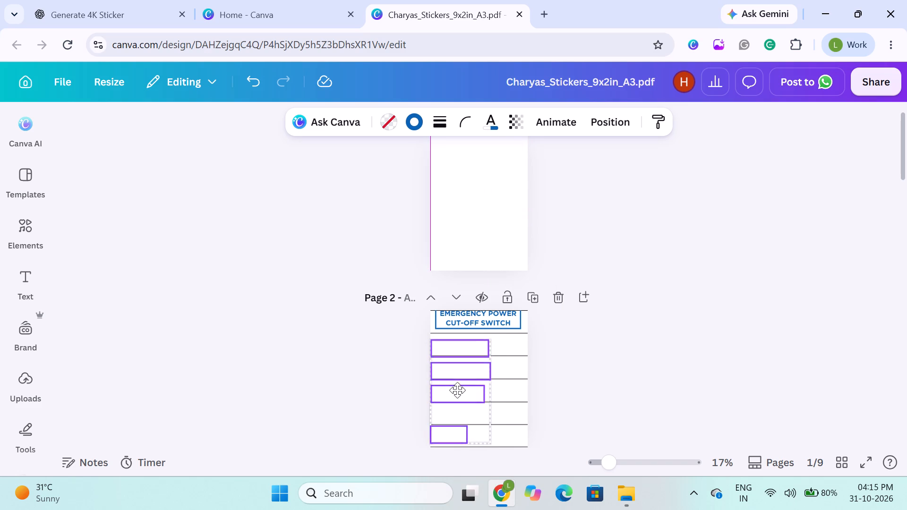
drag(457, 390, 457, 392)
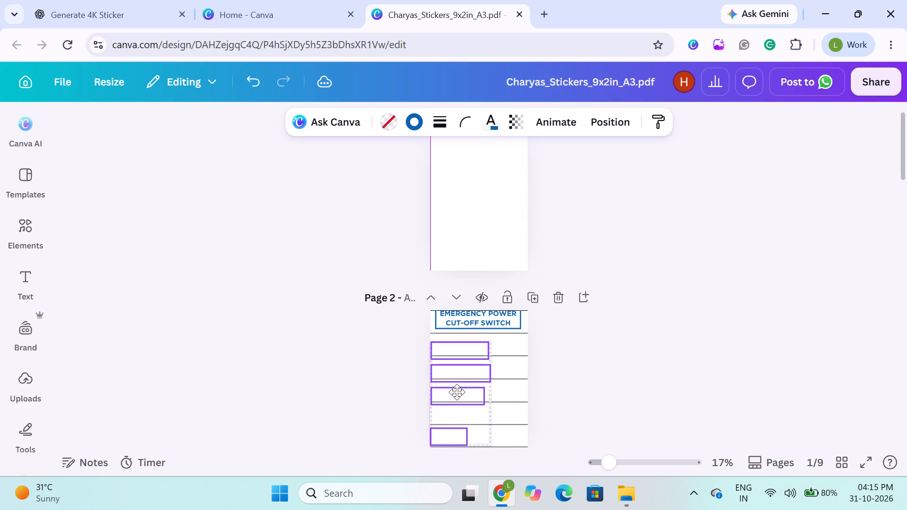
drag(457, 392, 460, 385)
scroll(460, 385, down, 2)
click(328, 241)
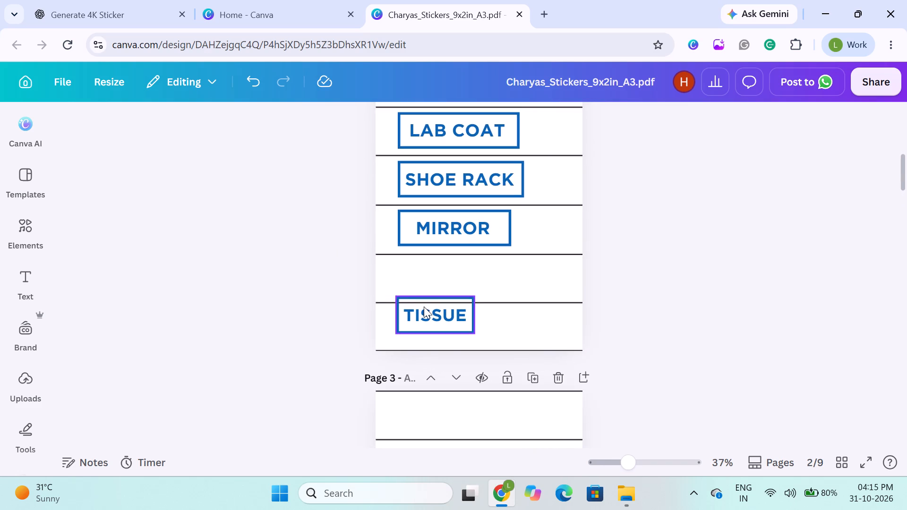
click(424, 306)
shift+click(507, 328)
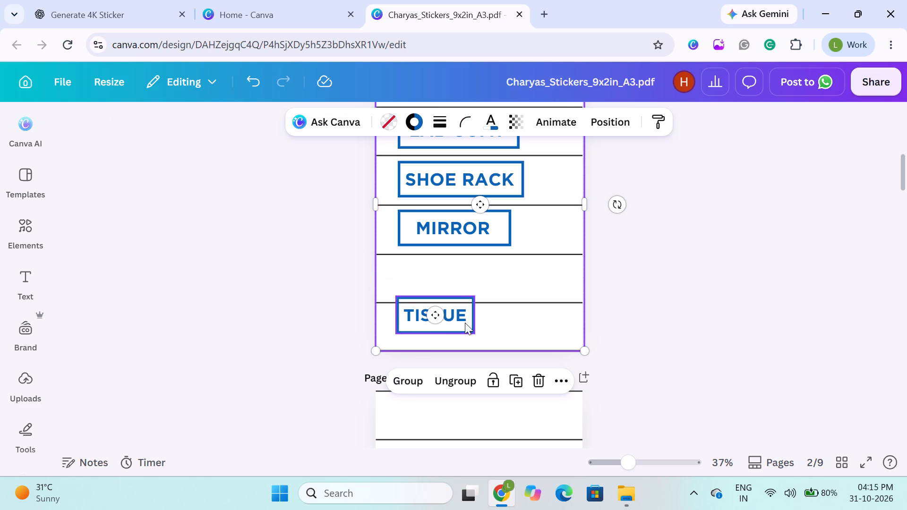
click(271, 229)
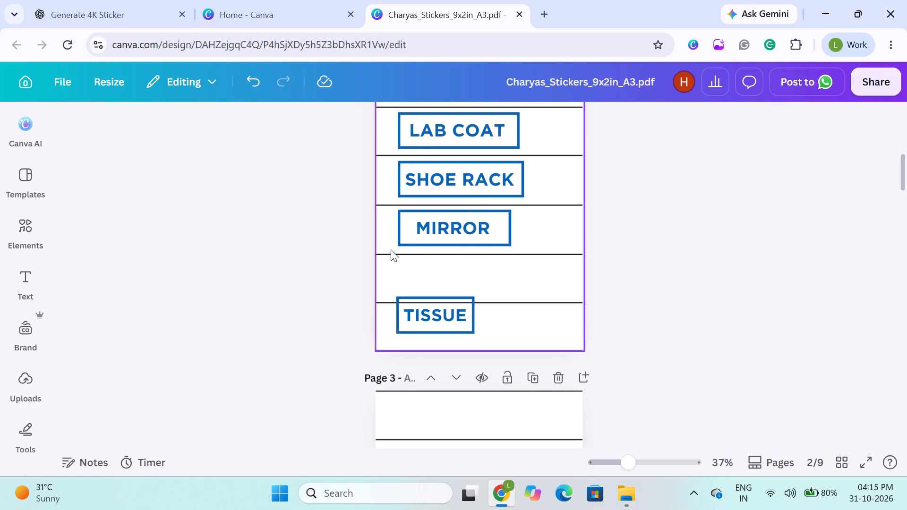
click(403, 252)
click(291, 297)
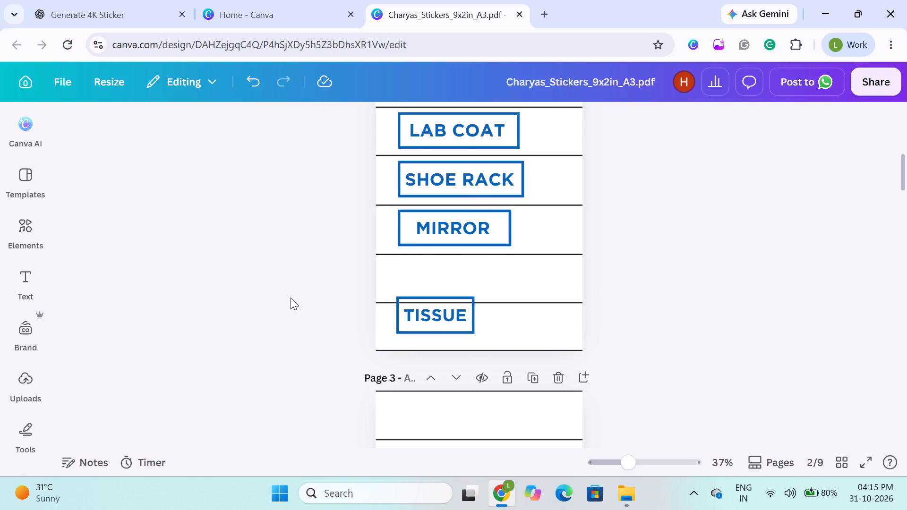
Move the TISSUE label into the bottom row of page 2, centred on the page and between its lines.
drag(426, 315, 460, 331)
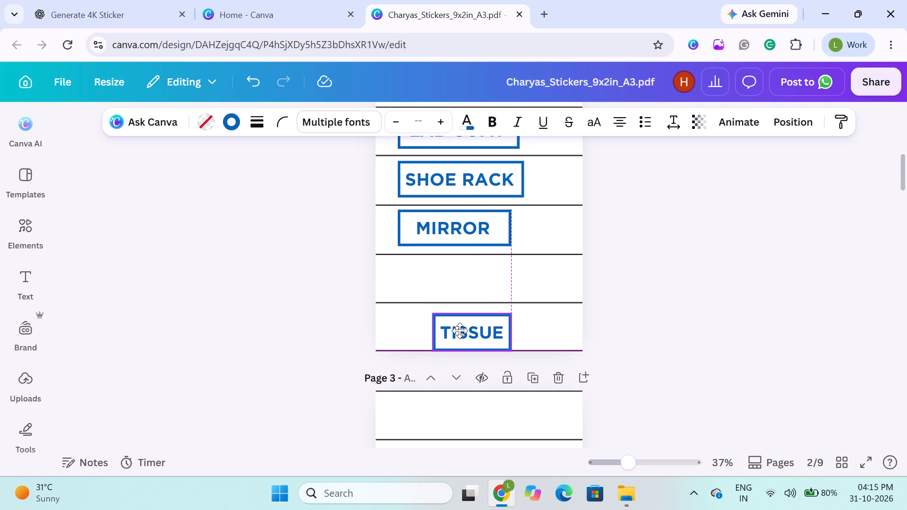
drag(460, 331, 469, 327)
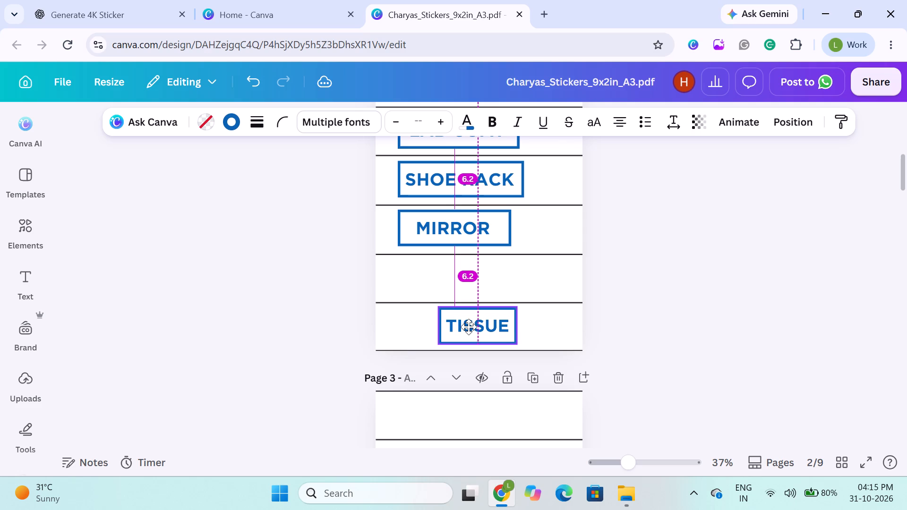
drag(469, 327, 468, 328)
click(266, 238)
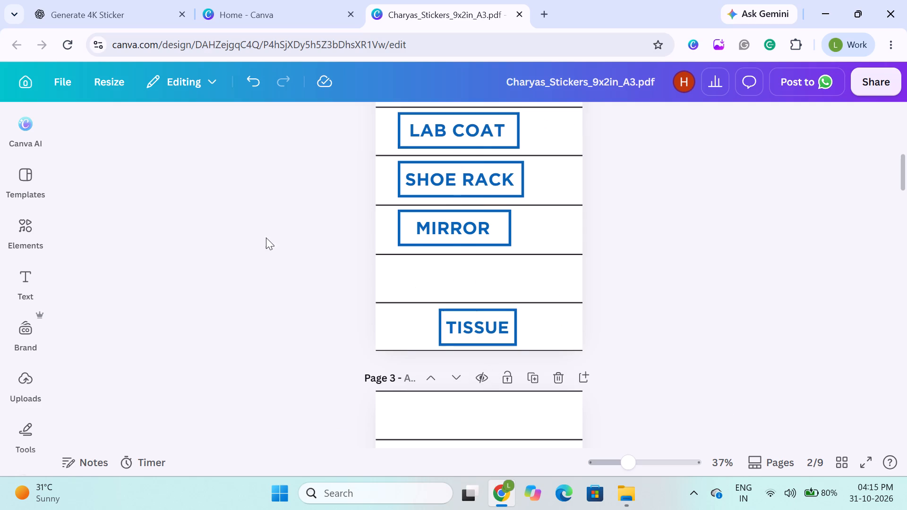
Move the MIRROR label down into the row directly above TISSUE on page 2, centred between its lines.
drag(433, 229, 460, 282)
key(Down)
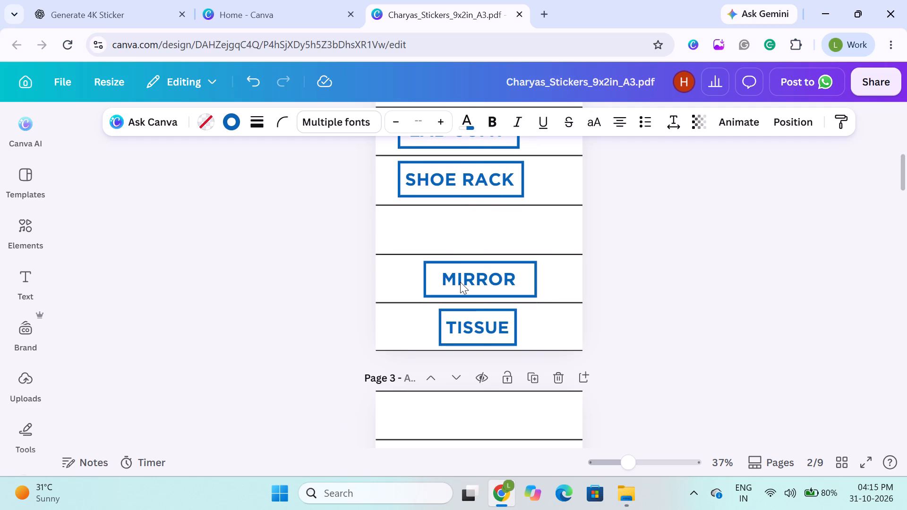
key(Up)
key(Down)
click(298, 271)
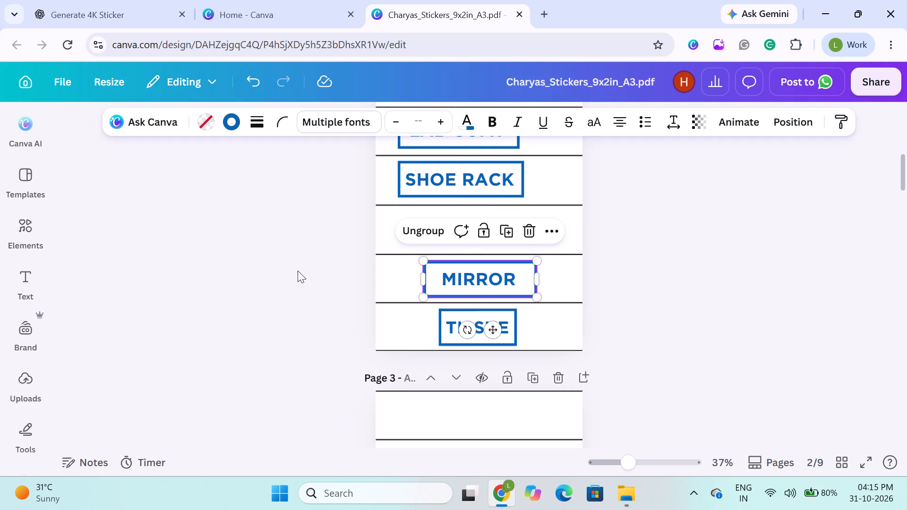
Move the SHOE RACK label down into the row directly above MIRROR on page 2 and nudge it between its lines.
drag(421, 183, 446, 232)
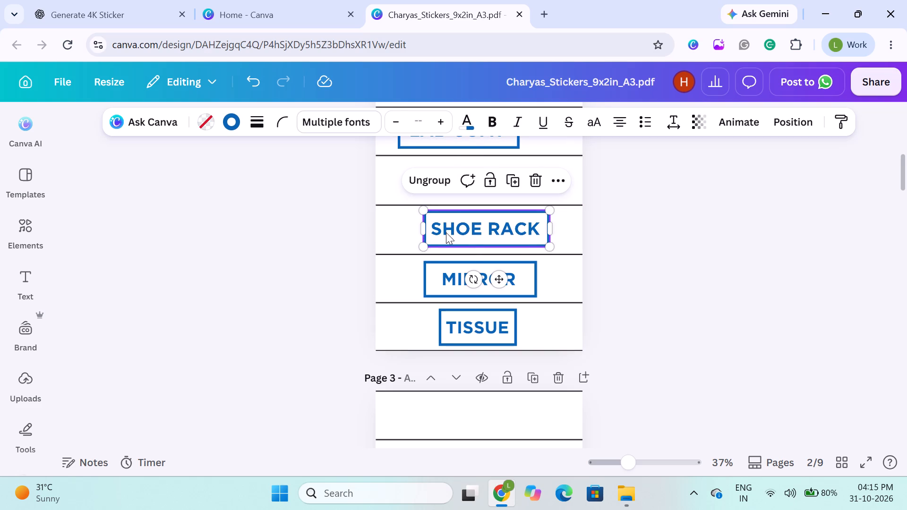
click(314, 202)
scroll(341, 132, up, 1)
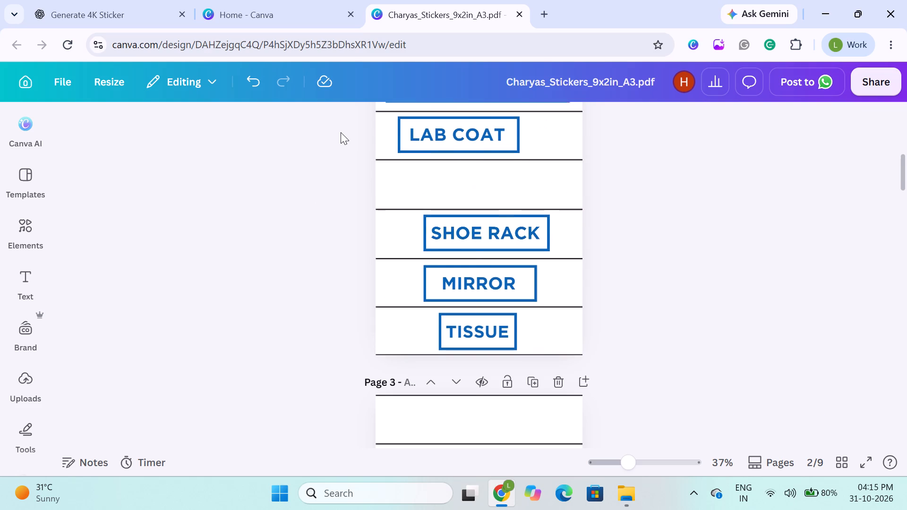
scroll(341, 132, up, 1)
click(457, 264)
key(Down)
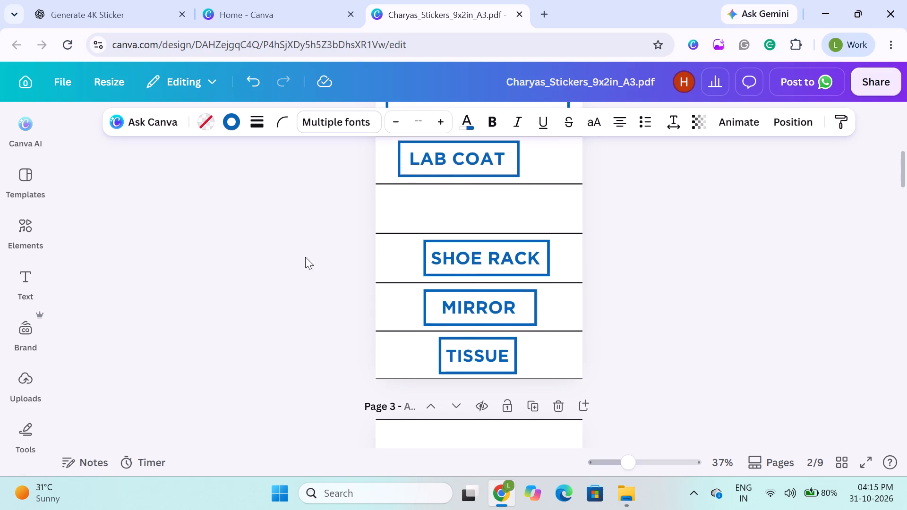
click(281, 249)
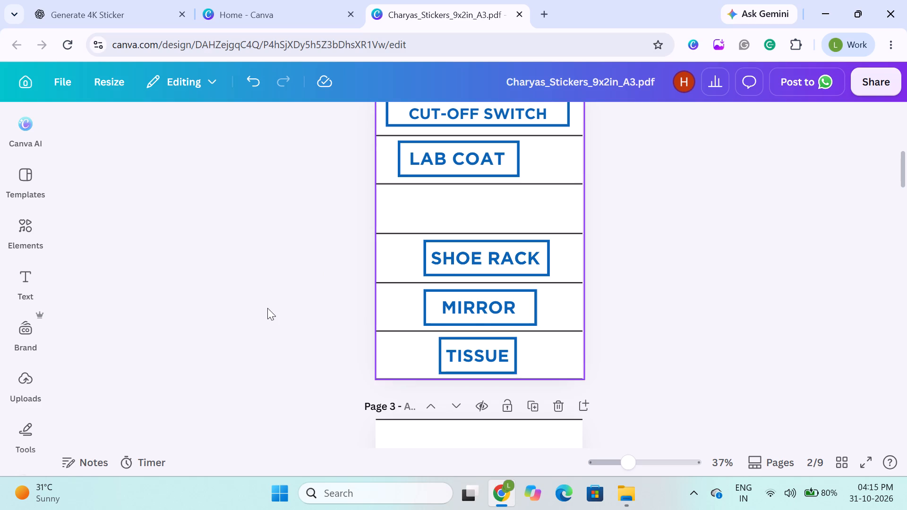
Move the LAB COAT label down into the row directly above SHOE RACK on page 2, between its lines.
click(267, 308)
drag(436, 151, 465, 208)
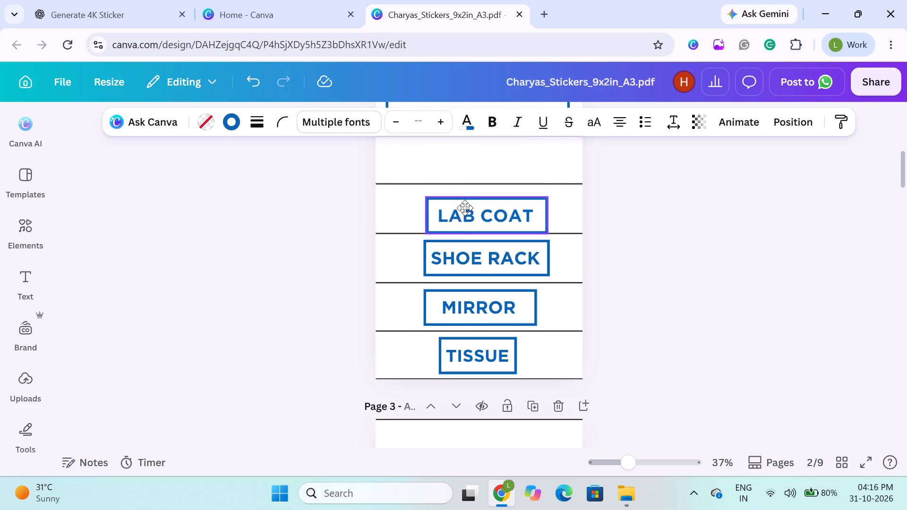
drag(465, 208, 463, 202)
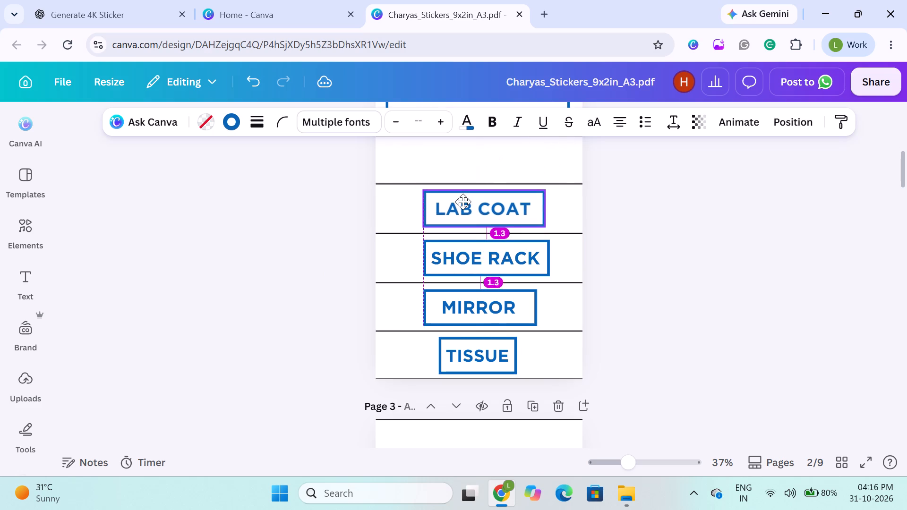
drag(463, 202, 464, 202)
click(260, 238)
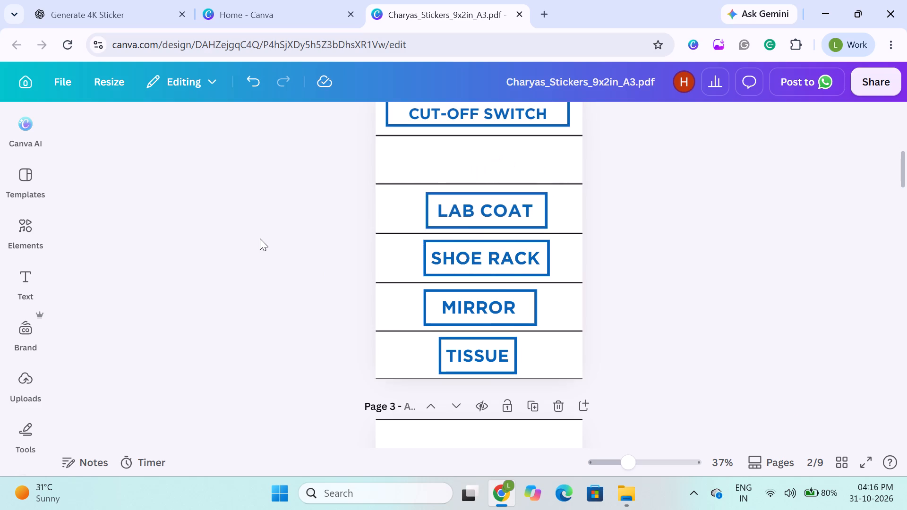
Ungroup the dividing lines on page 2 and delete the one just below the EMERGENCY POWER CUT-OFF SWITCH label.
scroll(260, 238, up, 1)
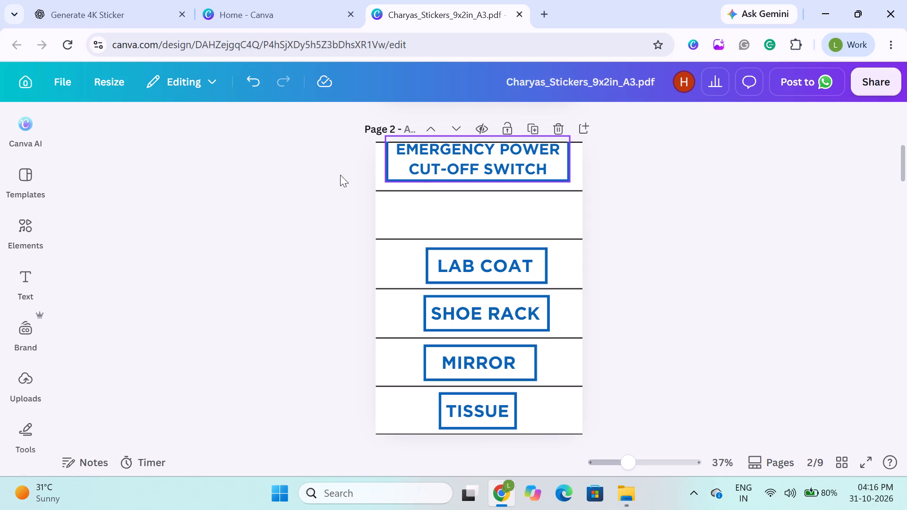
click(320, 175)
scroll(320, 175, up, 1)
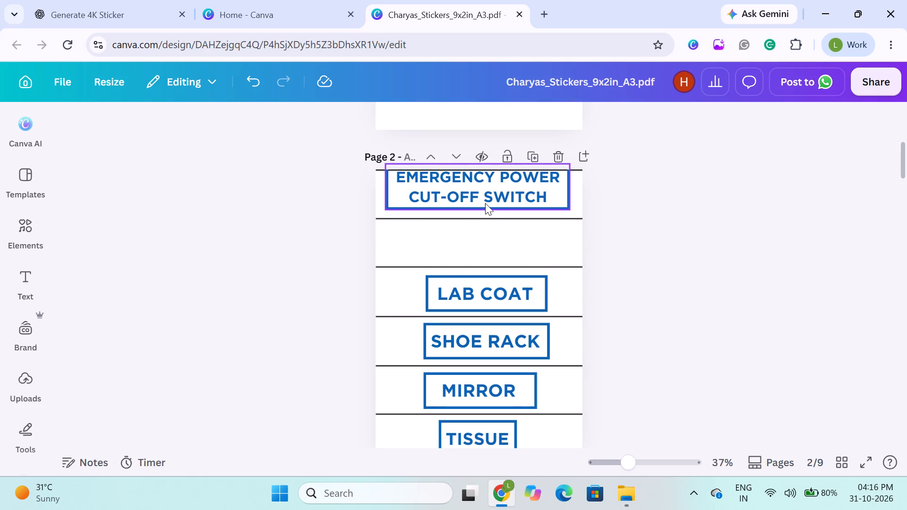
click(474, 215)
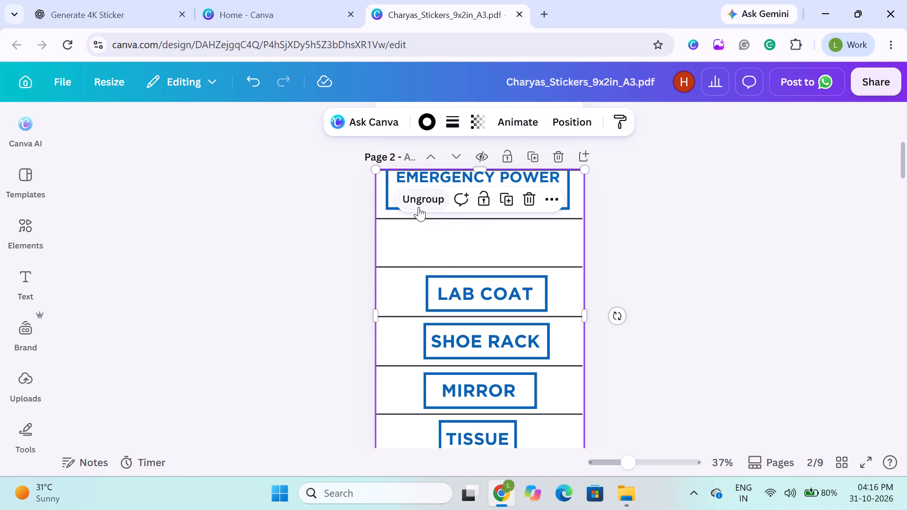
click(419, 207)
click(301, 254)
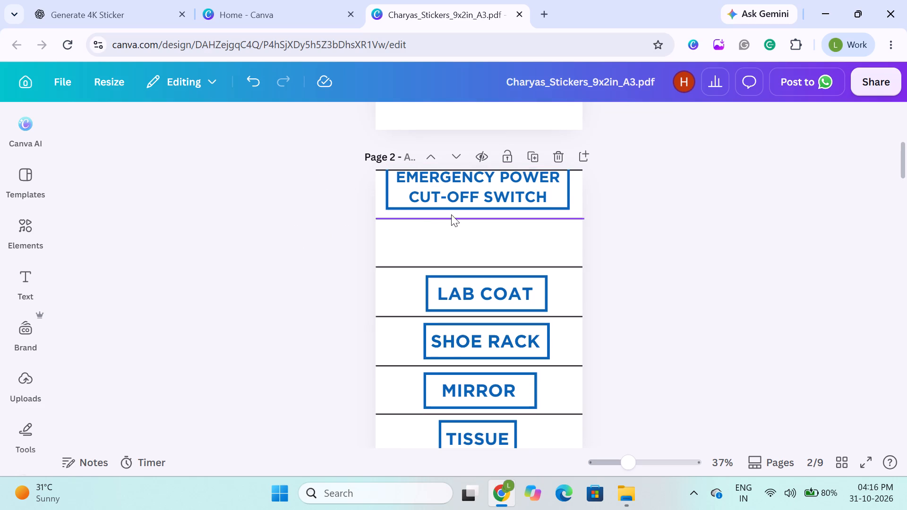
click(453, 191)
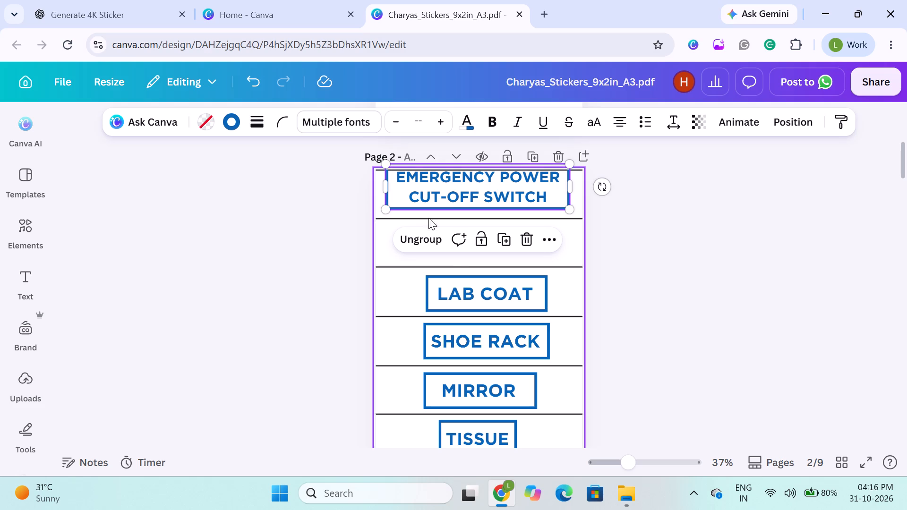
click(410, 219)
key(BackSpace)
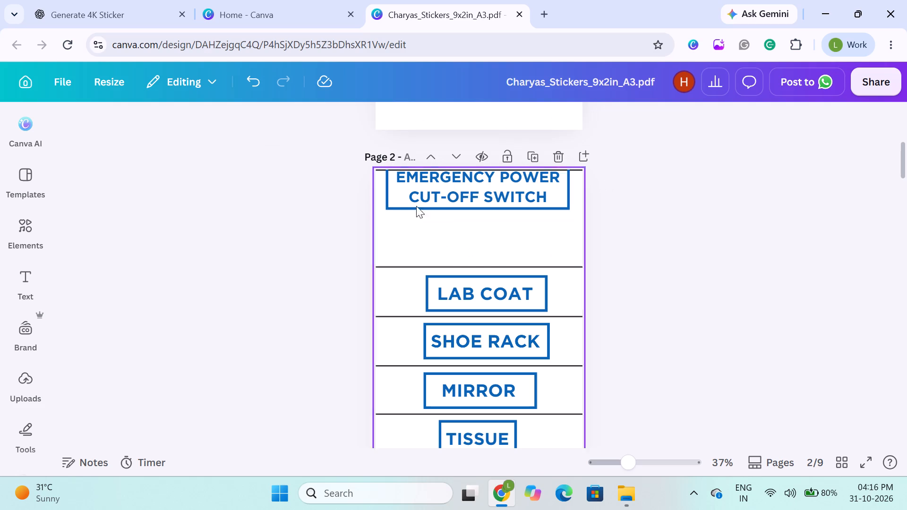
Move the EMERGENCY POWER CUT-OFF SWITCH label down to the middle of the double-height top row on page 2.
drag(453, 185, 453, 210)
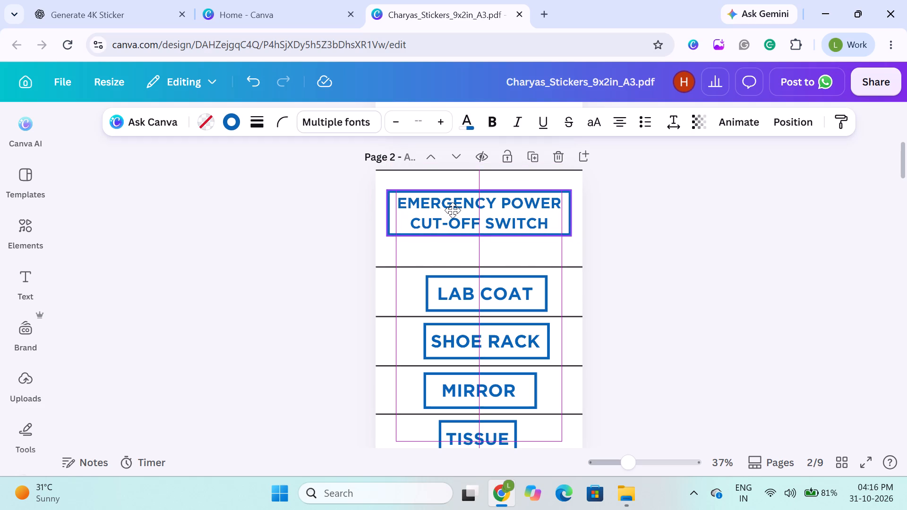
drag(453, 210, 453, 210)
click(281, 228)
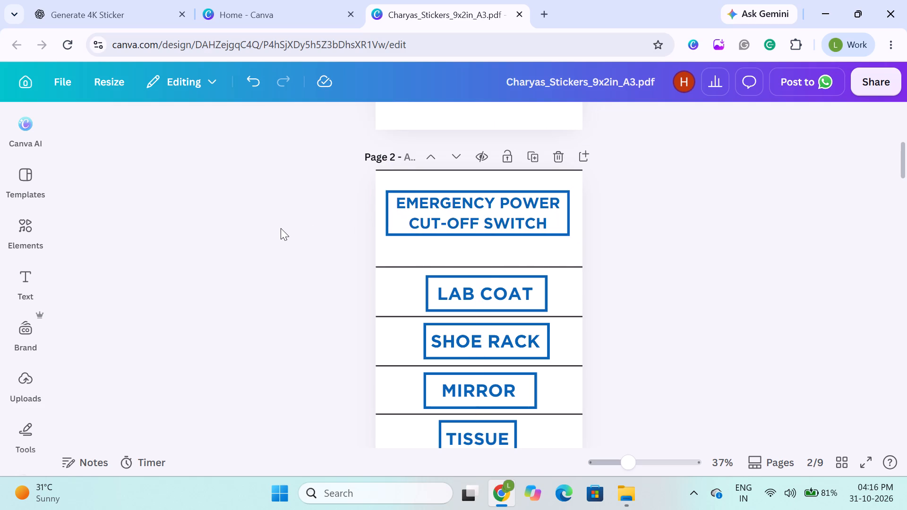
Group the two lines around TISSUE on page 2 and align the label with that group by centre and middle.
scroll(355, 179, down, 2)
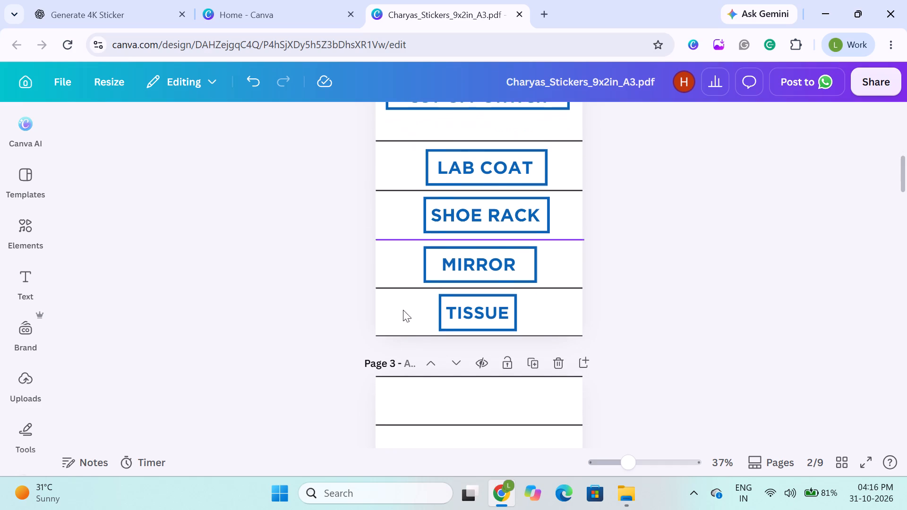
shift+click(408, 335)
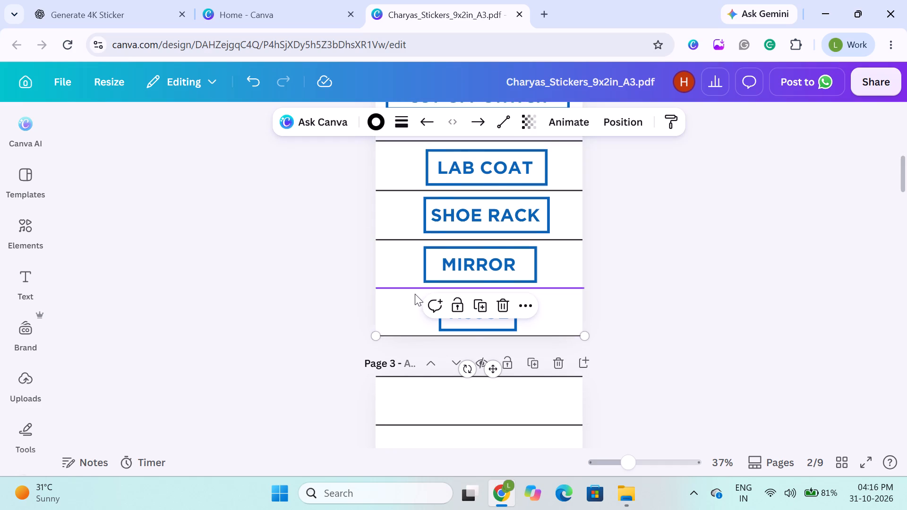
shift+click(415, 289)
click(436, 257)
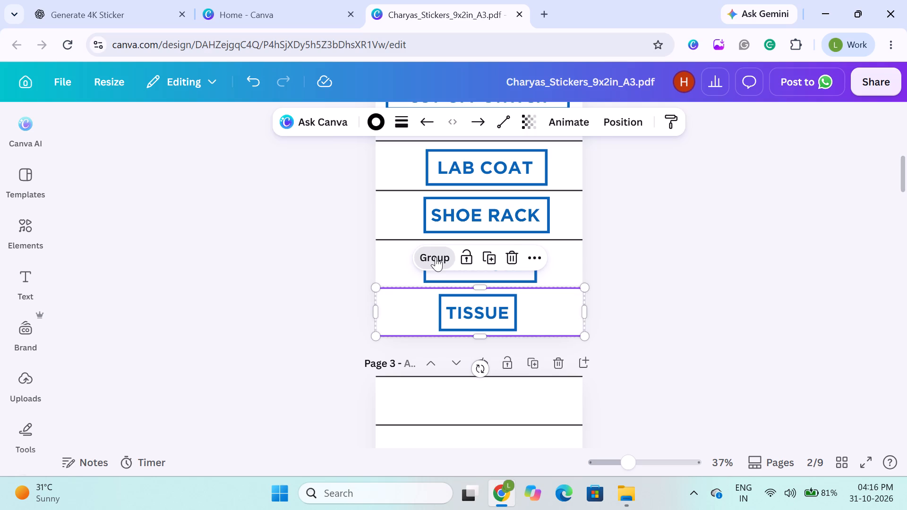
click(460, 310)
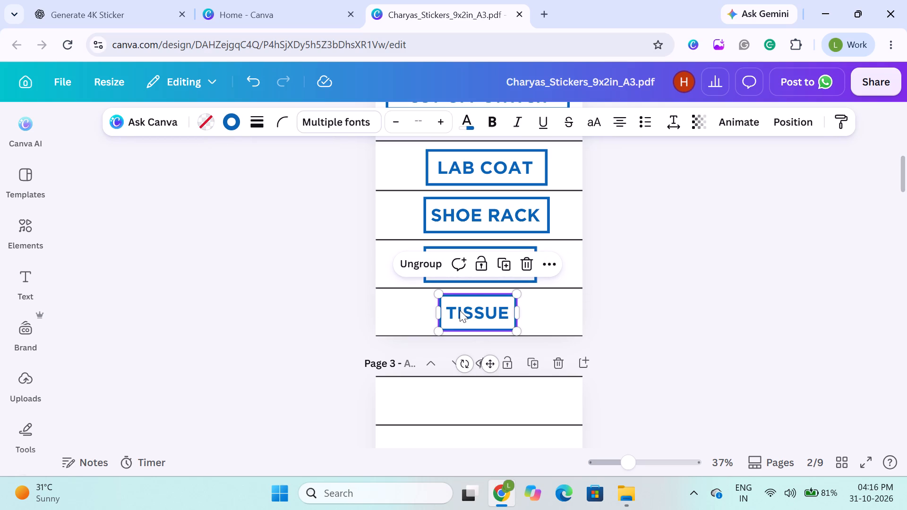
shift+click(539, 318)
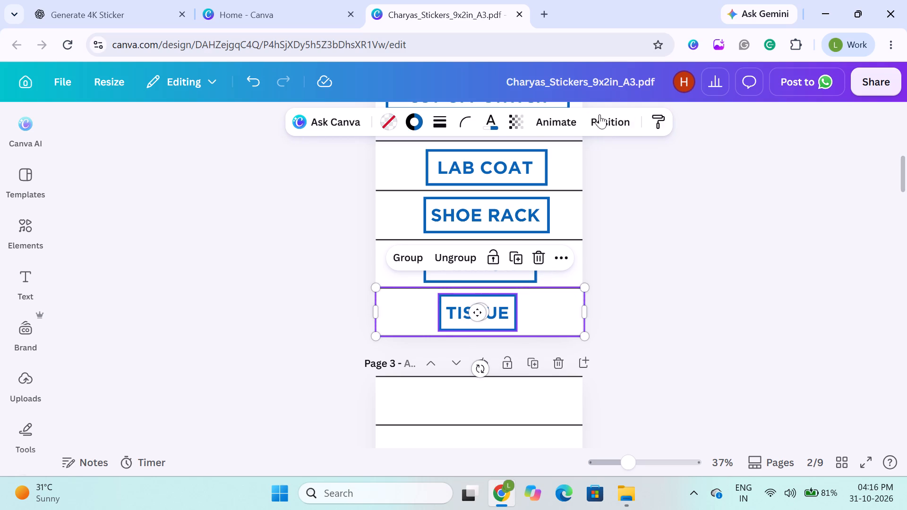
click(607, 115)
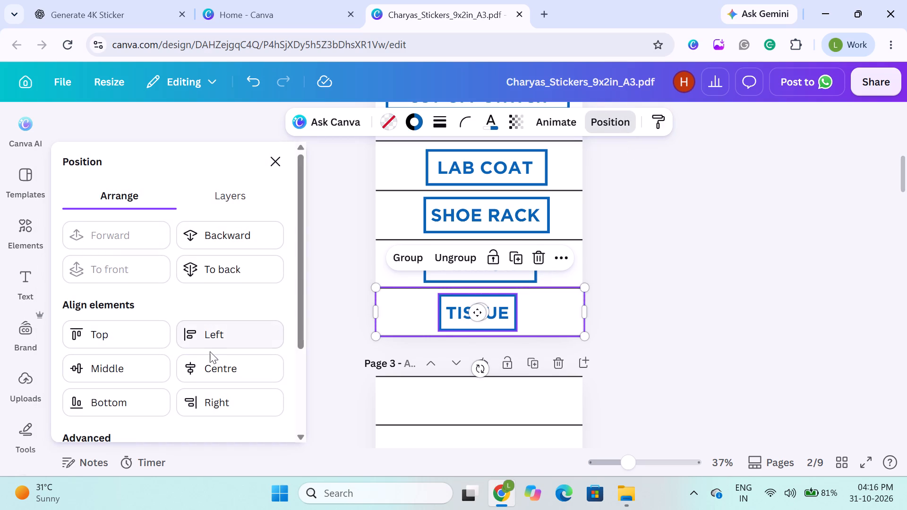
click(210, 359)
click(132, 369)
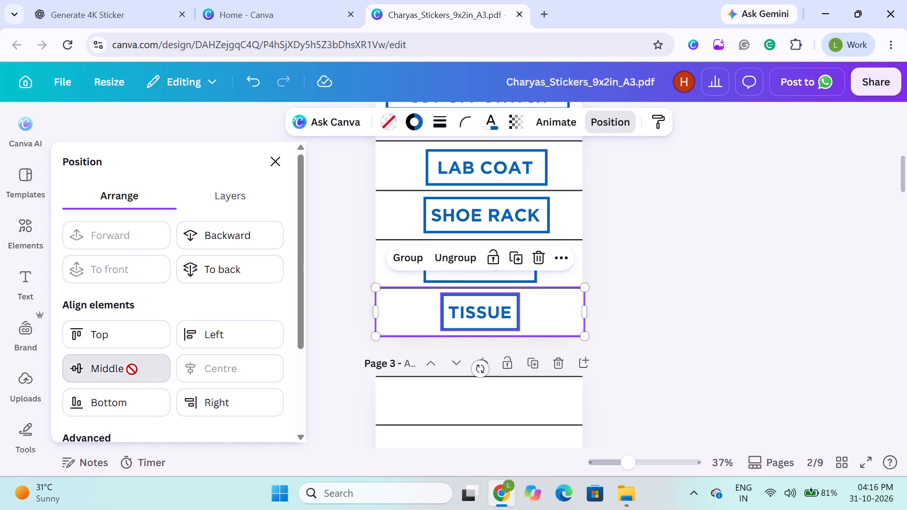
click(328, 272)
click(314, 257)
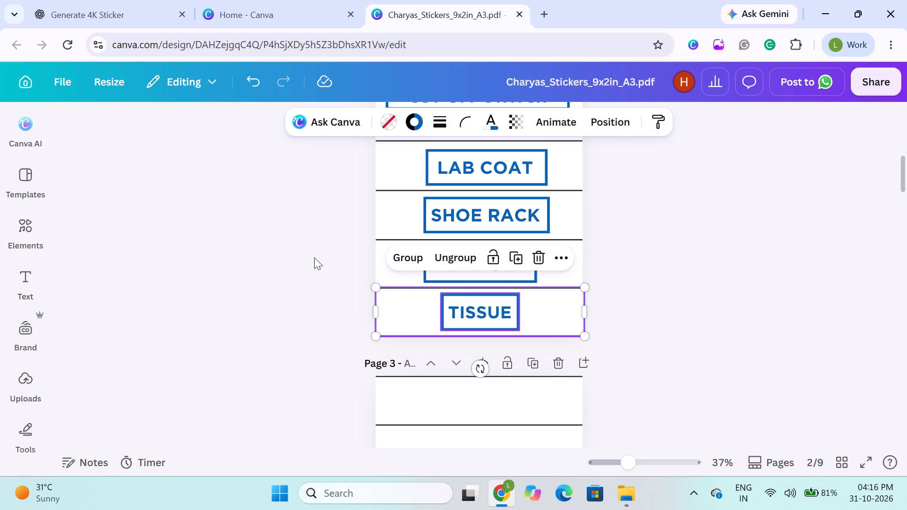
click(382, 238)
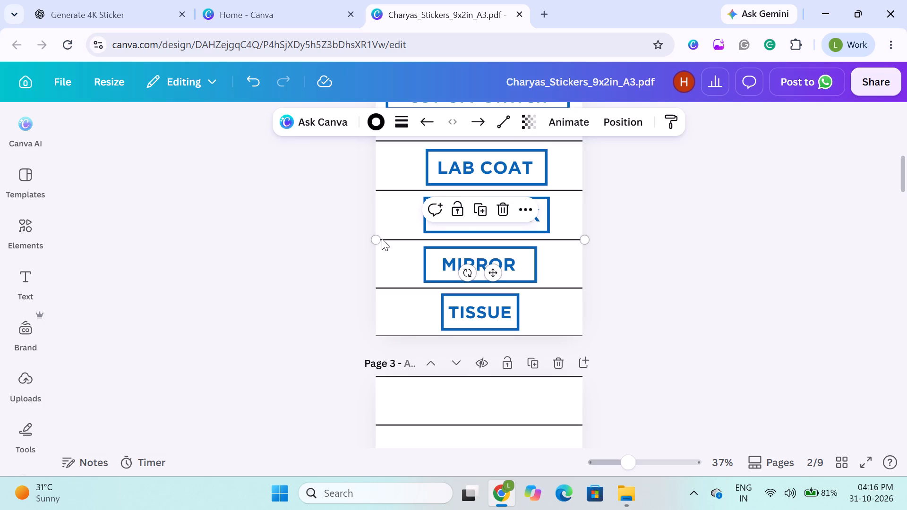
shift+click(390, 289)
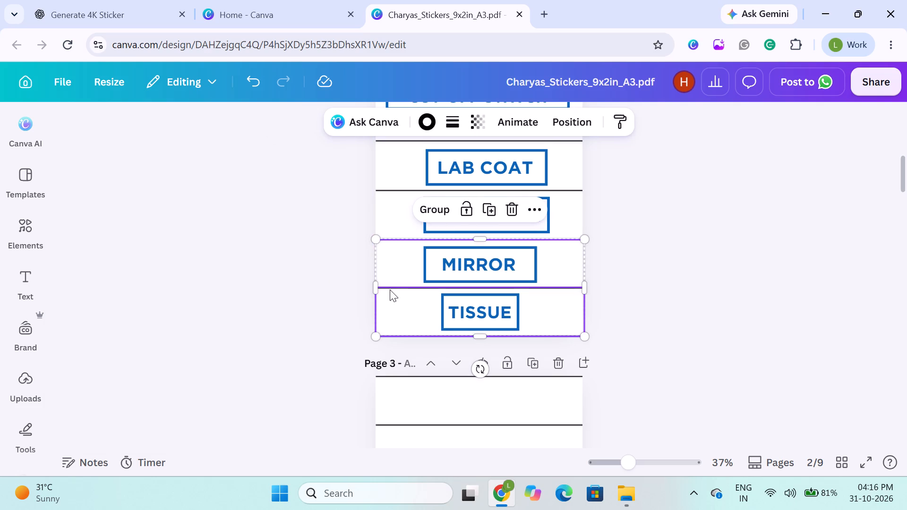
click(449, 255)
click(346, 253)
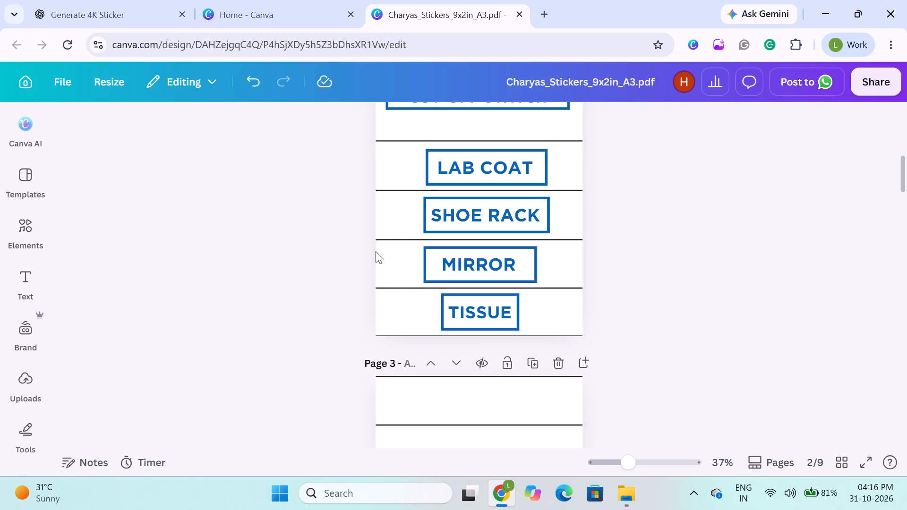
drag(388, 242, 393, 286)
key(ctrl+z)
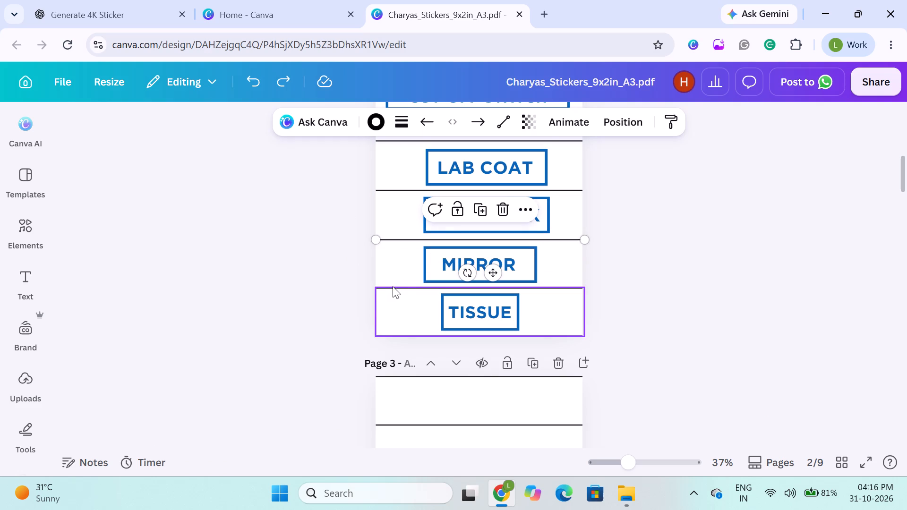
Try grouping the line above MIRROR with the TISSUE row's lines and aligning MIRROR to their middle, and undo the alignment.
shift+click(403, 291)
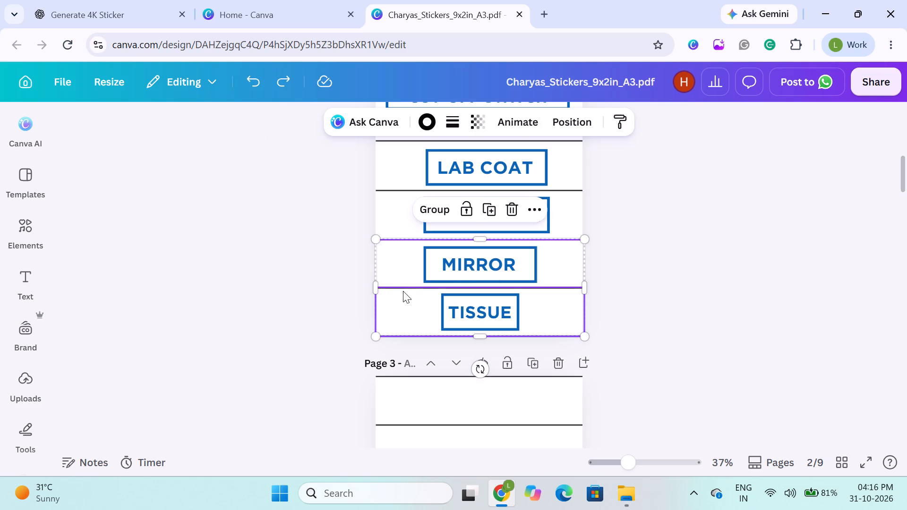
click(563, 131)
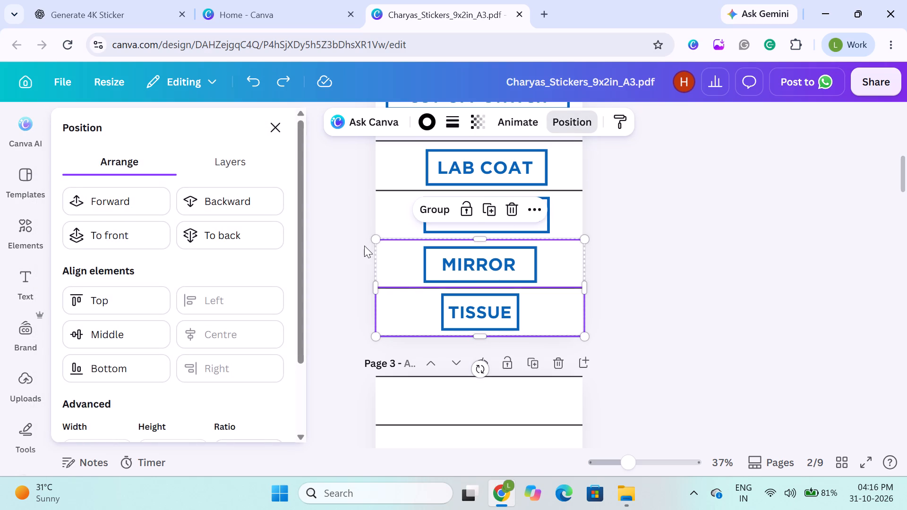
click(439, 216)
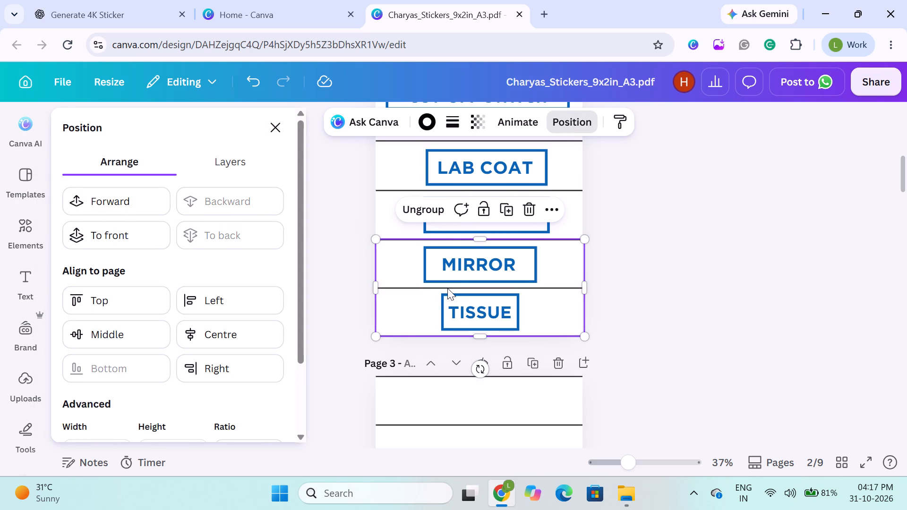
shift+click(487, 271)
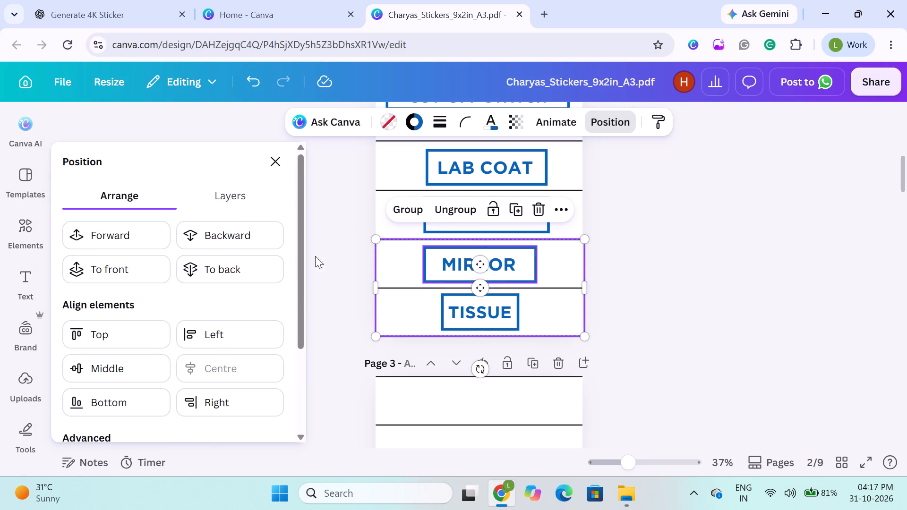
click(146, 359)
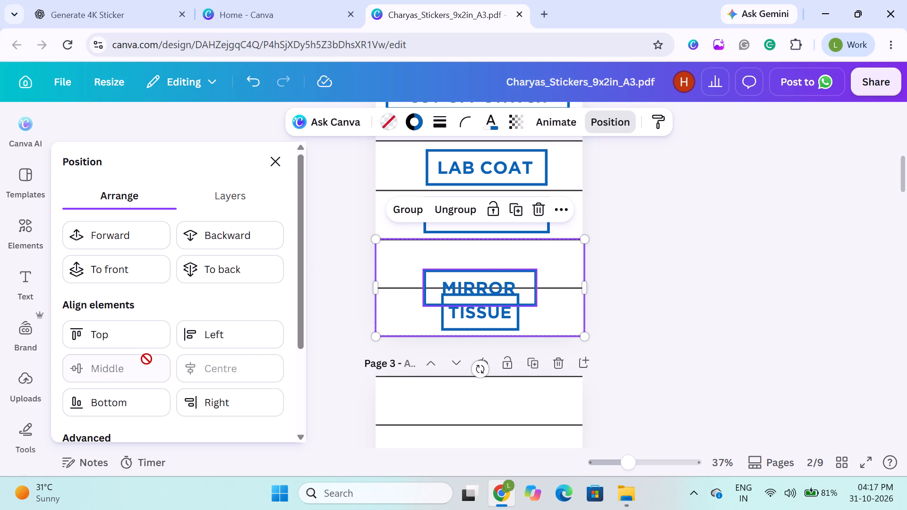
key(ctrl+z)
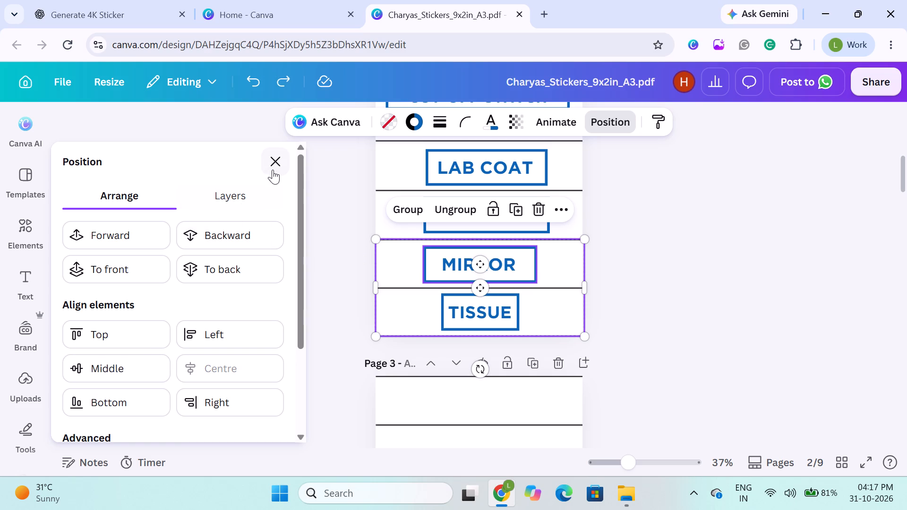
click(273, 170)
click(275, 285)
Ungroup the dividing lines around the MIRROR and TISSUE rows on page 2.
click(392, 306)
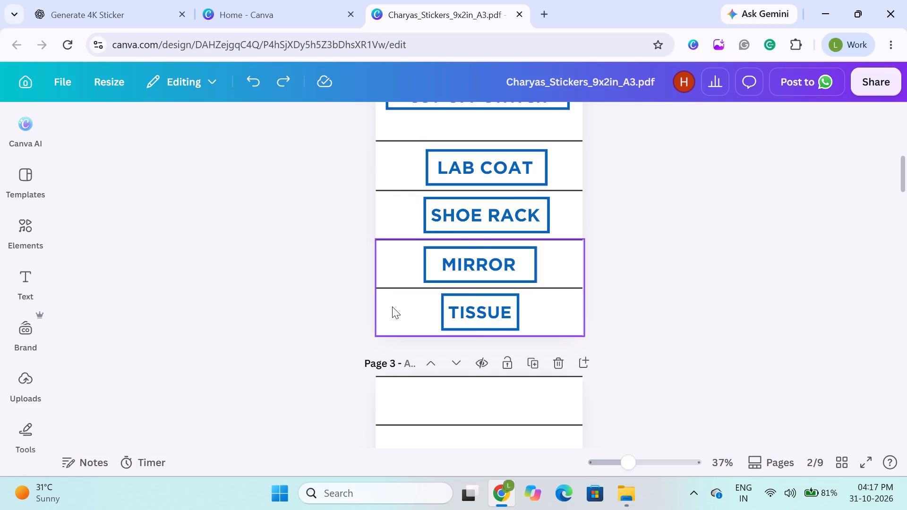
click(412, 210)
click(251, 305)
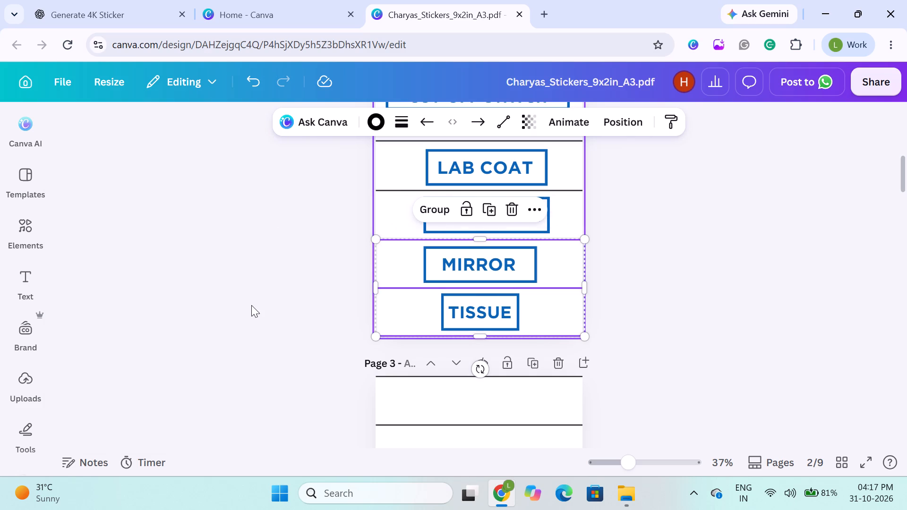
click(399, 306)
click(317, 299)
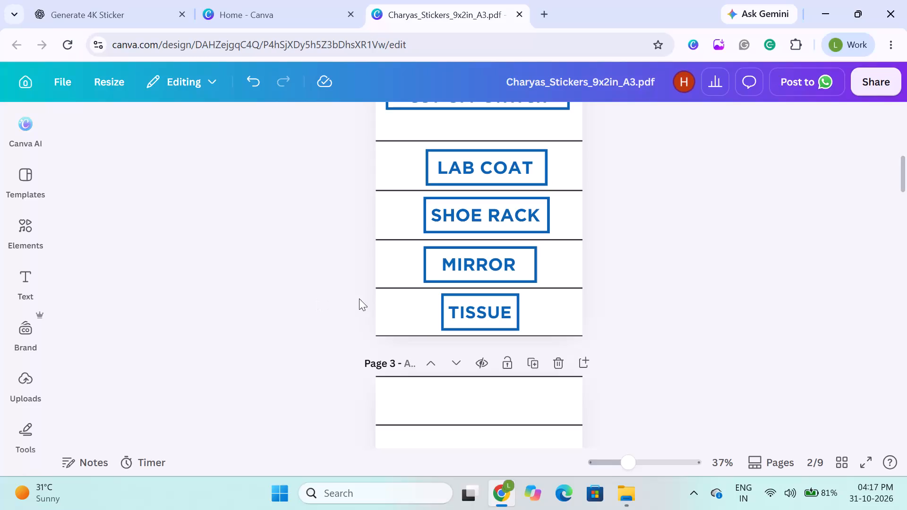
Group the two dividing lines around MIRROR on page 2 and align the label to the middle of that group.
click(417, 288)
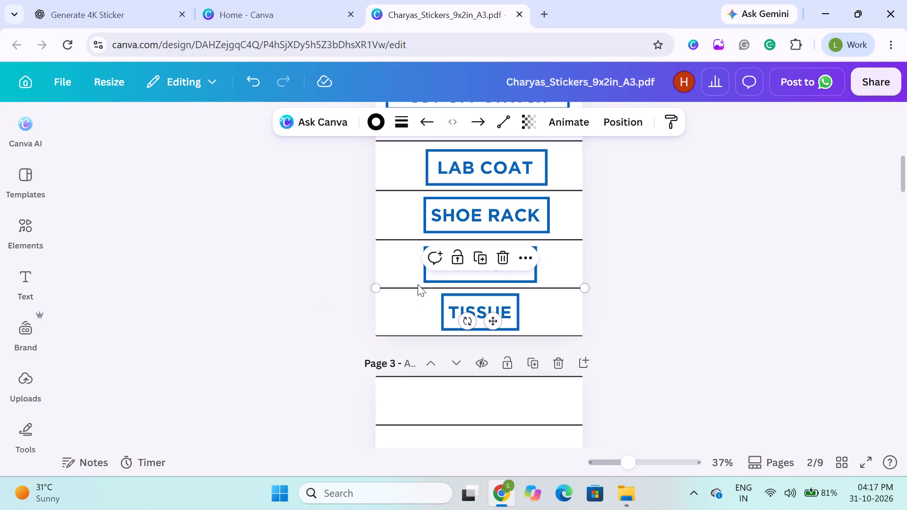
shift+click(422, 239)
click(444, 201)
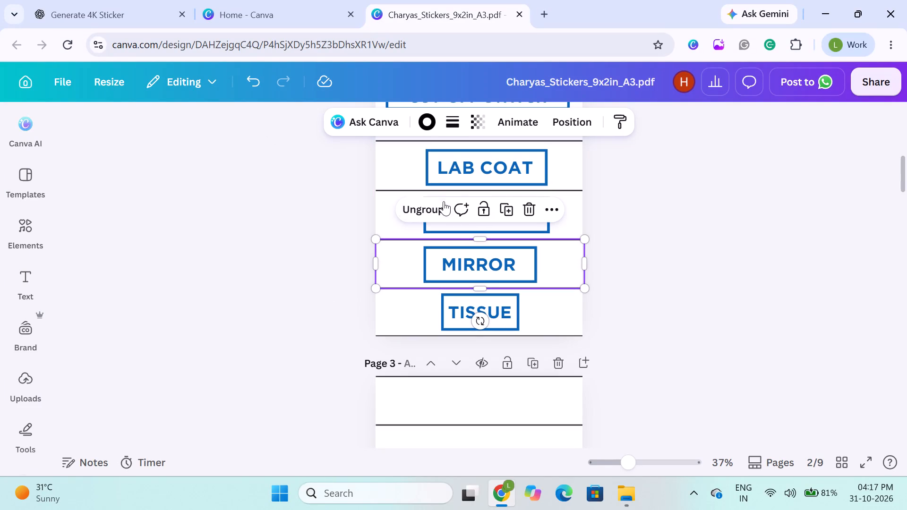
shift+click(447, 274)
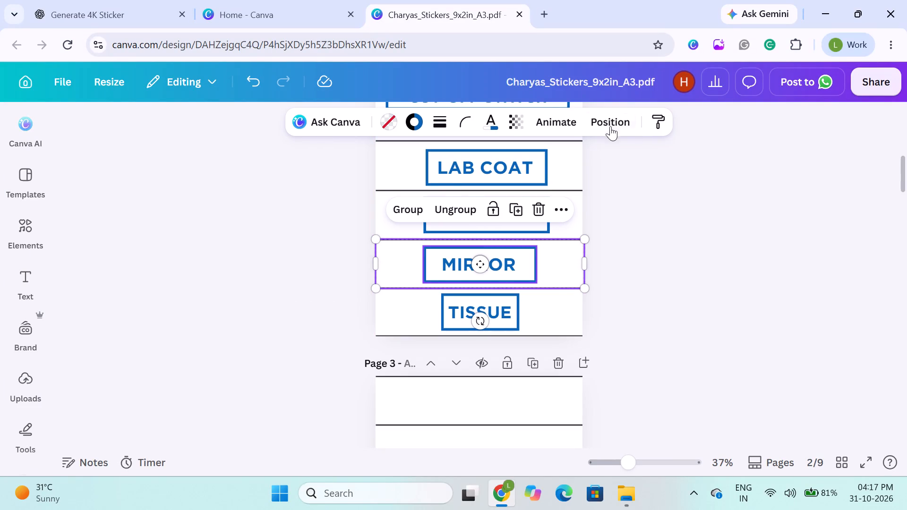
click(610, 125)
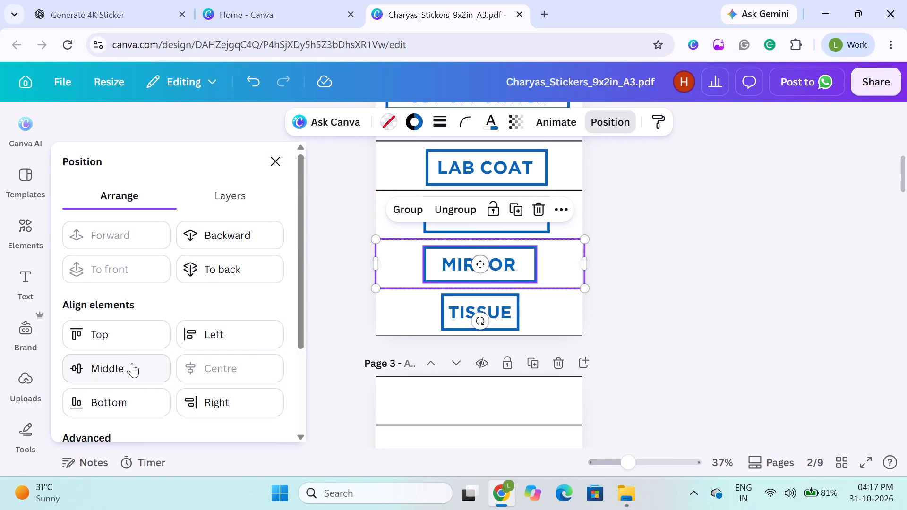
click(132, 363)
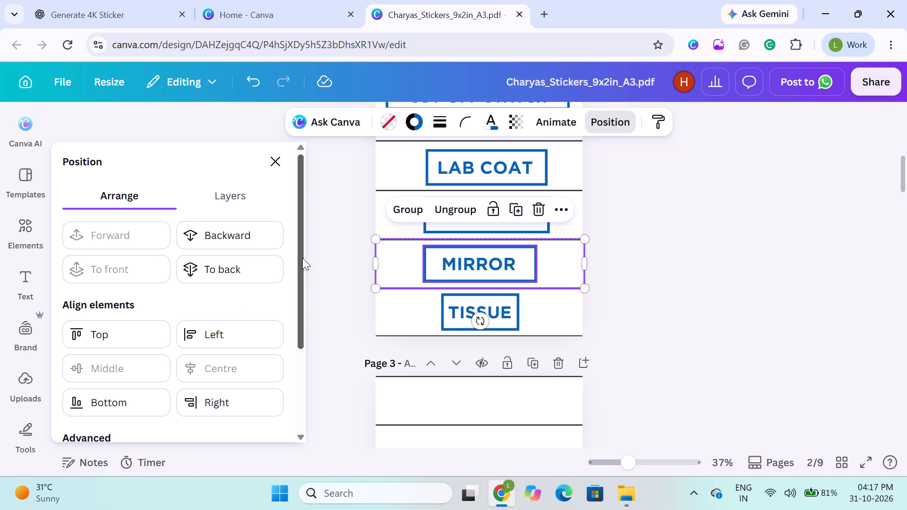
click(273, 171)
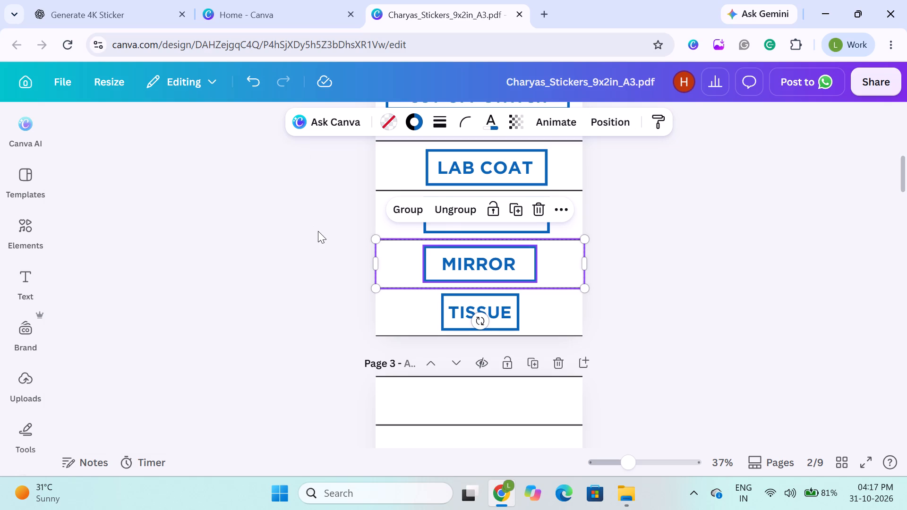
click(318, 231)
Ungroup the two dividing lines around the MIRROR row on page 2.
click(400, 255)
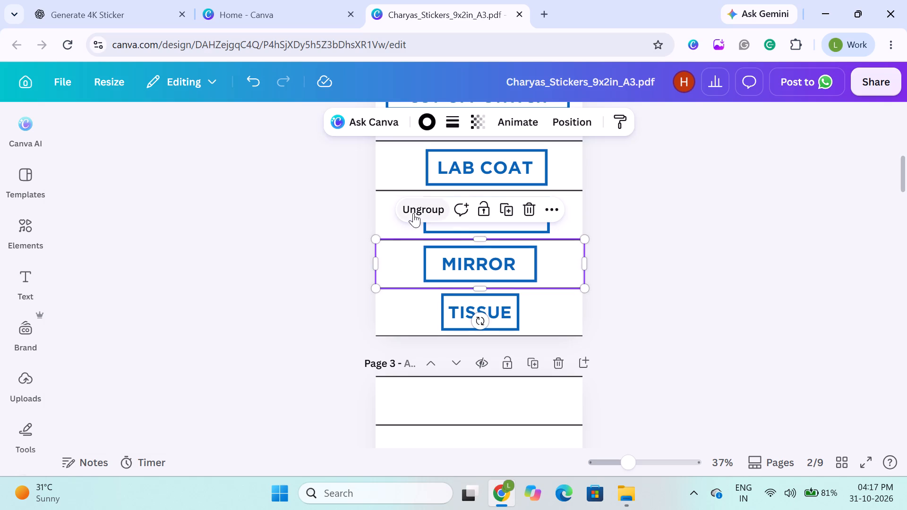
click(413, 213)
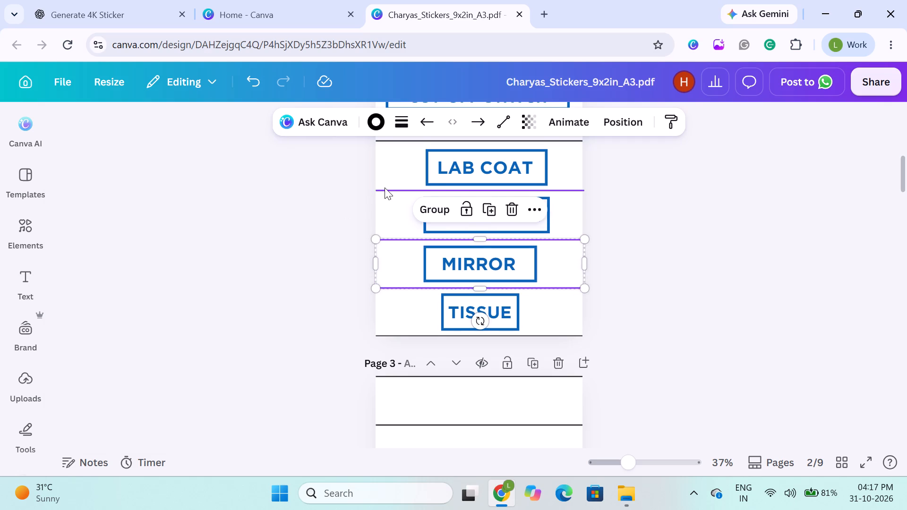
shift+click(385, 187)
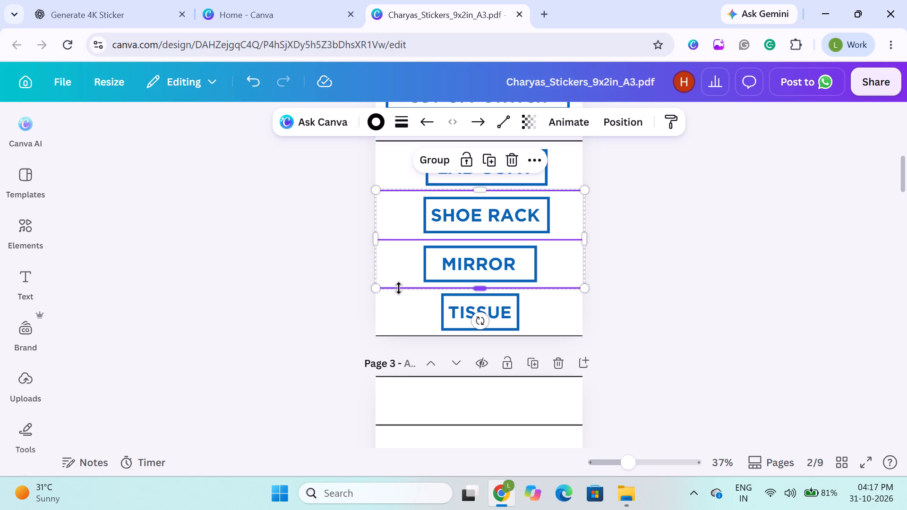
shift+click(400, 288)
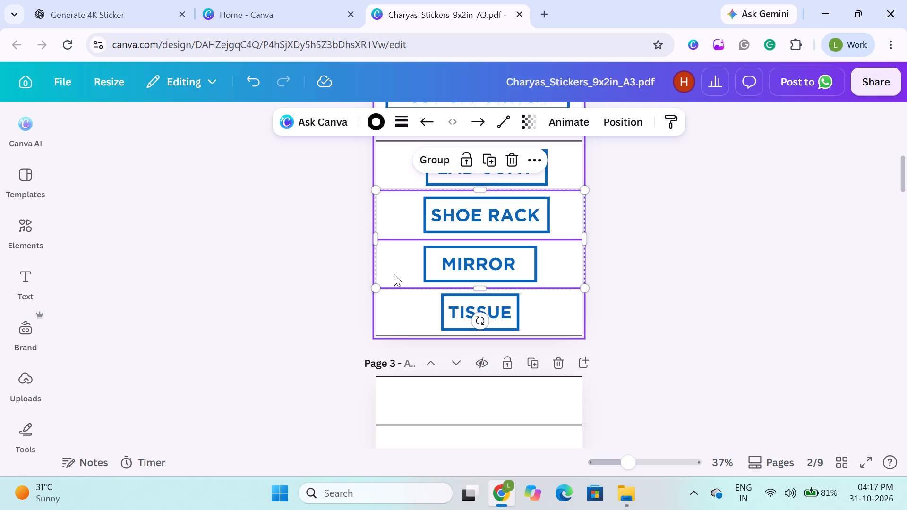
click(315, 293)
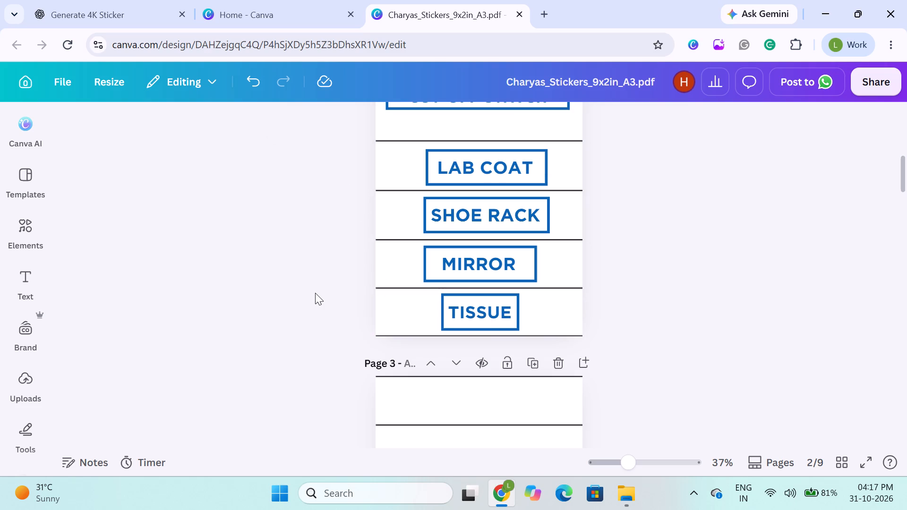
Align the SHOE RACK label on page 2 by centre with the dividing lines above and below it.
click(388, 241)
shift+click(396, 195)
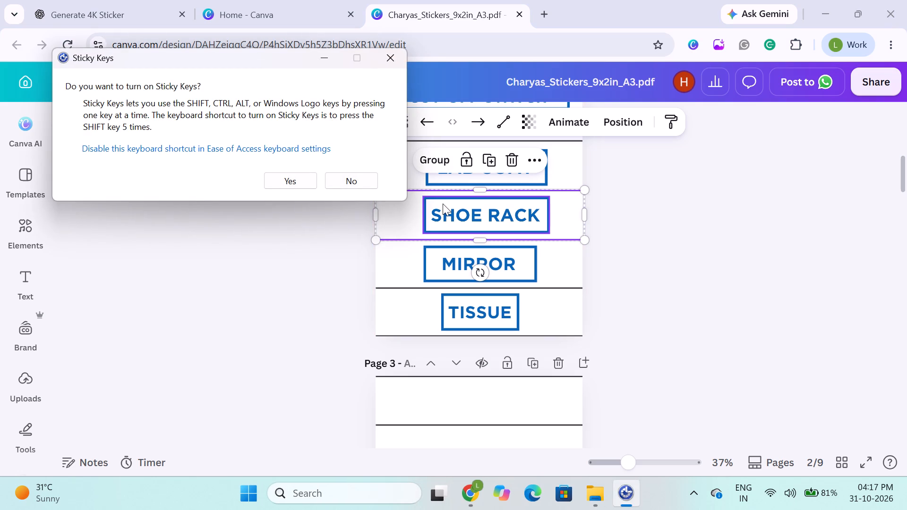
click(596, 127)
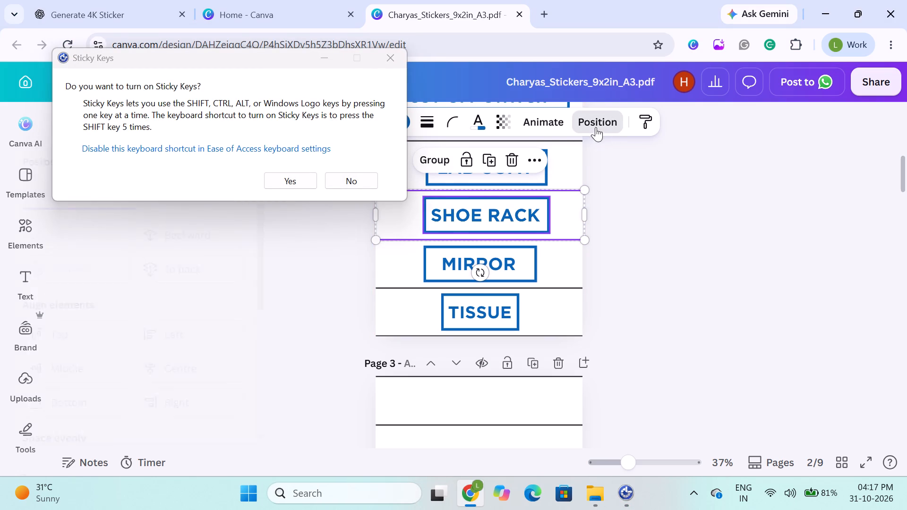
click(223, 366)
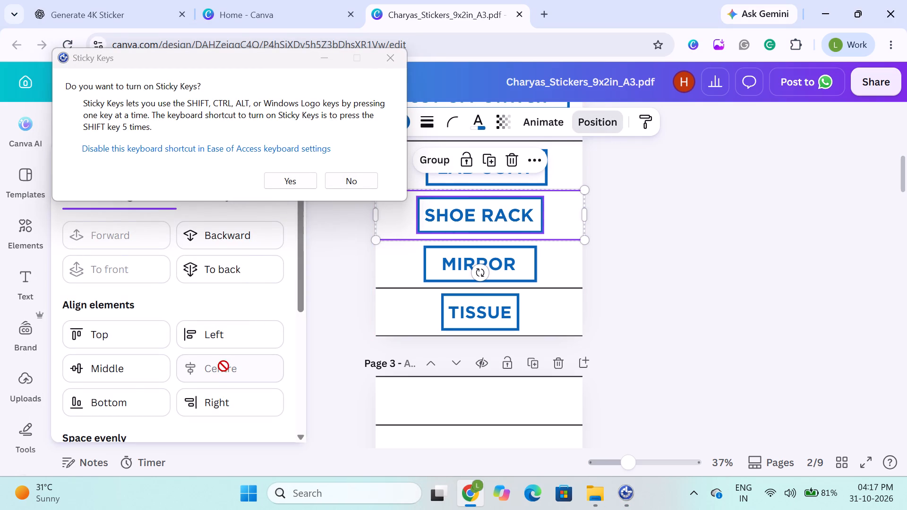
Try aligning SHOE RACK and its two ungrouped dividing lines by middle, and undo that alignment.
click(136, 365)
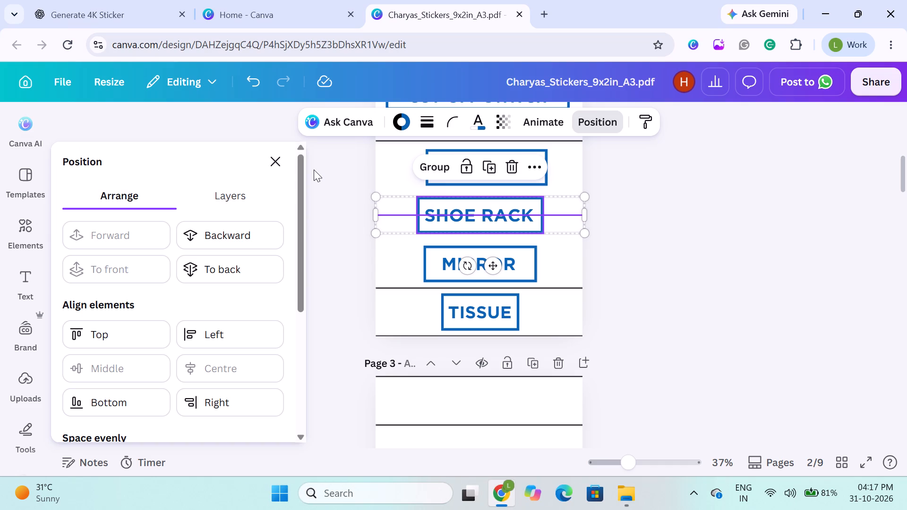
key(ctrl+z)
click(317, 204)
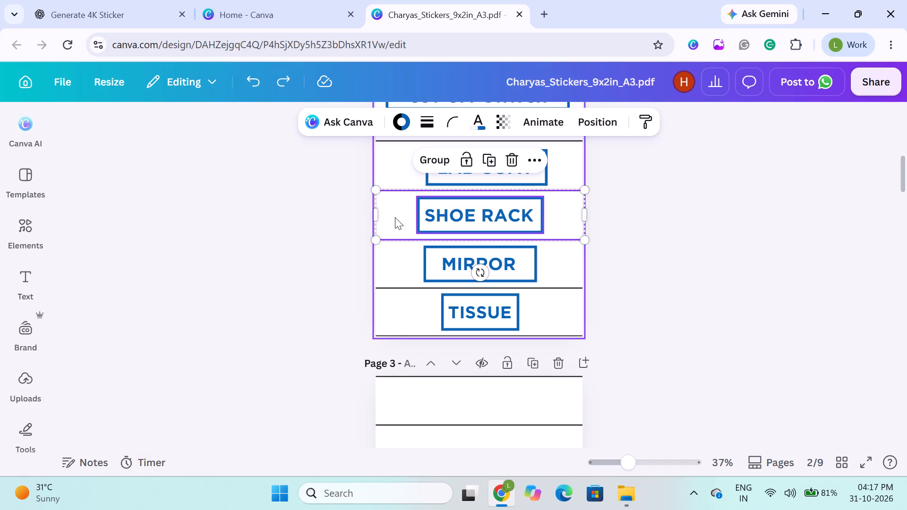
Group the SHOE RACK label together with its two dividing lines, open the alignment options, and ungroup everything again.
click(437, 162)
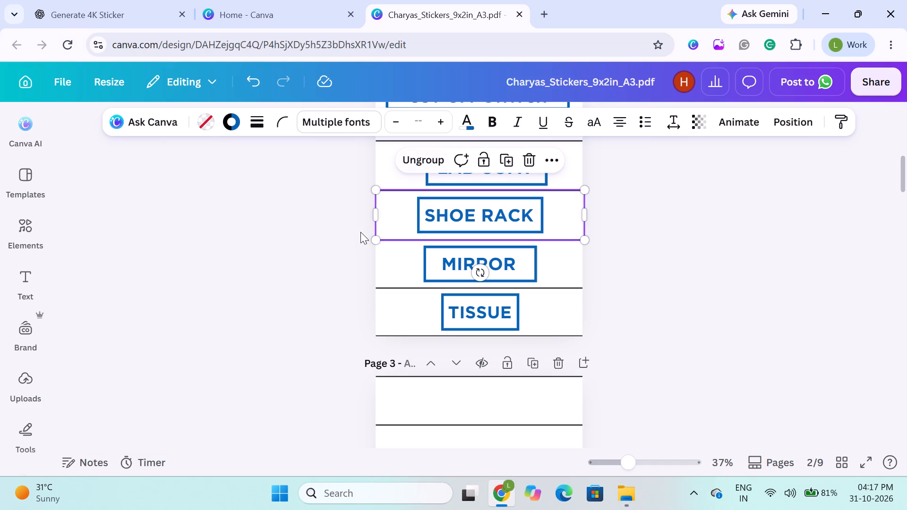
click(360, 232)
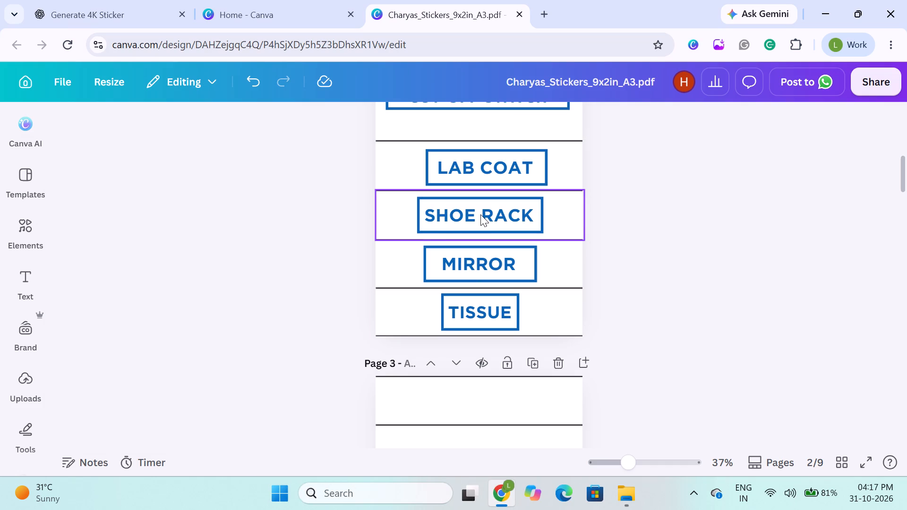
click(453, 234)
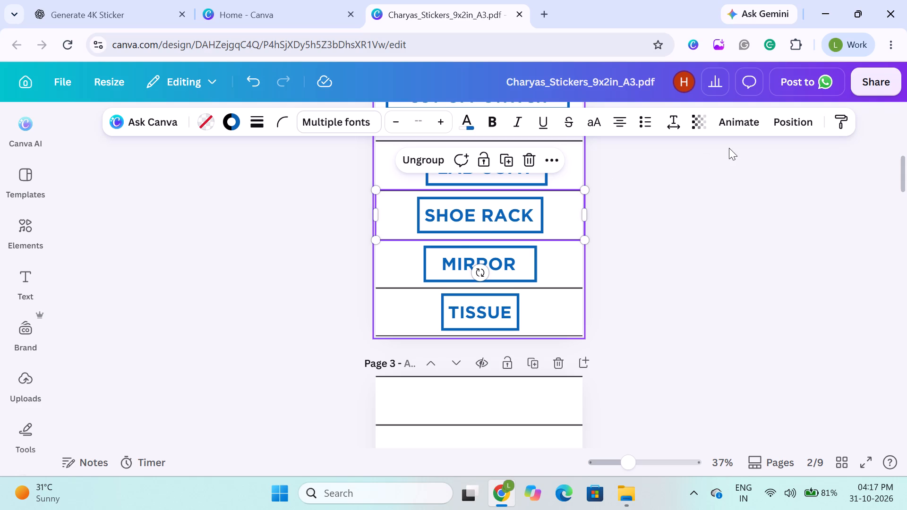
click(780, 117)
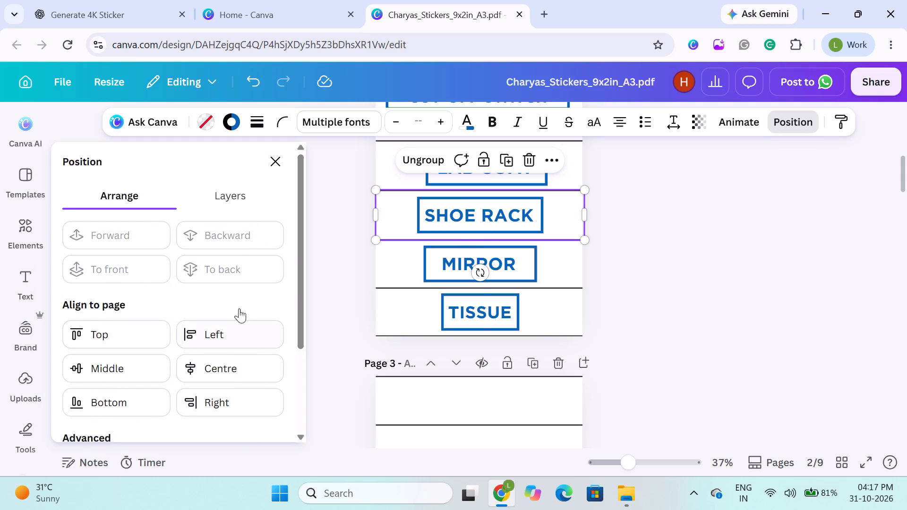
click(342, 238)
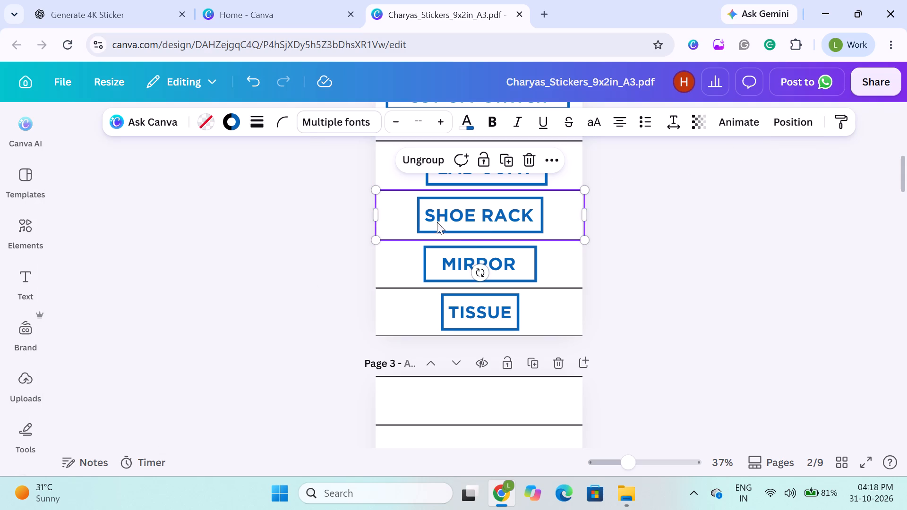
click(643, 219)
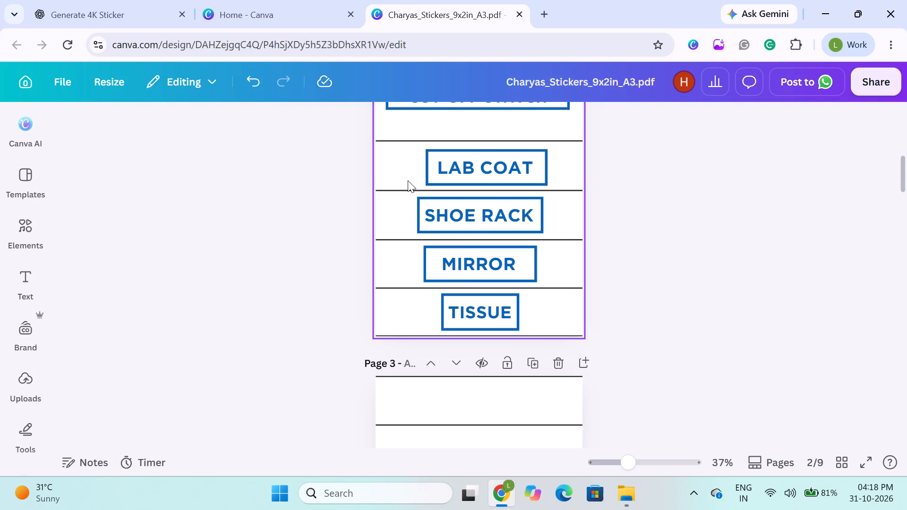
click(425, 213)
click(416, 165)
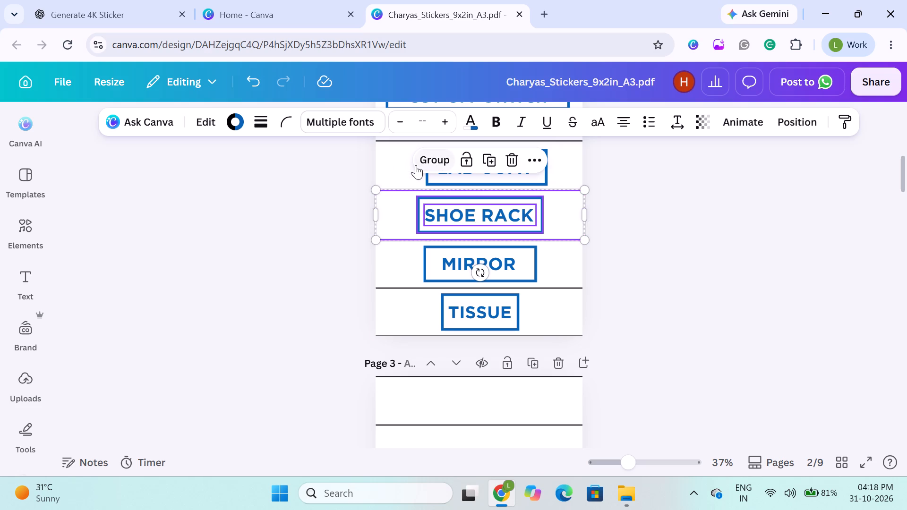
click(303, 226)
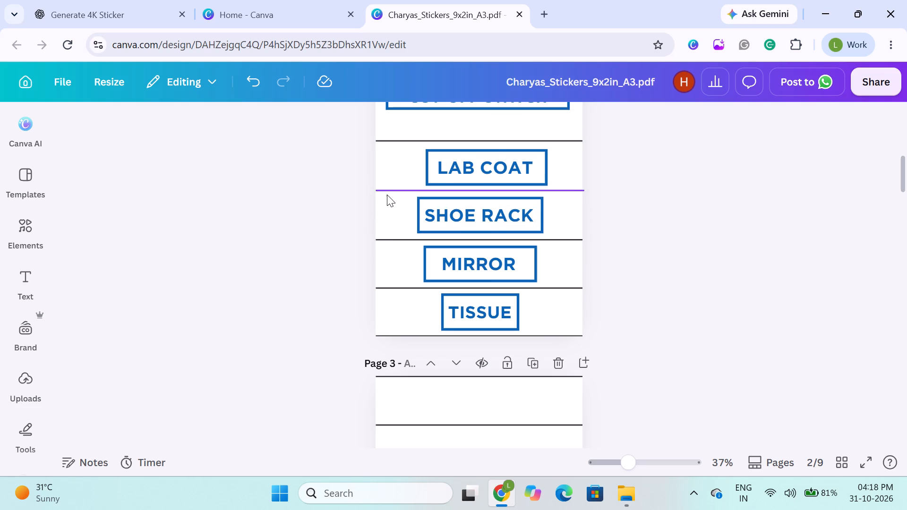
Group the two dividing lines around SHOE RACK, and separately group the SHOE RACK text with its blue frame.
shift+click(387, 195)
shift+click(389, 236)
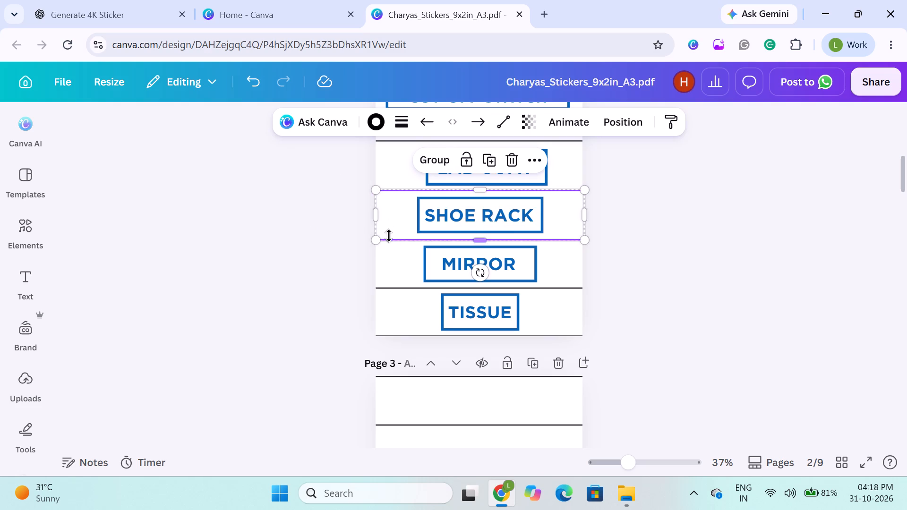
click(423, 154)
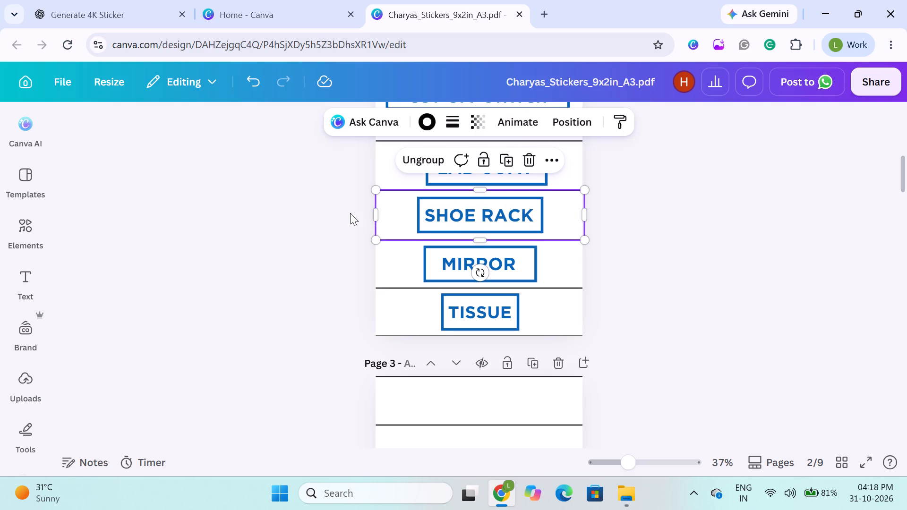
click(350, 213)
shift+click(468, 212)
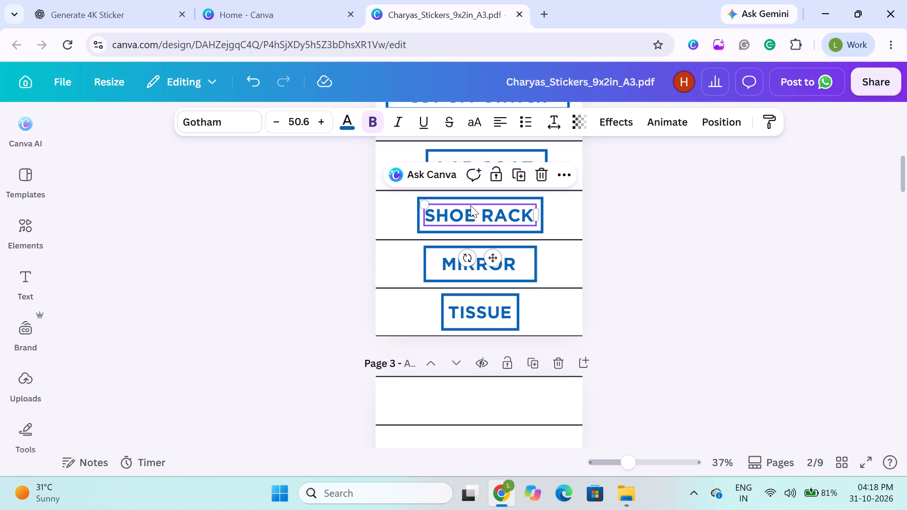
shift+click(473, 200)
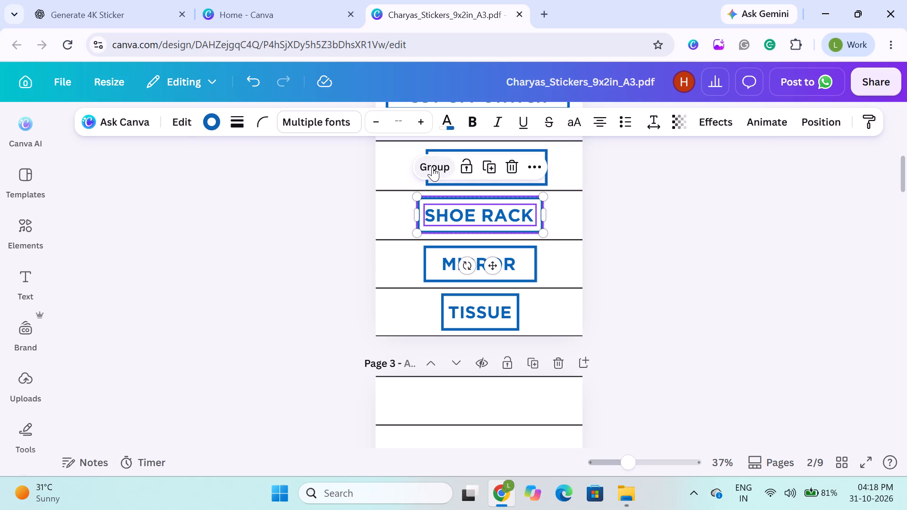
click(432, 167)
Align the SHOE RACK label to the middle of its grouped dividing lines on page 2.
shift+click(389, 220)
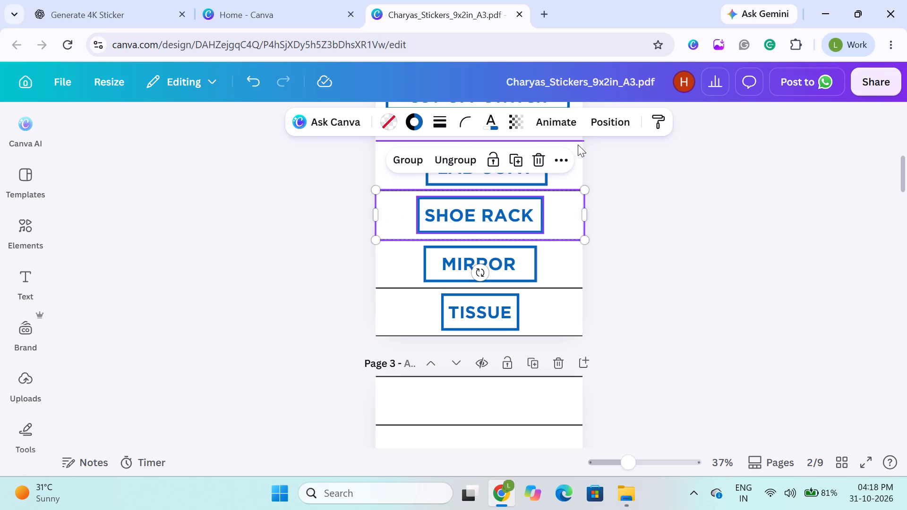
click(608, 124)
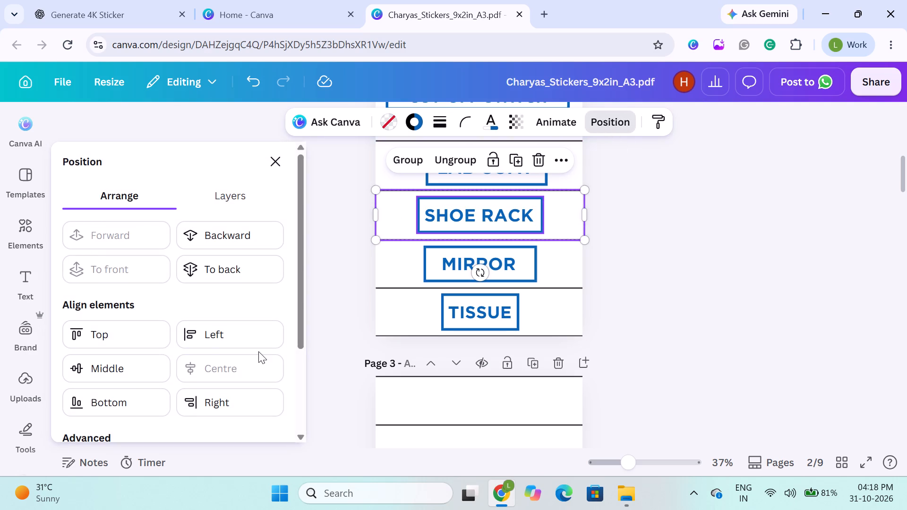
click(118, 377)
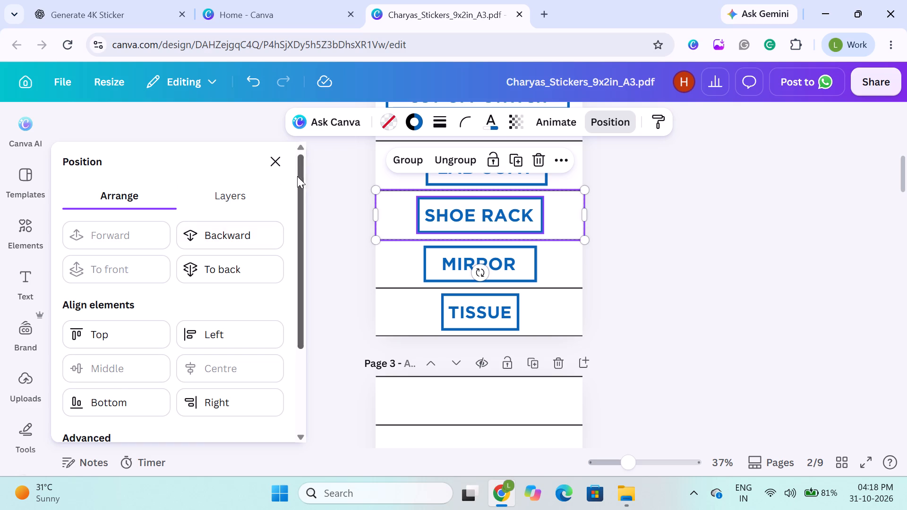
click(269, 157)
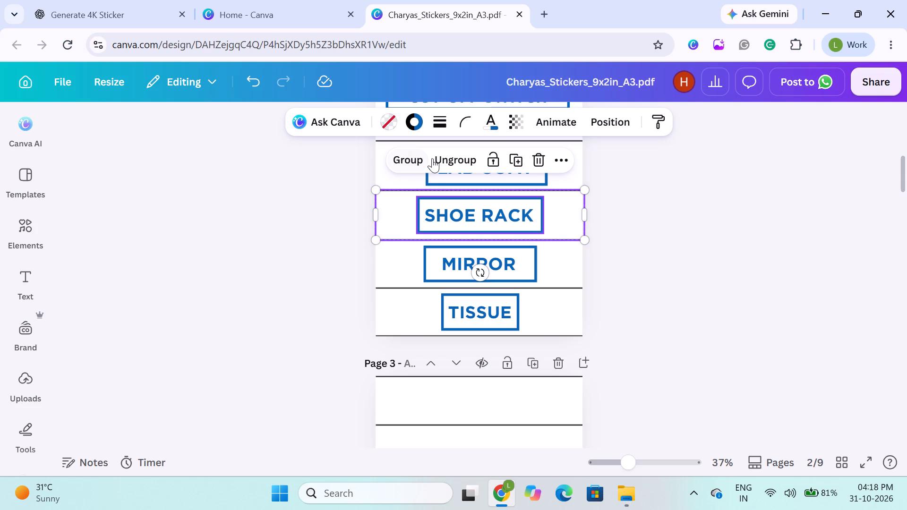
click(301, 236)
Ungroup the two dividing lines around the SHOE RACK row on page 2.
click(409, 214)
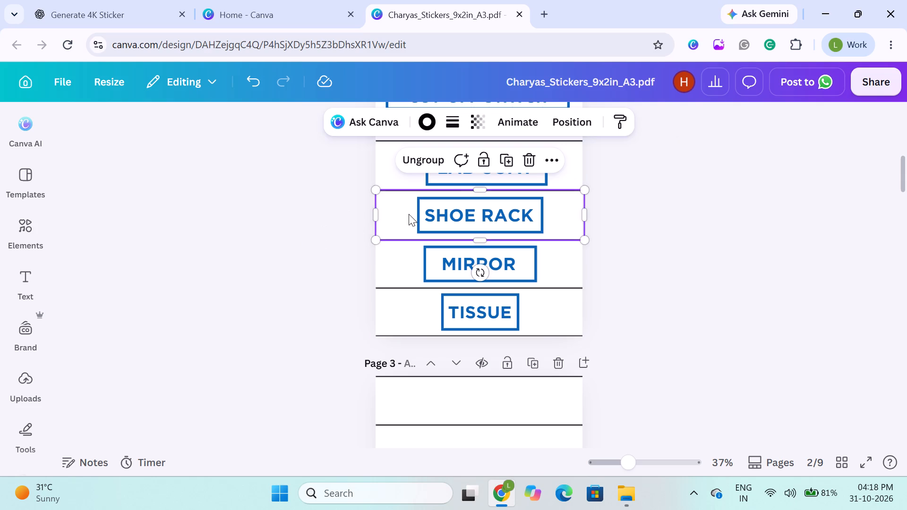
click(419, 168)
click(253, 243)
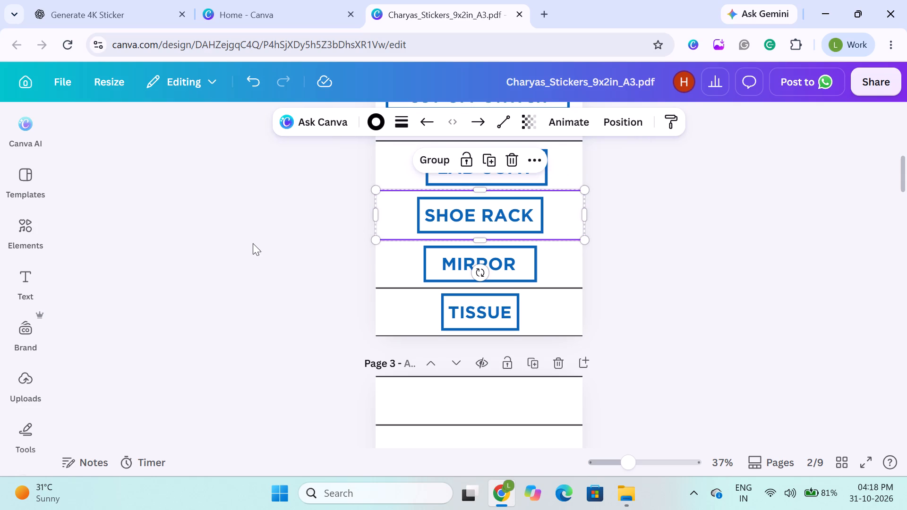
scroll(286, 203, up, 1)
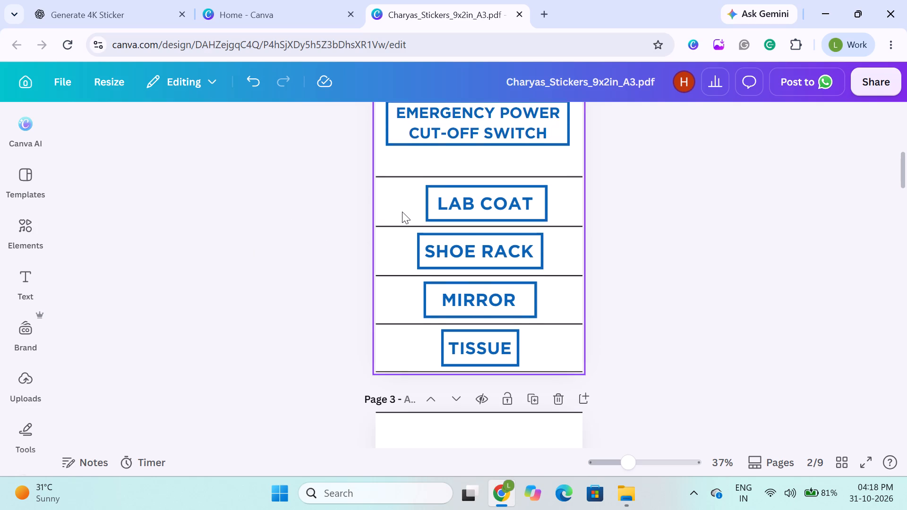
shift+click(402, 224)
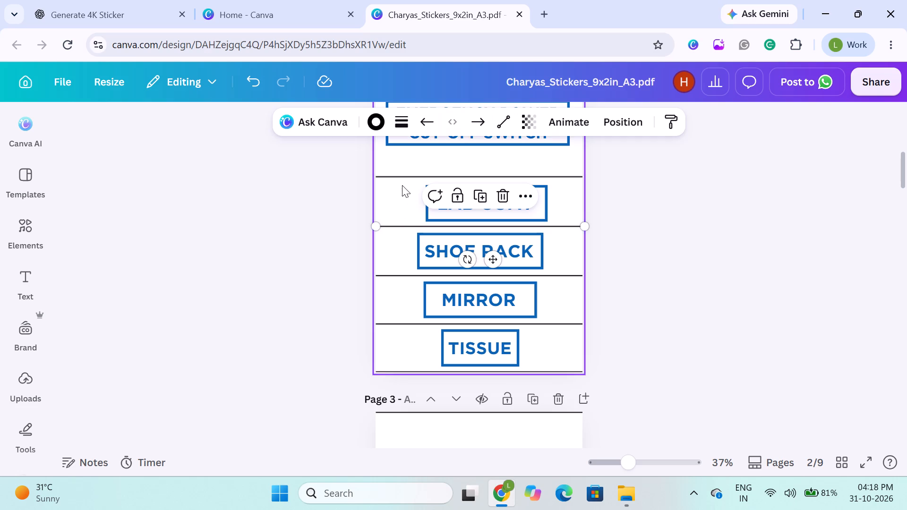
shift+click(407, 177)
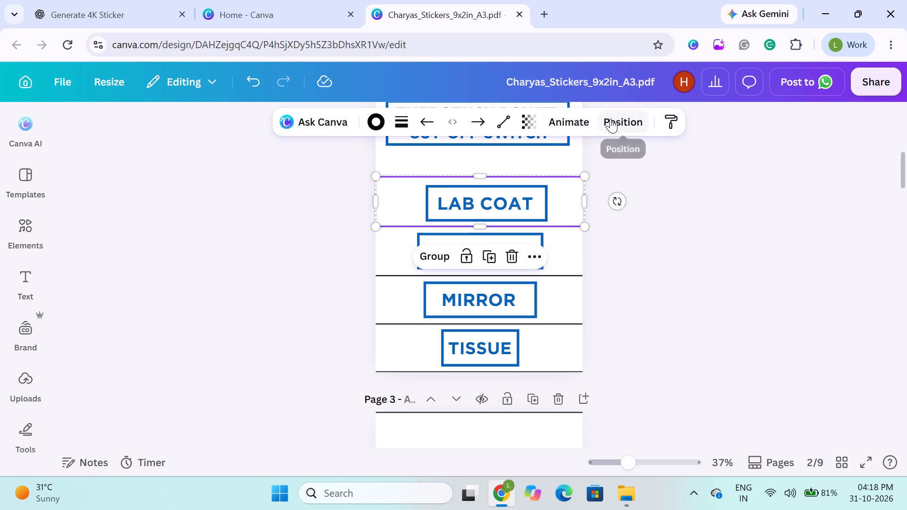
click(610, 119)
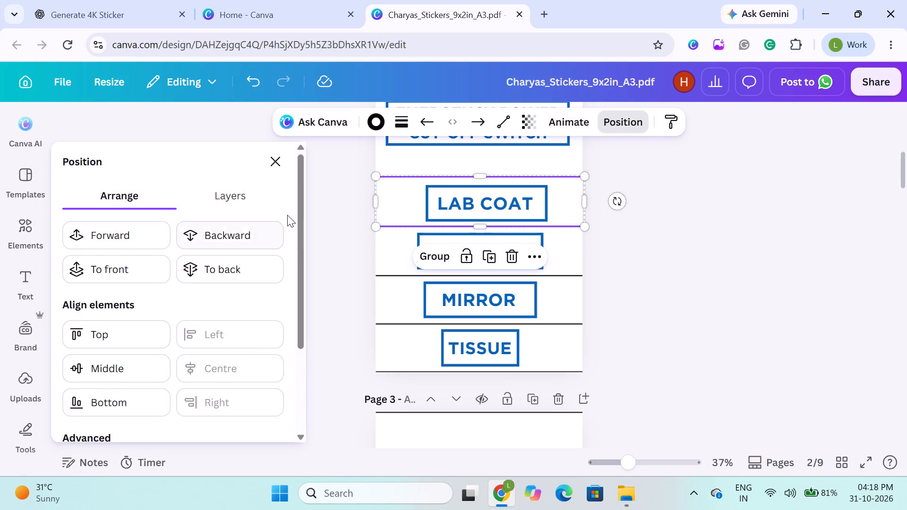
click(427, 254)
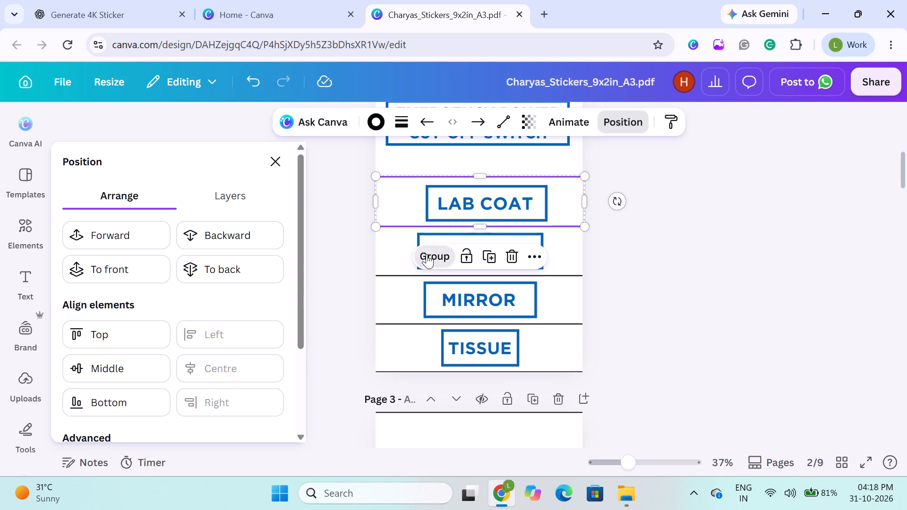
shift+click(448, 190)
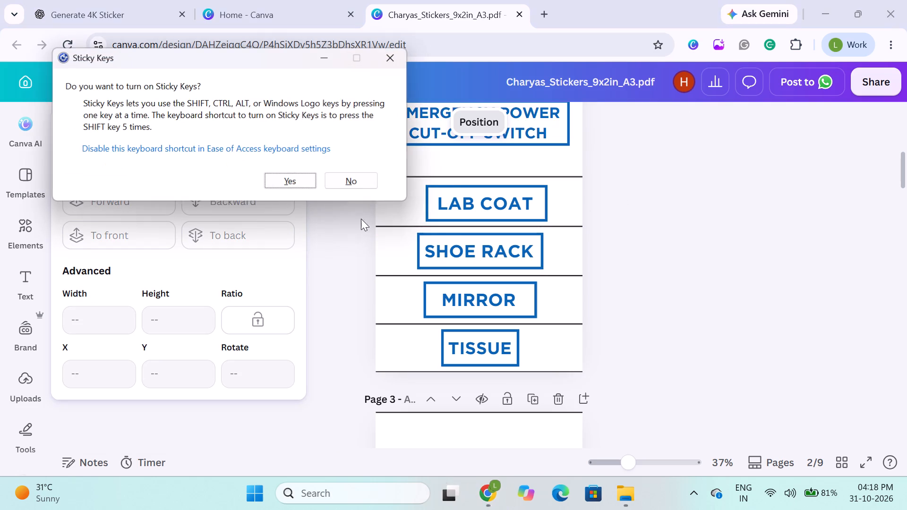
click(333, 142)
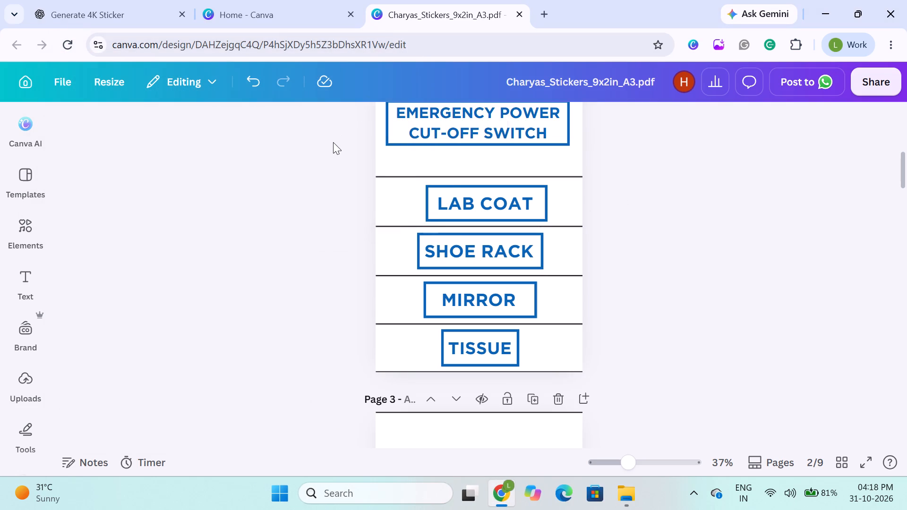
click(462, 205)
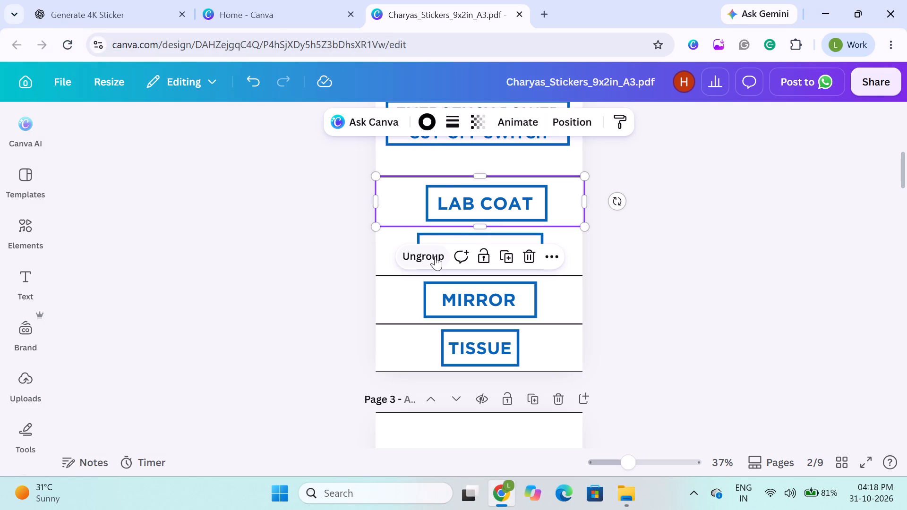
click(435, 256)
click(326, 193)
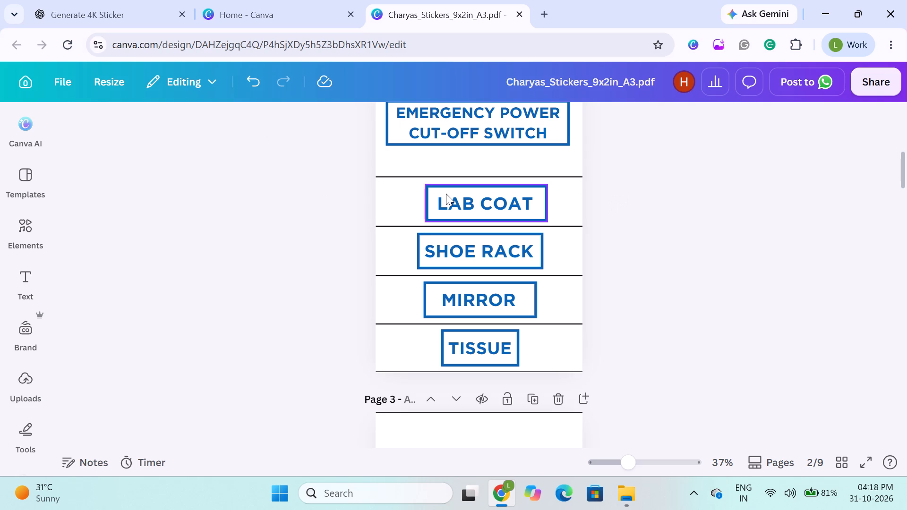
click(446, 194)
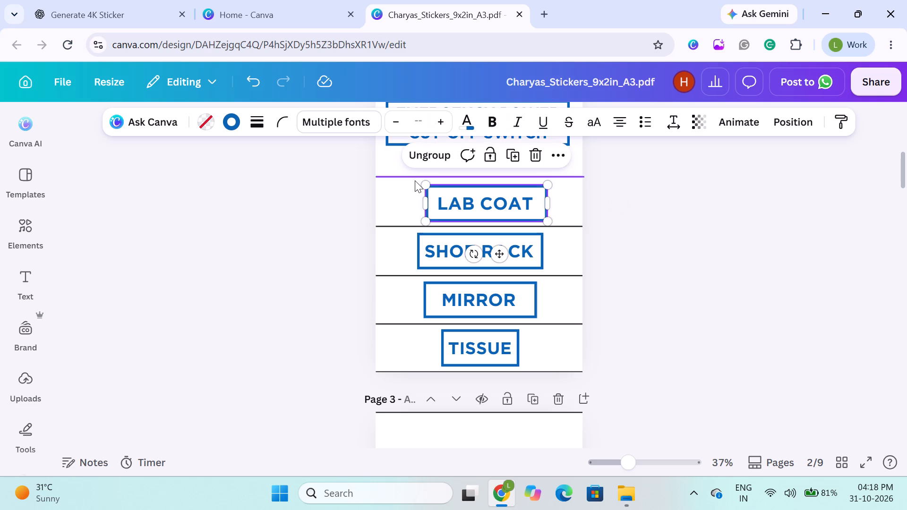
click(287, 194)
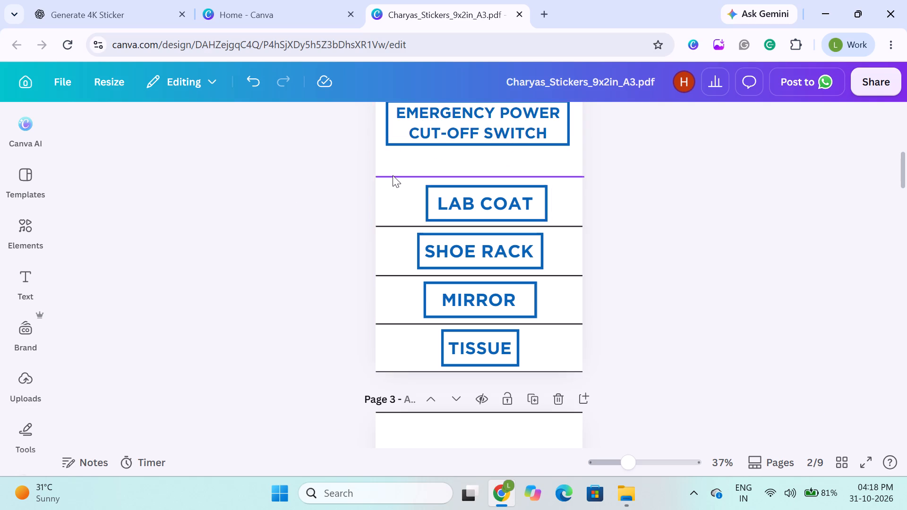
Group the two dividing lines above and below the LAB COAT label on page 2.
click(393, 175)
shift+click(389, 223)
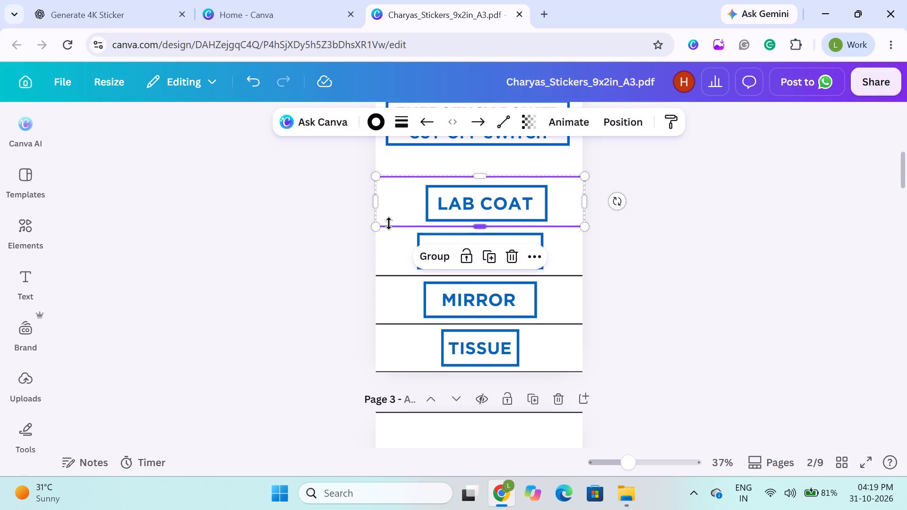
click(438, 267)
click(431, 207)
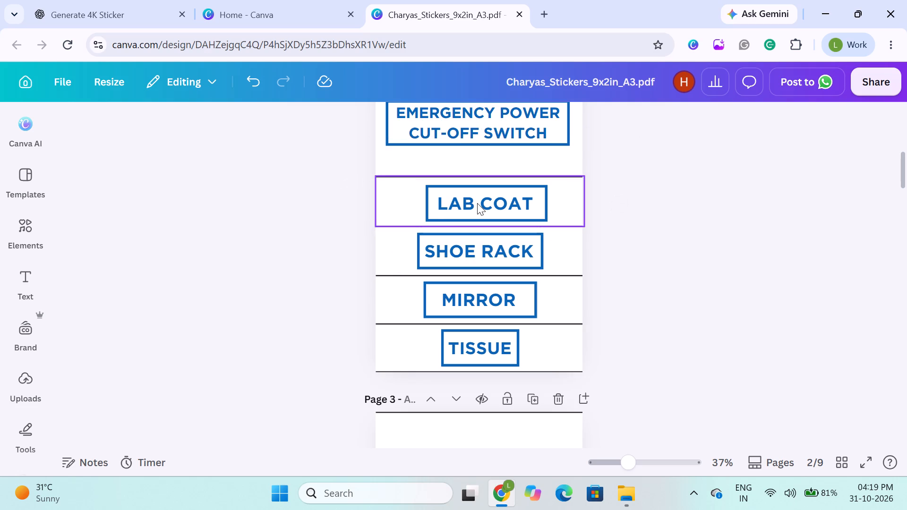
Align the LAB COAT label to the centre and middle of its grouped dividing lines on page 2.
click(422, 201)
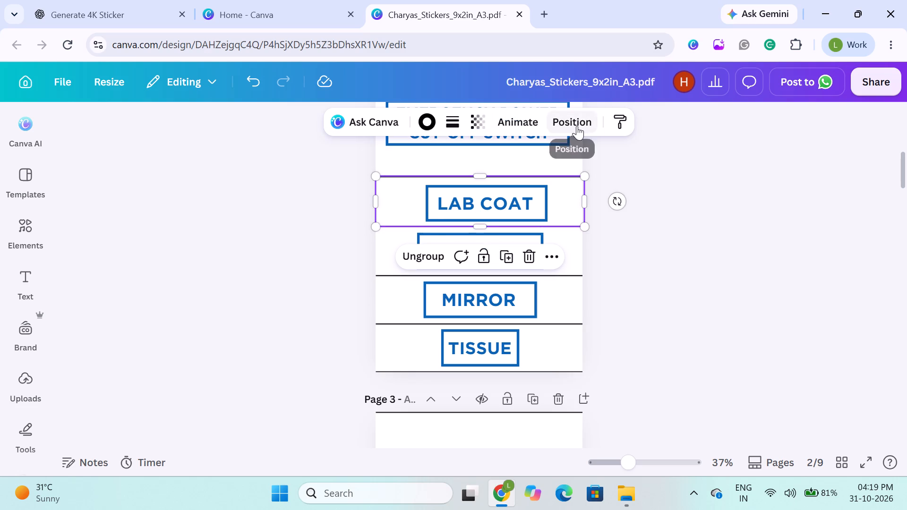
click(577, 126)
click(245, 248)
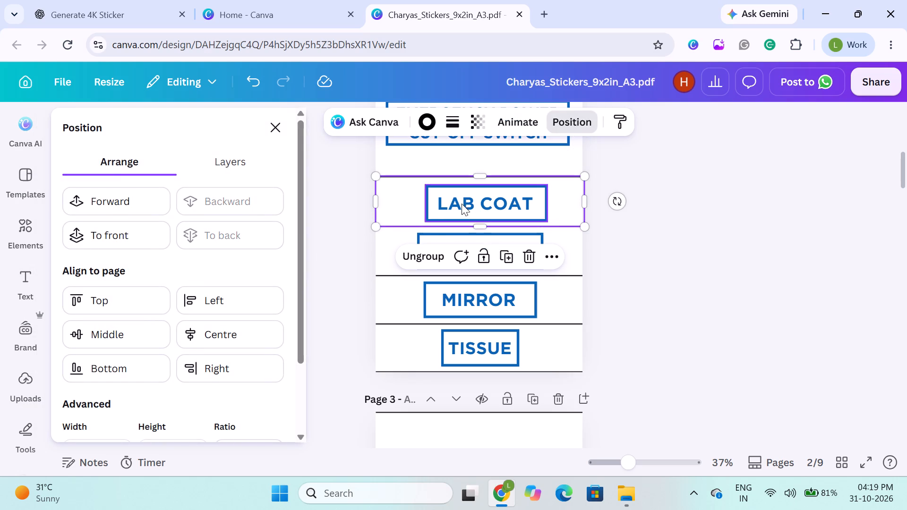
click(471, 195)
shift+click(563, 207)
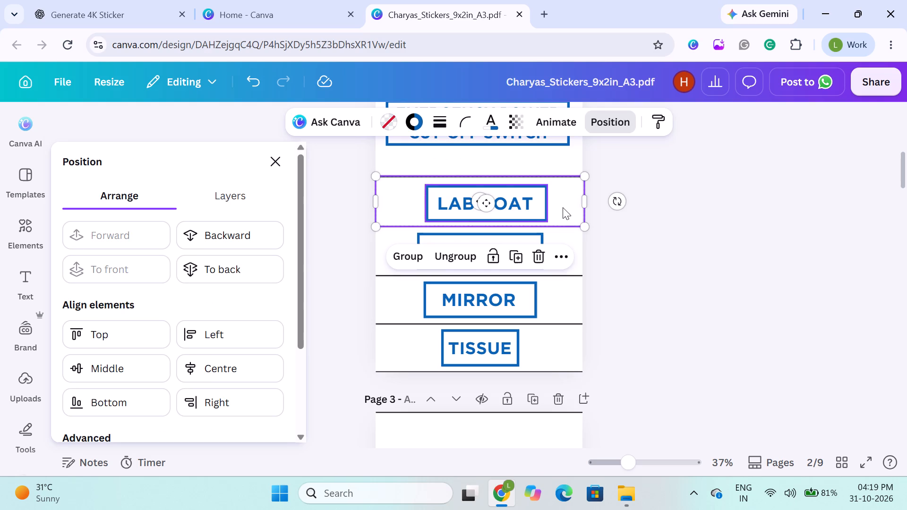
click(224, 362)
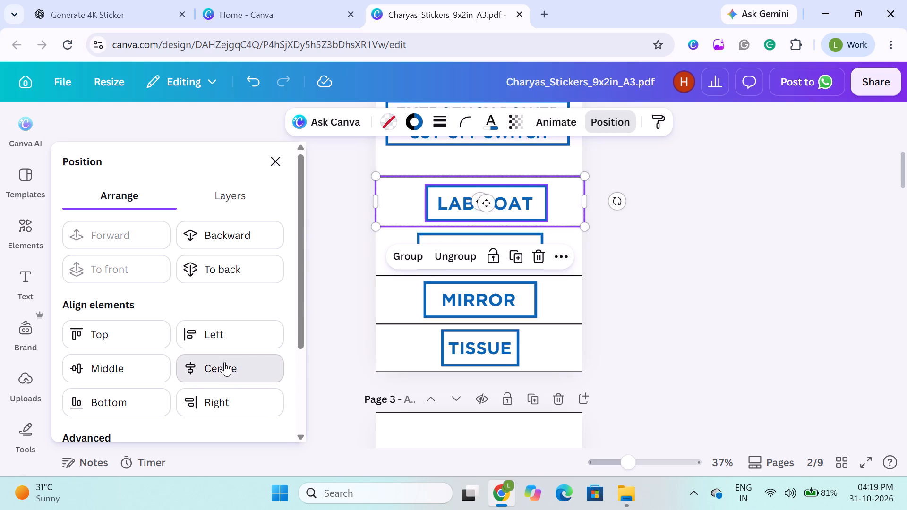
click(117, 375)
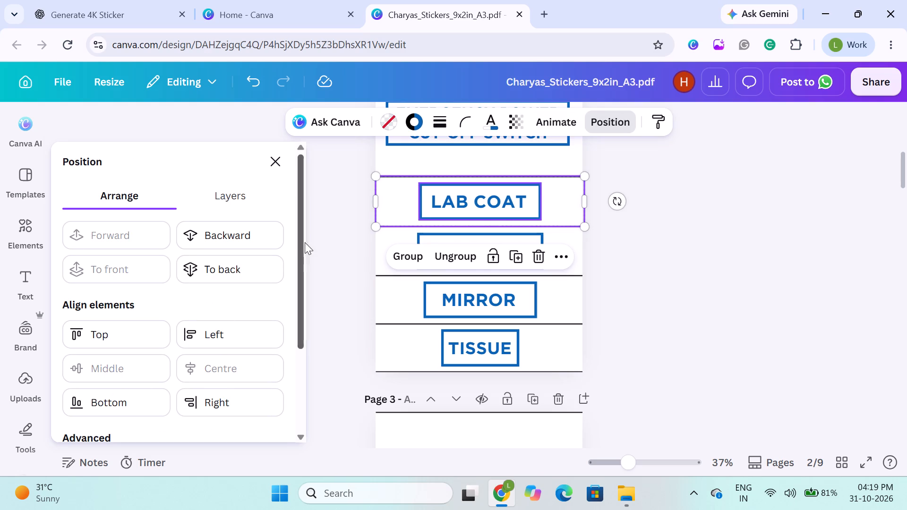
click(329, 212)
Ungroup the LAB COAT label and its two dividing lines on page 2.
scroll(321, 183, up, 1)
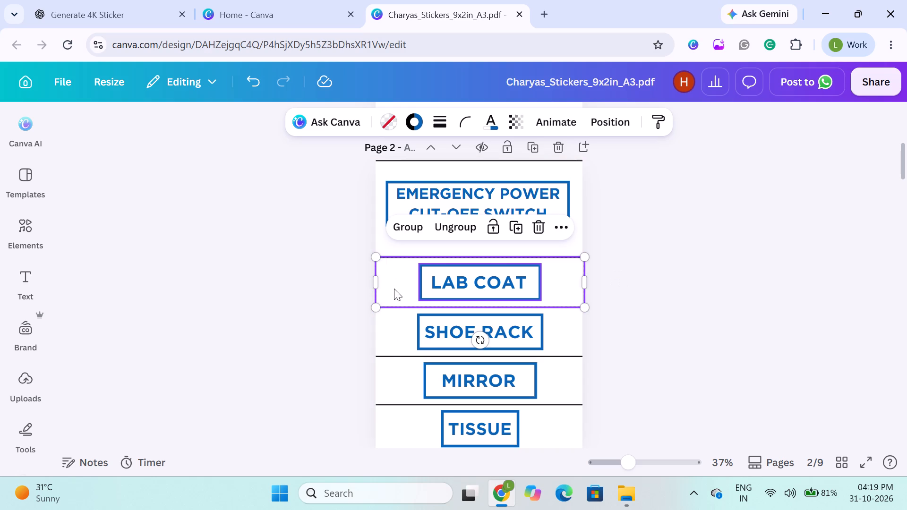
click(458, 226)
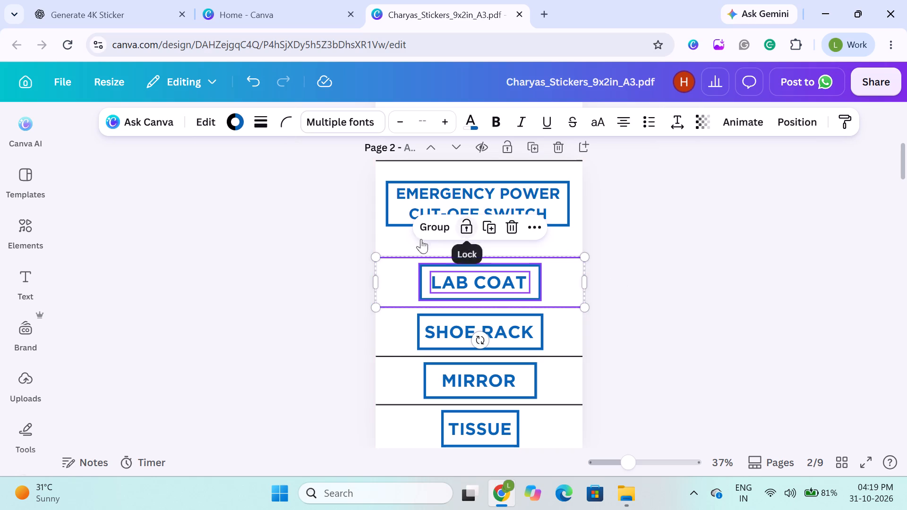
click(248, 294)
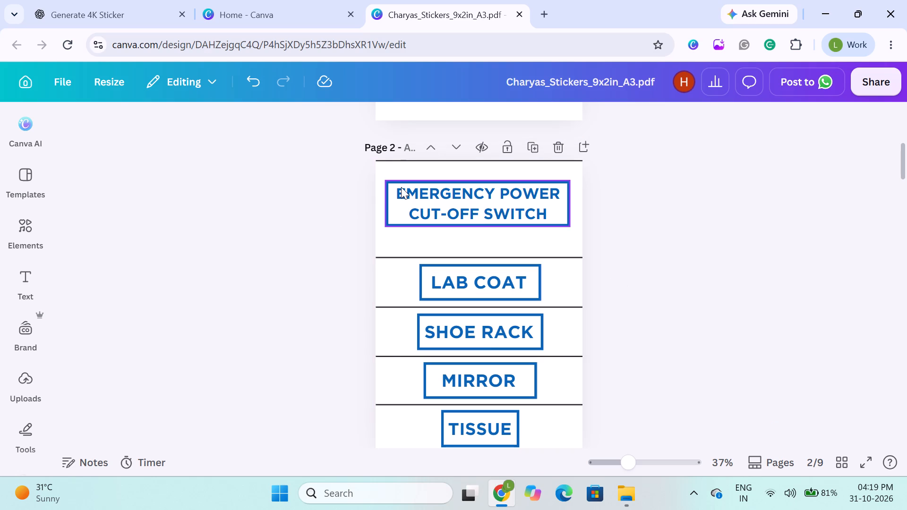
Move the EMERGENCY POWER CUT-OFF SWITCH label down to just above the LAB COAT row's upper line, centred horizontally on page 2.
click(400, 161)
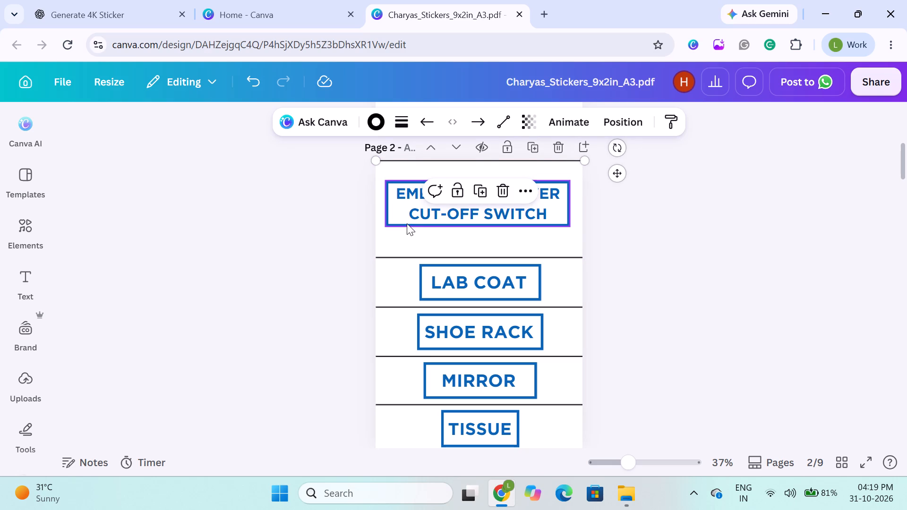
click(239, 191)
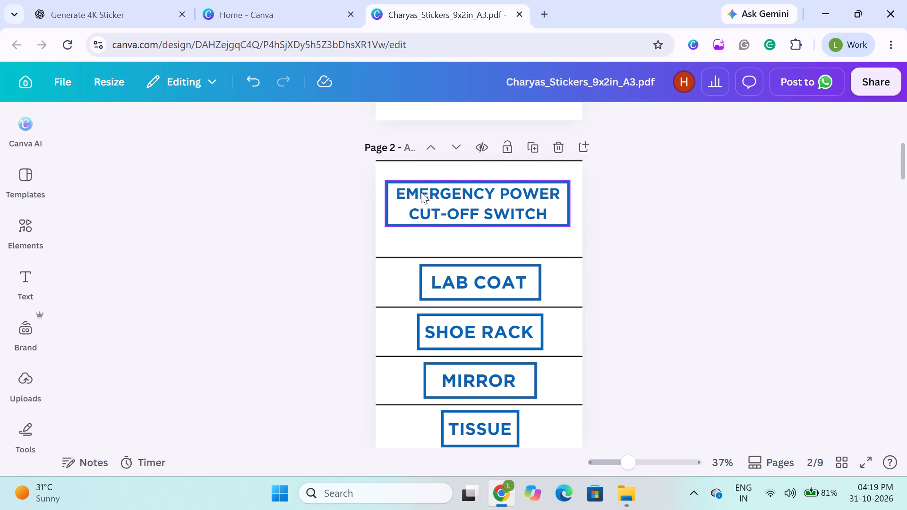
drag(456, 201, 460, 219)
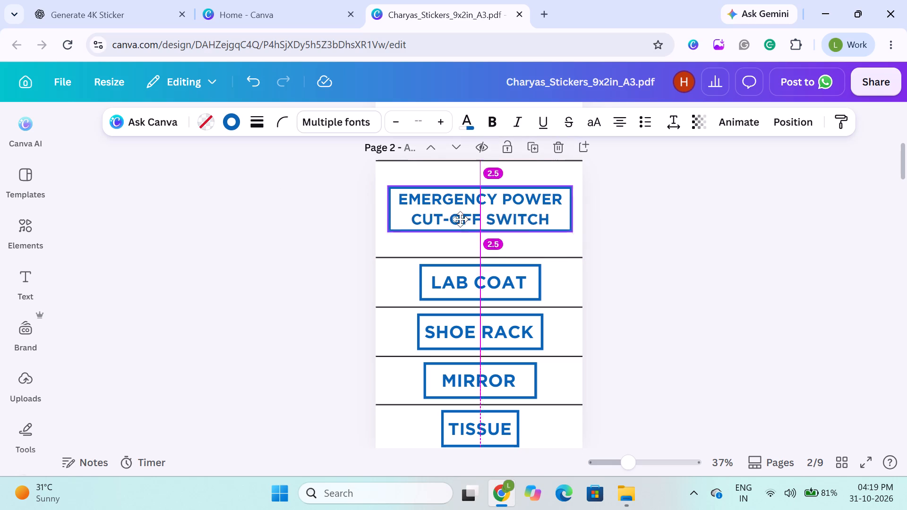
drag(460, 219, 460, 225)
click(350, 219)
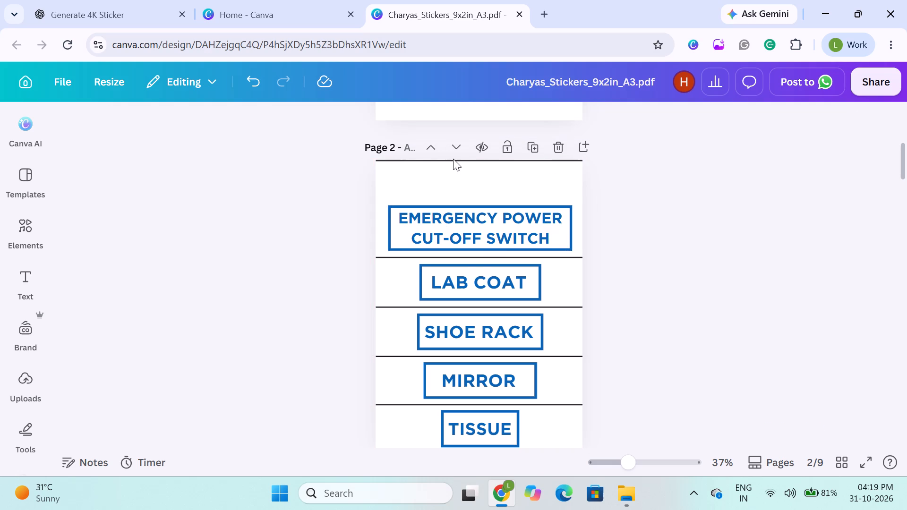
Move the top dividing line on page 2 down to just above the EMERGENCY POWER CUT-OFF SWITCH label, matching the gap below it.
drag(453, 161, 453, 186)
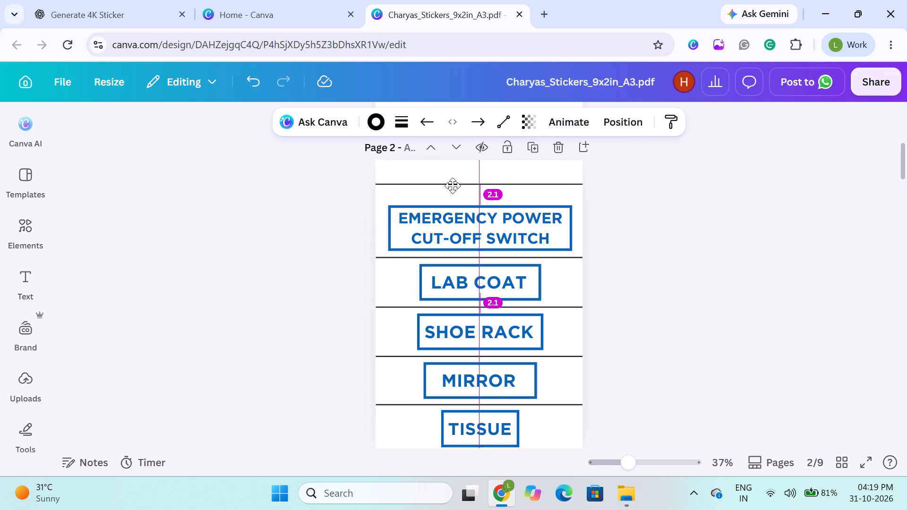
drag(453, 186, 453, 197)
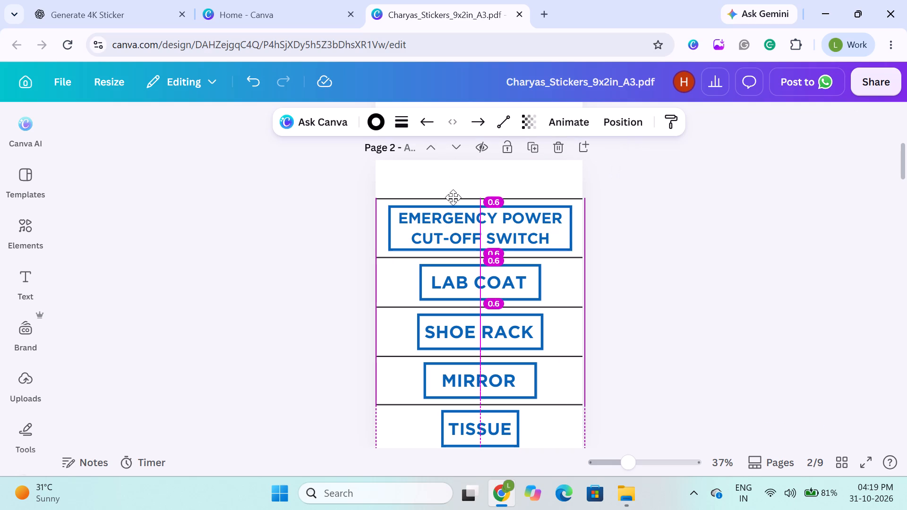
drag(453, 197, 452, 200)
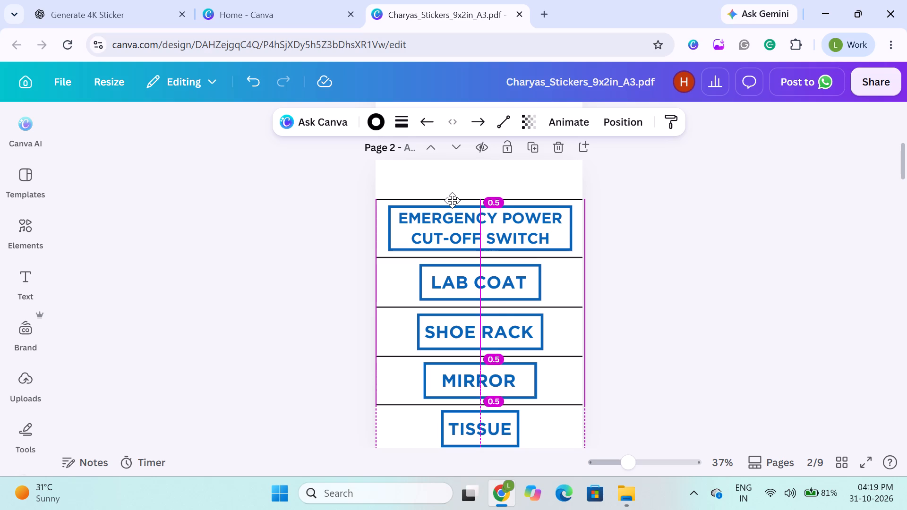
drag(452, 200, 453, 195)
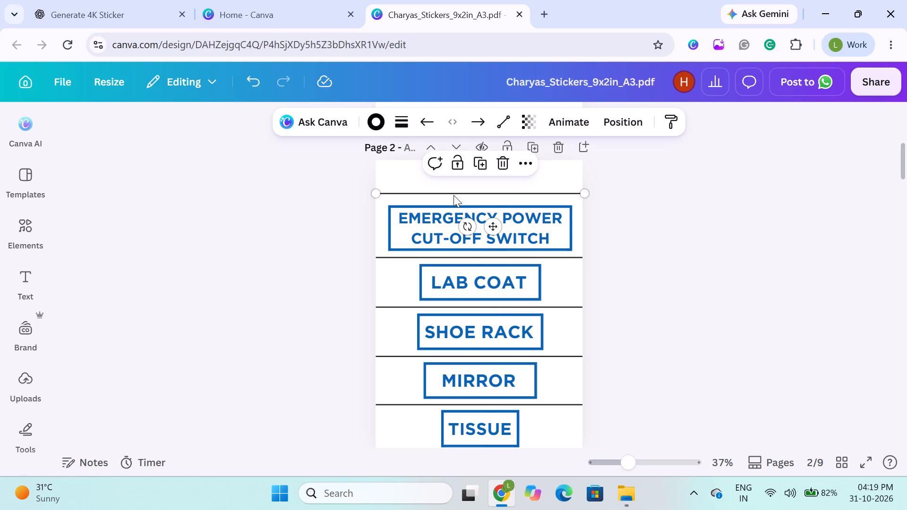
key(Down)
key(Down)
key(Down)
key(Down)
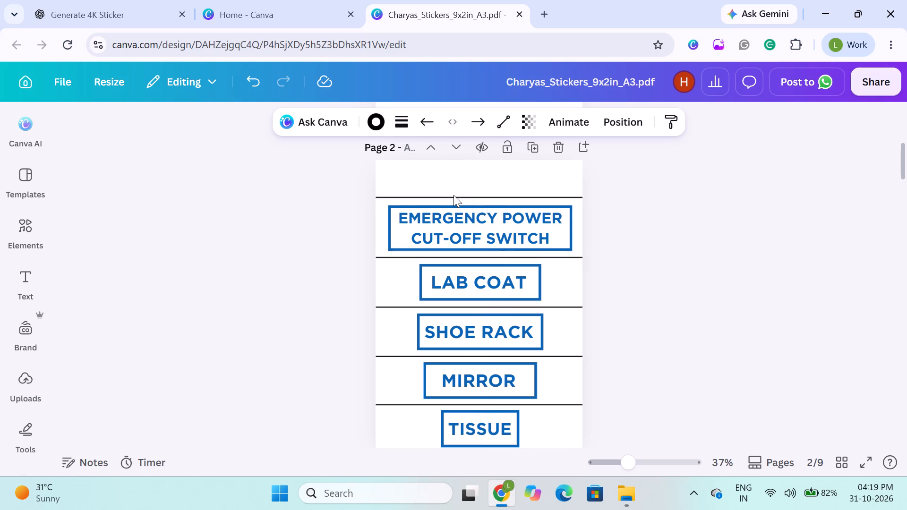
key(Down)
key(Down)
key(Up)
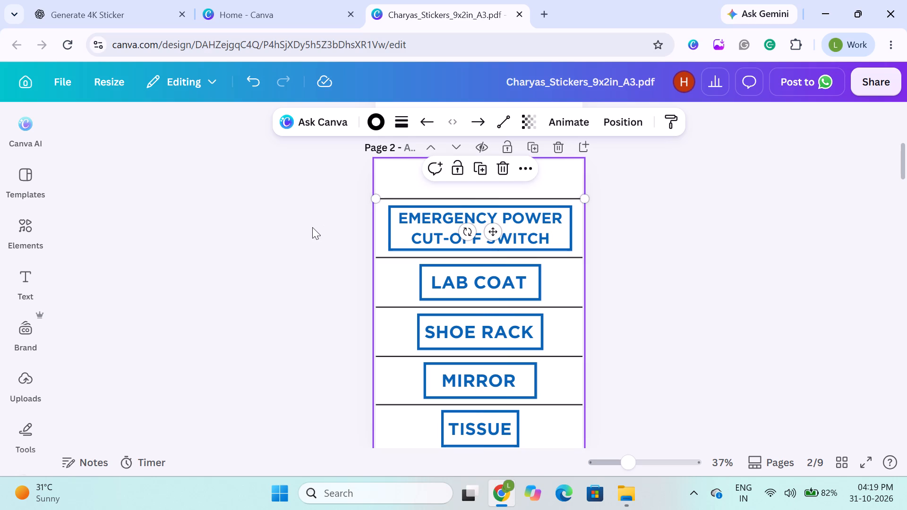
click(312, 227)
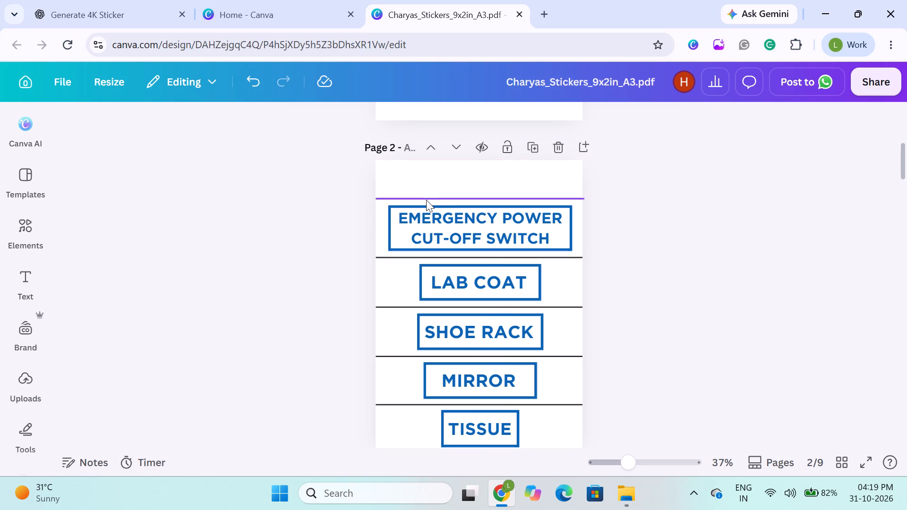
Group the two dividing lines around EMERGENCY POWER CUT-OFF SWITCH and align the group to the page centre.
shift+click(426, 200)
shift+click(426, 256)
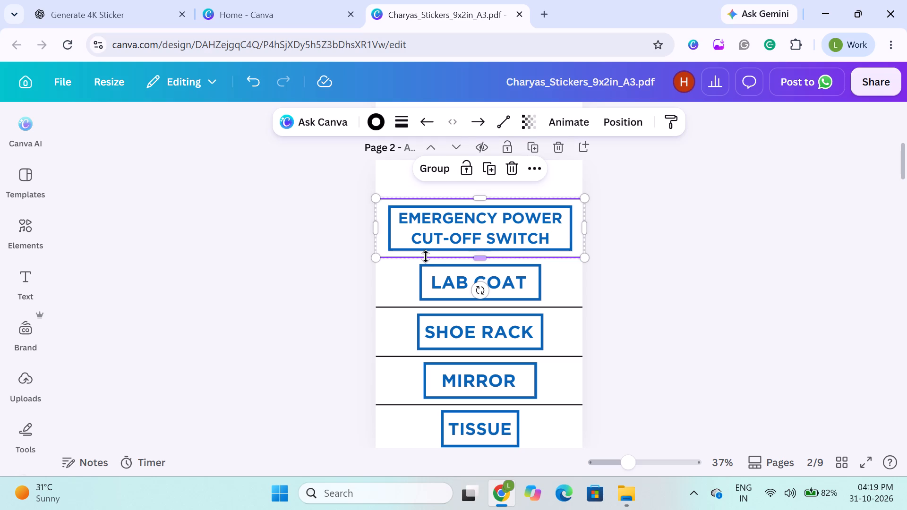
click(430, 166)
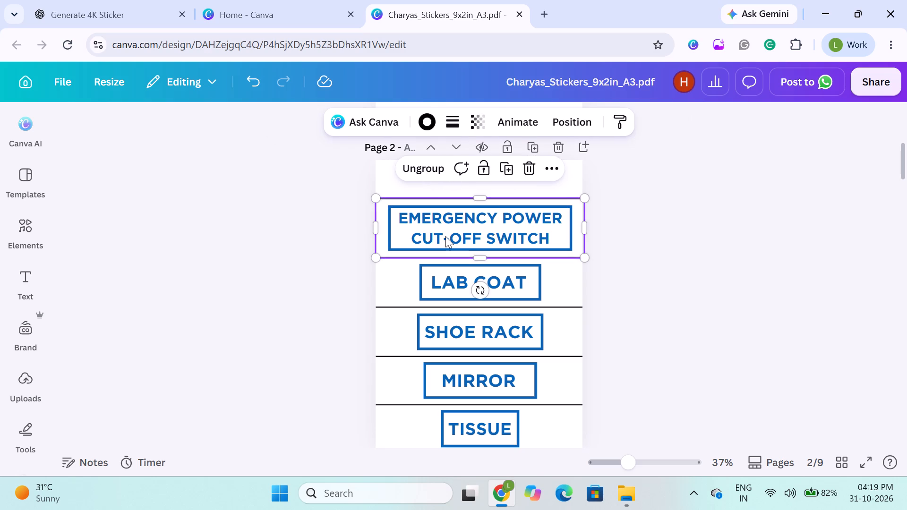
click(568, 128)
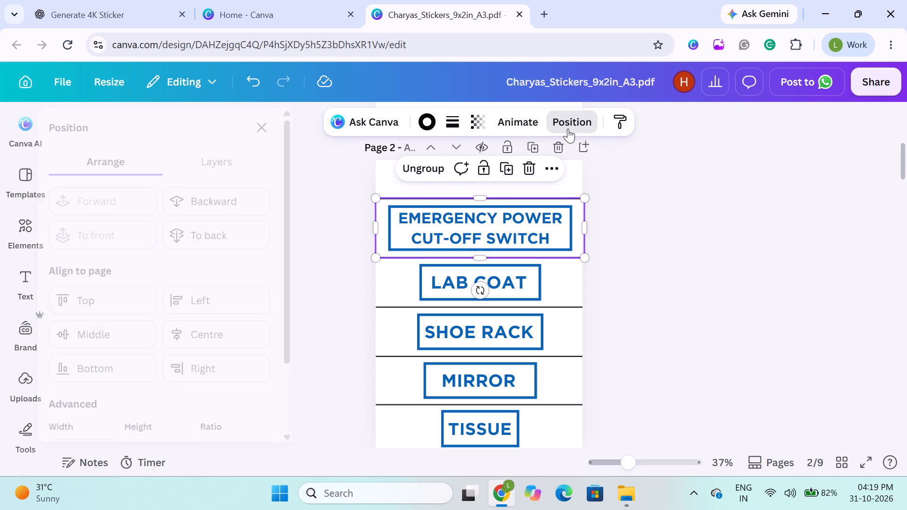
click(206, 325)
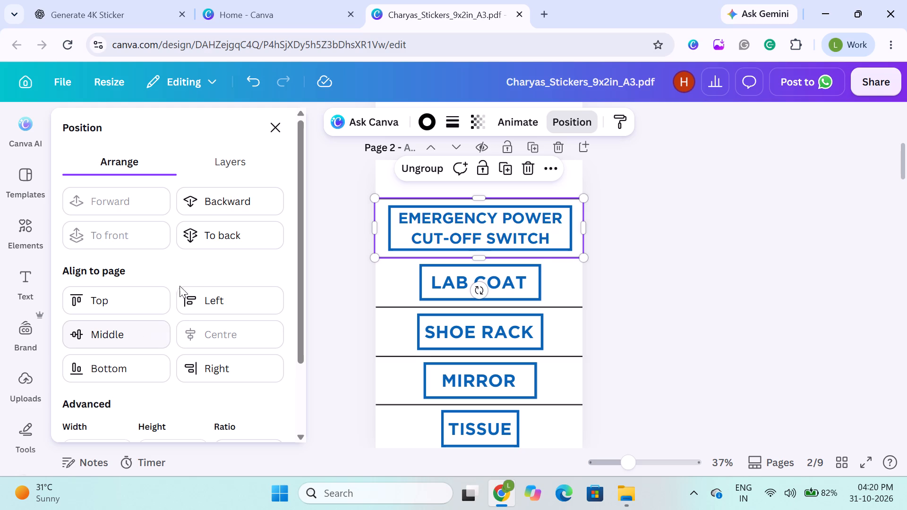
Send the EMERGENCY POWER CUT-OFF SWITCH line group to the back and centre-align it with its label.
click(200, 234)
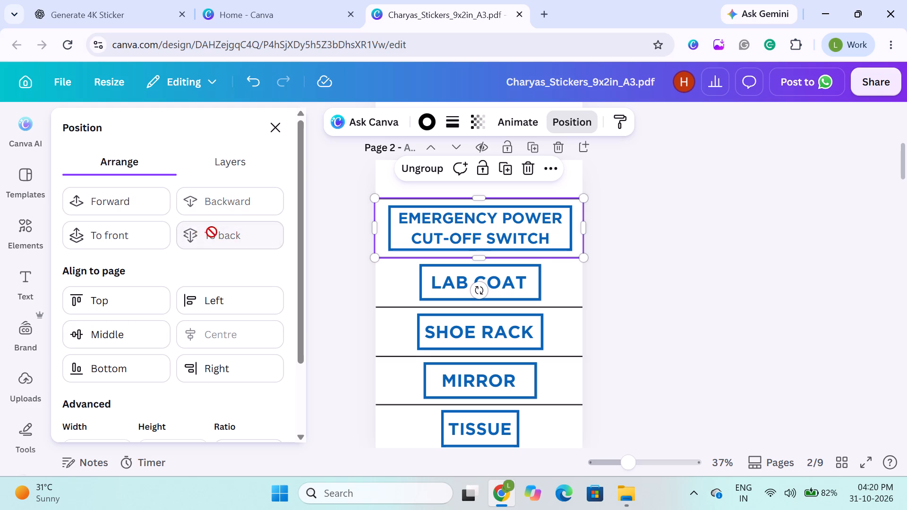
shift+click(418, 214)
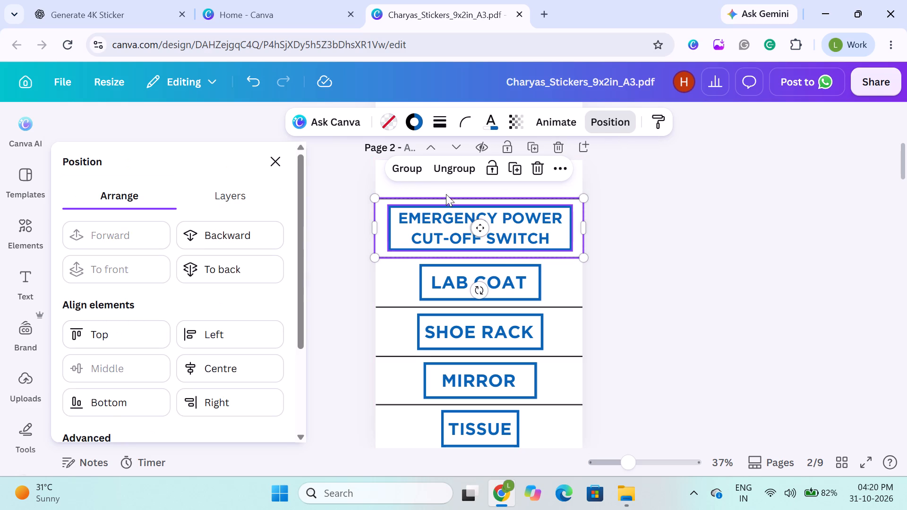
click(213, 377)
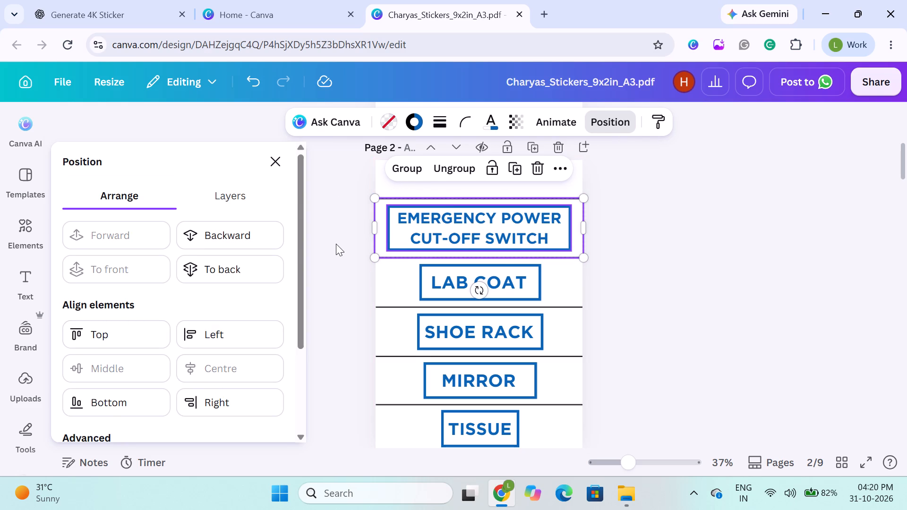
click(336, 244)
click(336, 244)
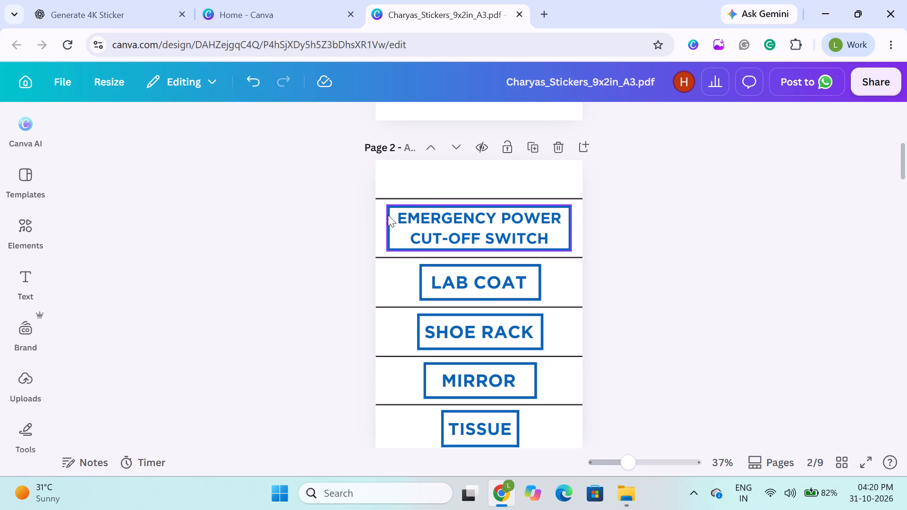
Ungroup the two dividing lines around the EMERGENCY POWER CUT-OFF SWITCH label.
click(385, 215)
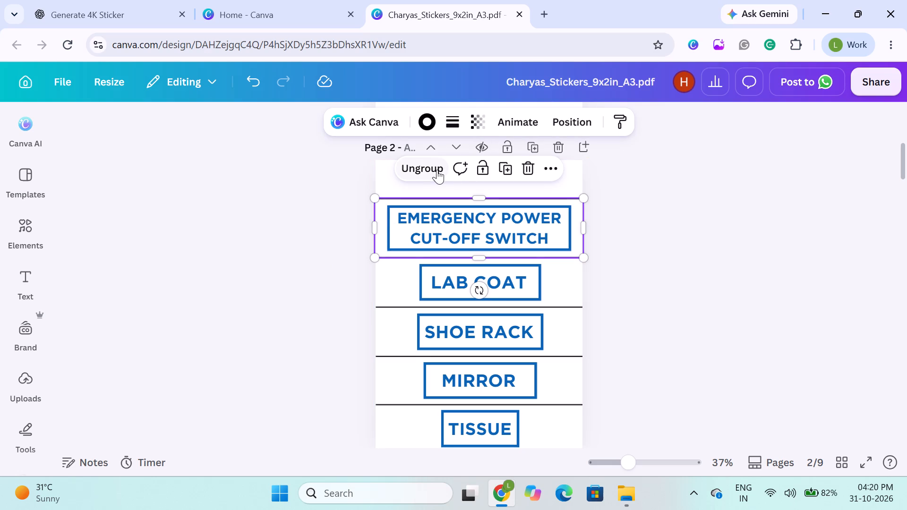
click(435, 169)
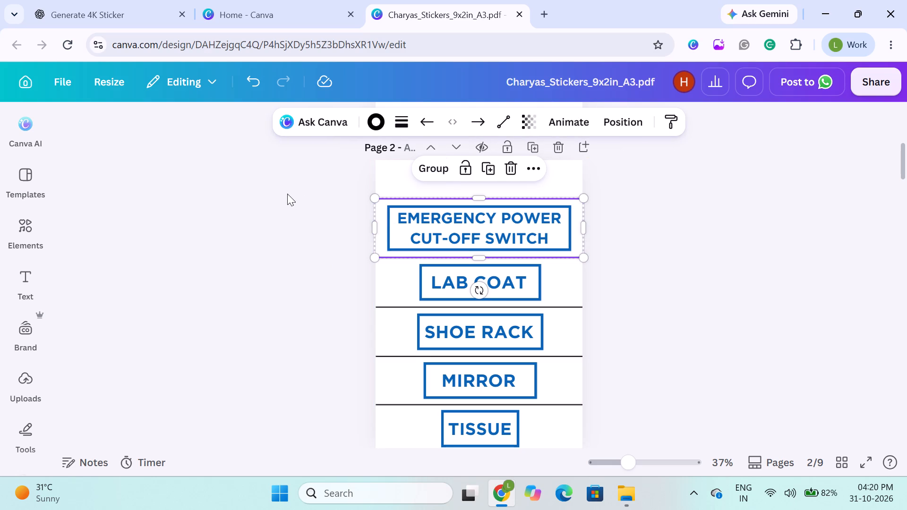
click(287, 194)
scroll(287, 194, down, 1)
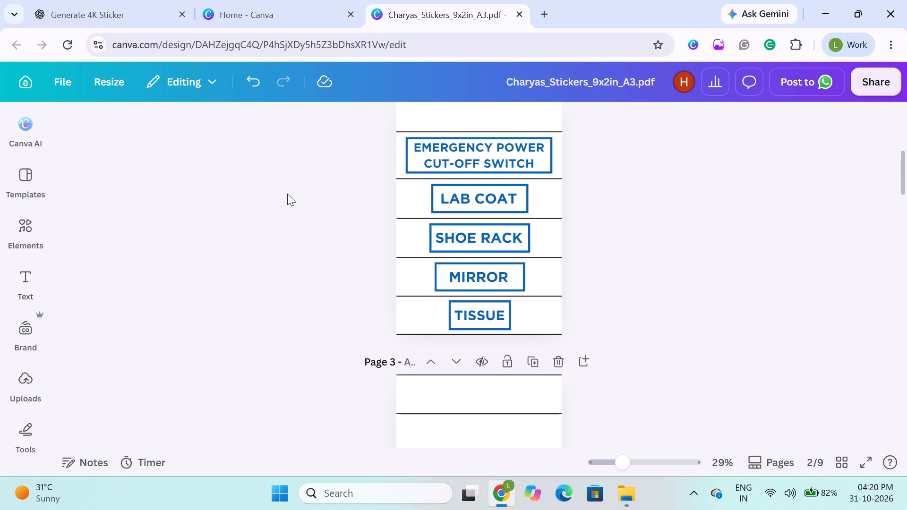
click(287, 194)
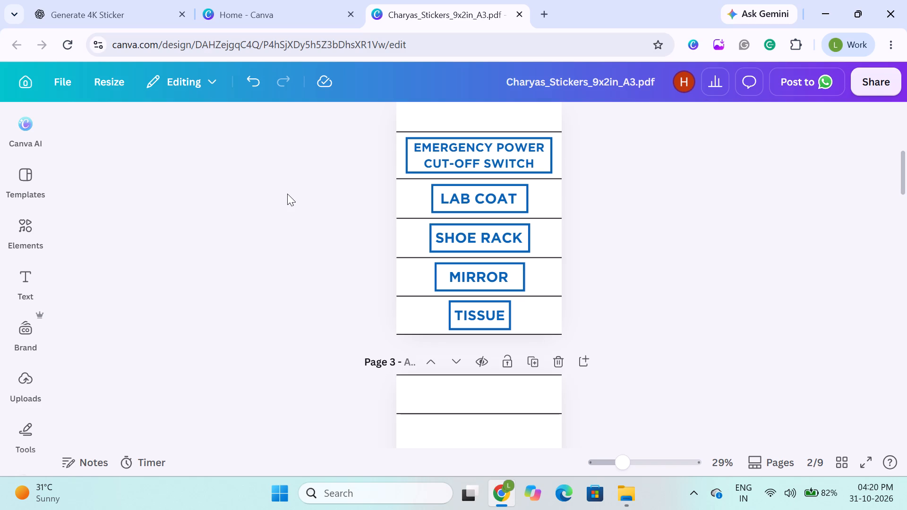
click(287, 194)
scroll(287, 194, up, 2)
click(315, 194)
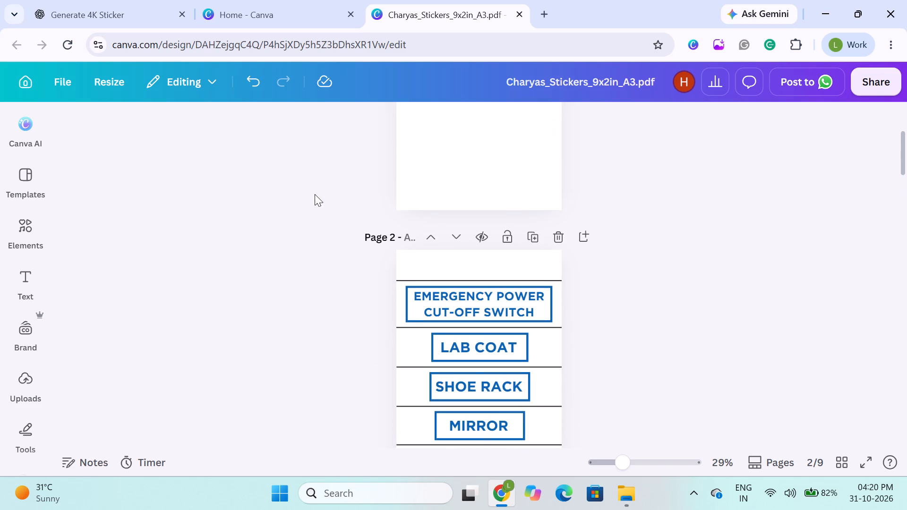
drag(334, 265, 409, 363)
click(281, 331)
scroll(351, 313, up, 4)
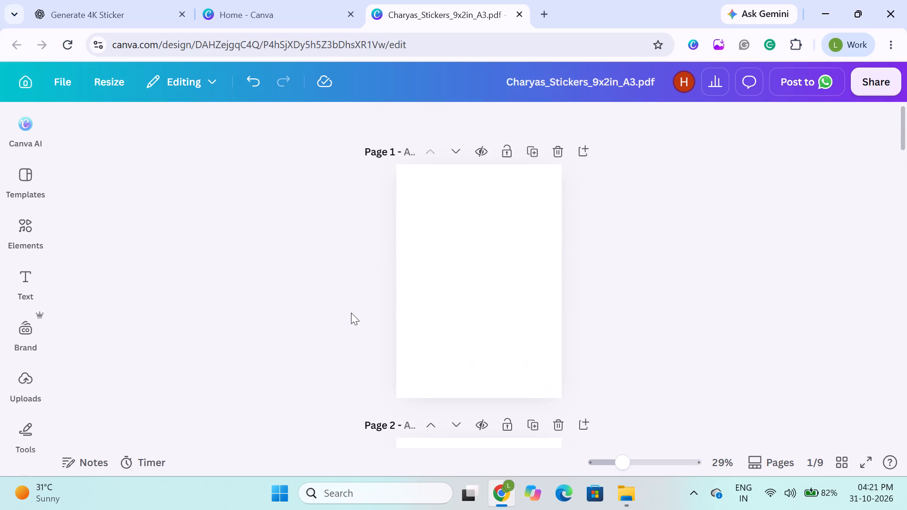
Move the HAND WASH label page up one place, ahead of the page with only dividing lines.
scroll(351, 313, down, 7)
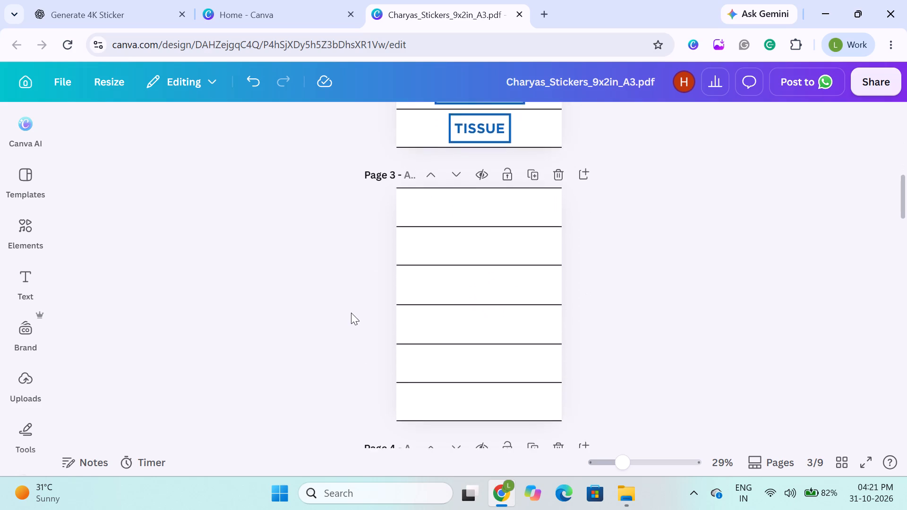
scroll(351, 313, down, 2)
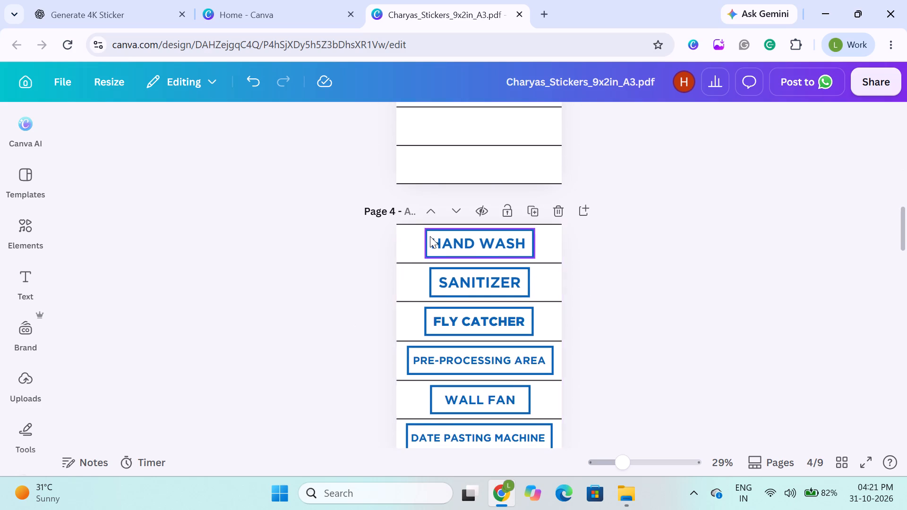
click(434, 213)
click(320, 225)
Move the EMERGENCY POWER CUT-OFF SWITCH label page up one place, ahead of the blank page, as page 1.
scroll(320, 225, up, 1)
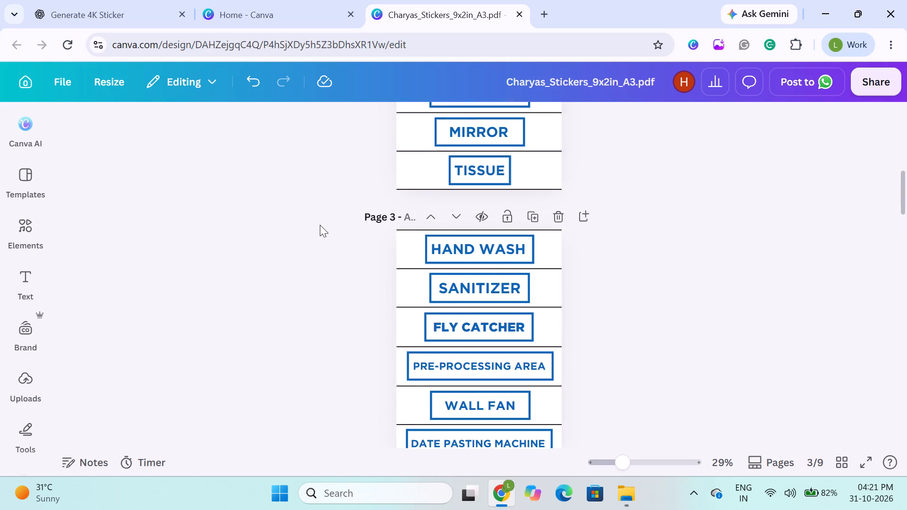
scroll(320, 225, up, 2)
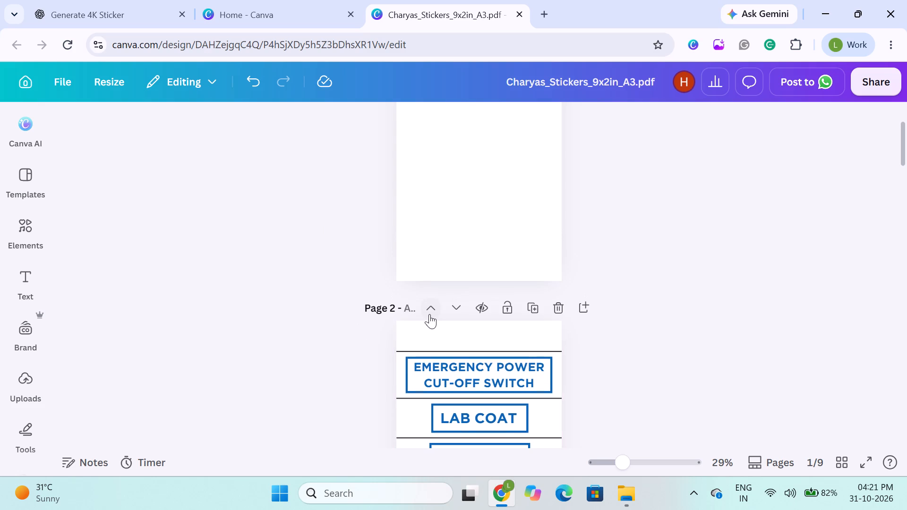
click(429, 314)
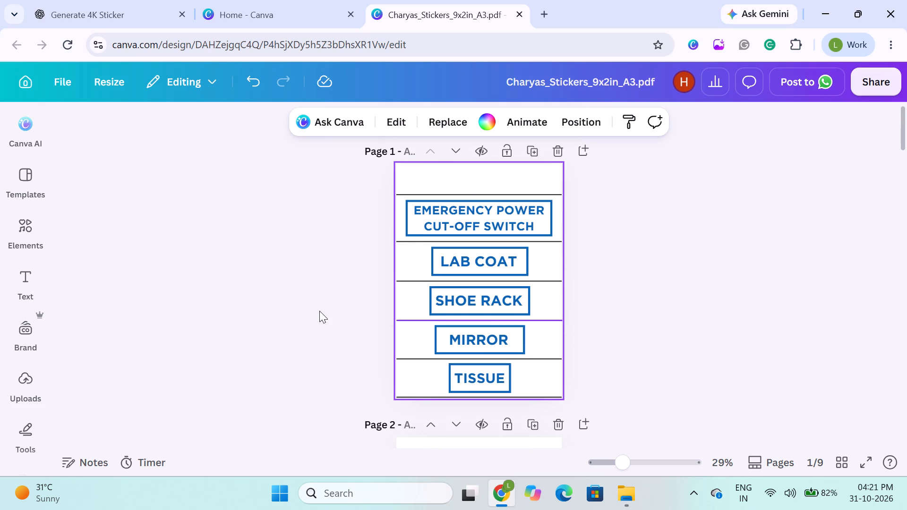
click(319, 311)
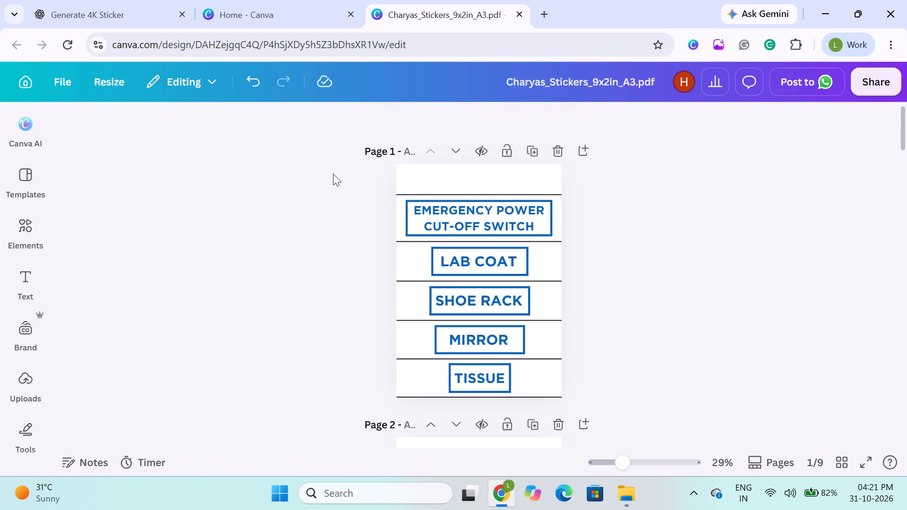
Shift all labels and dividing lines on page 1 up together to roughly balance the top and bottom margins.
drag(335, 186, 487, 404)
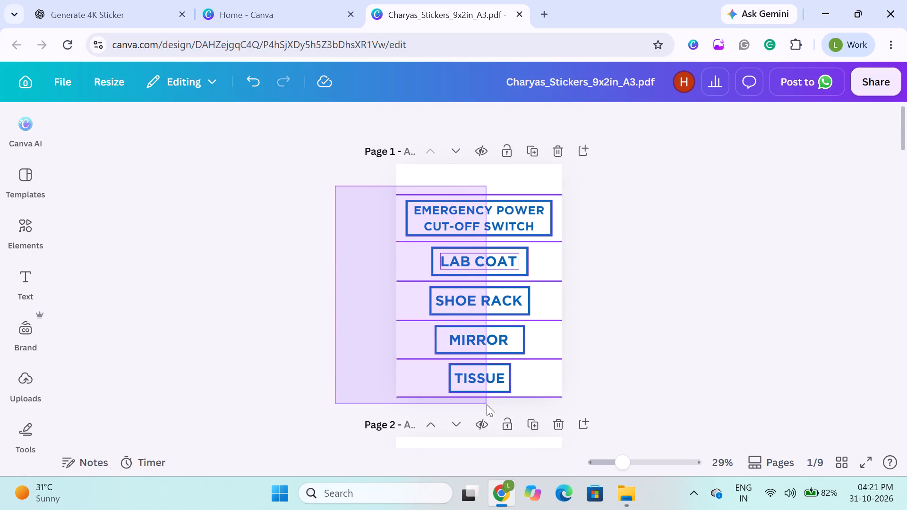
drag(487, 404, 488, 403)
key(Up)
key(Up)
key(Up)
key(Up)
key(Up)
key(Up)
key(Up)
key(Up)
key(Up)
key(Up)
key(Up)
key(Up)
key(Up)
key(Up)
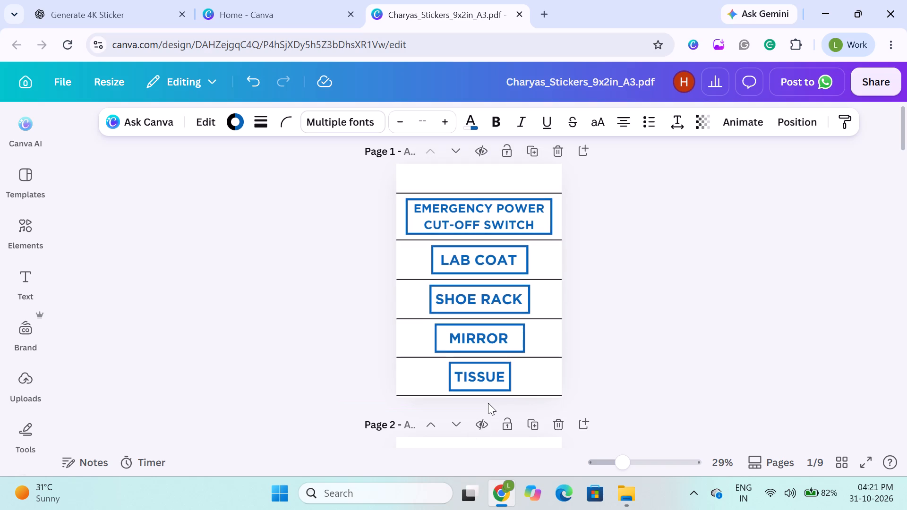
key(Up)
key(Up)
key(Up)
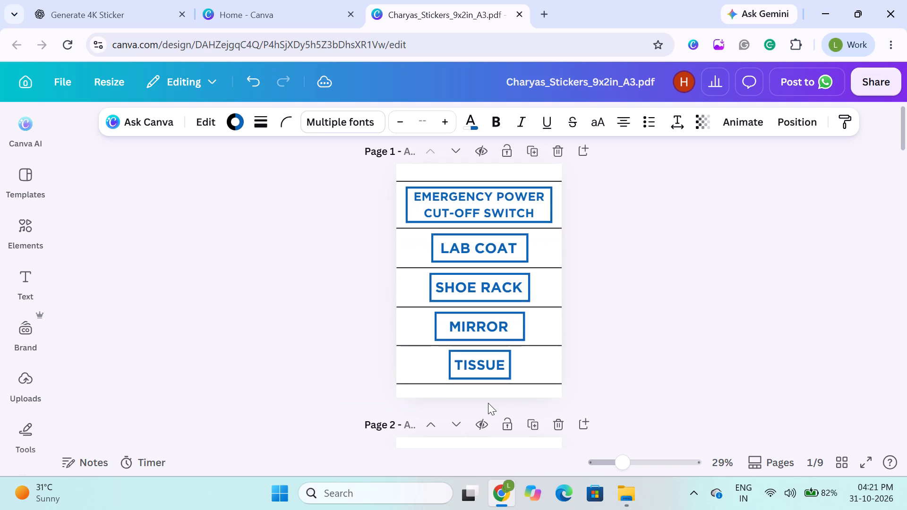
click(318, 354)
Move the HAND WASH label page up one place, ahead of the blank page, as page 2.
scroll(318, 354, down, 4)
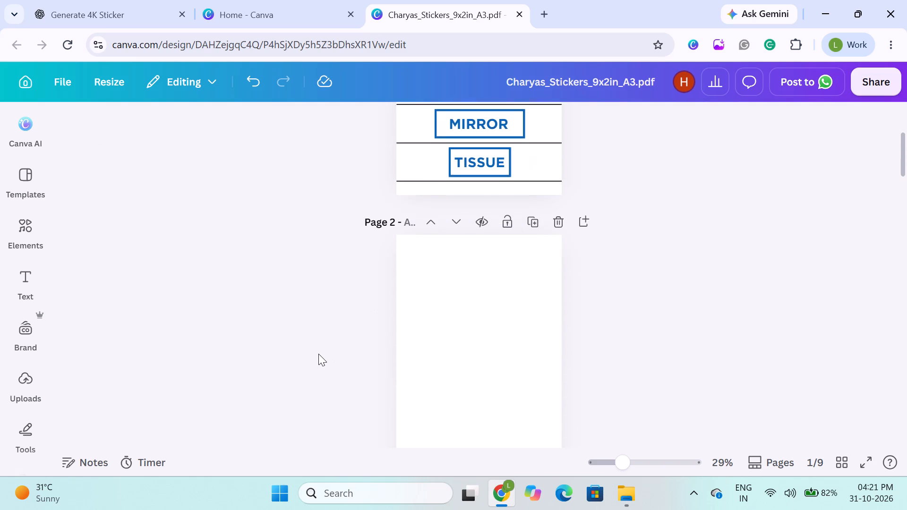
scroll(318, 354, down, 2)
click(432, 369)
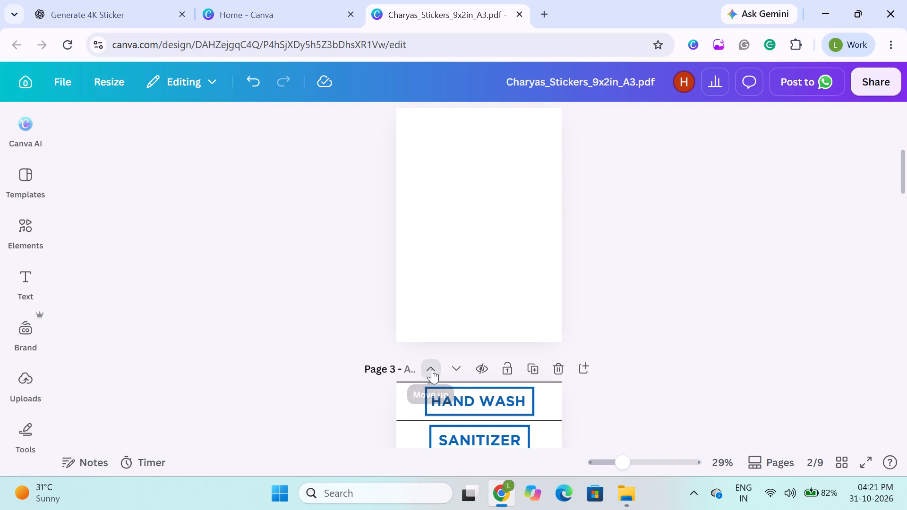
click(282, 343)
Delete the completely blank page 3.
scroll(282, 343, down, 4)
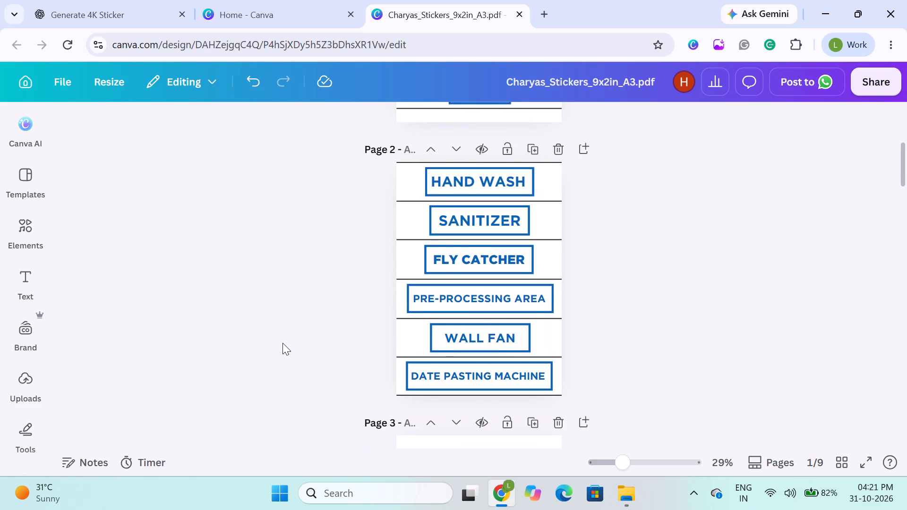
scroll(282, 343, down, 3)
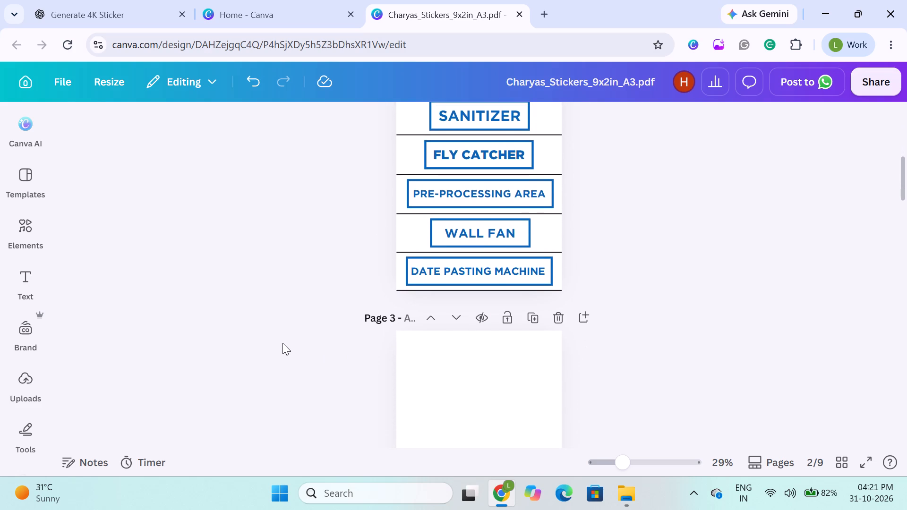
scroll(282, 343, down, 3)
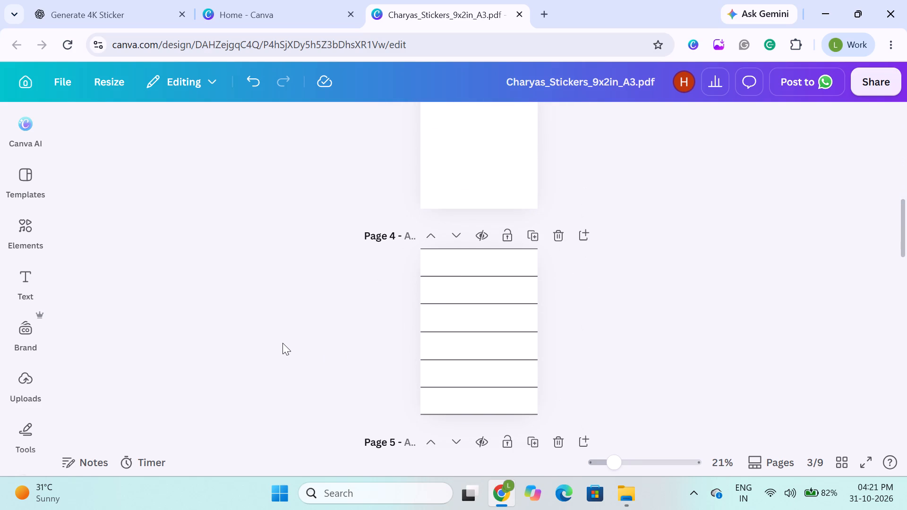
scroll(458, 206, up, 2)
click(567, 165)
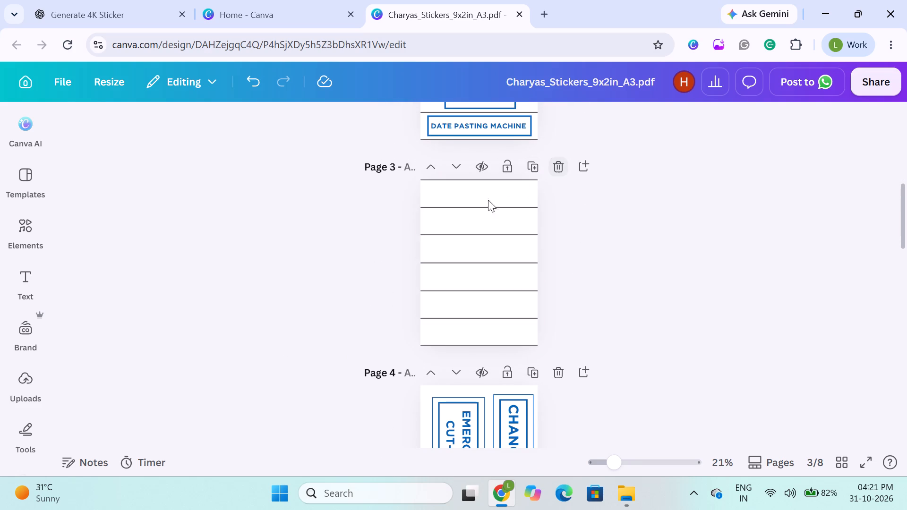
click(325, 221)
click(325, 221)
Duplicate page 3, the page containing only dividing lines.
click(527, 170)
click(318, 258)
Review the two lines-only pages and the remaining vertical label pages through page 9.
scroll(318, 258, up, 2)
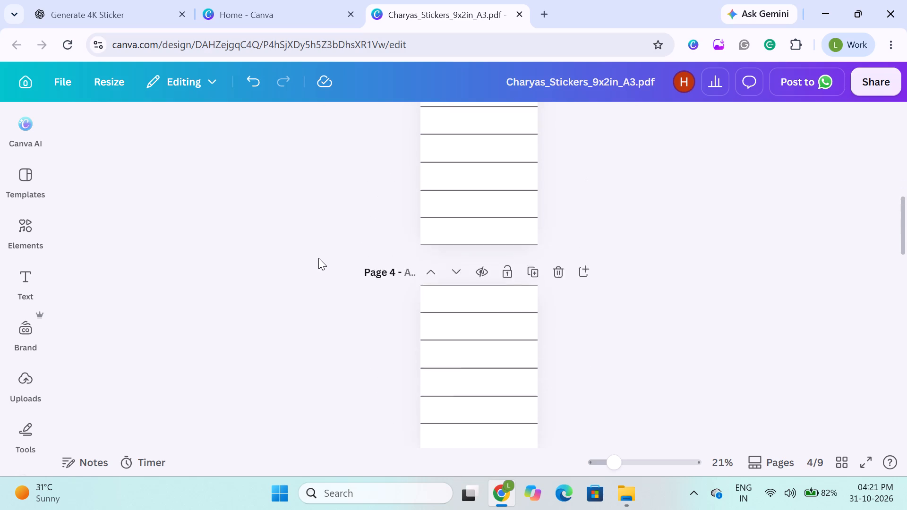
scroll(318, 258, up, 1)
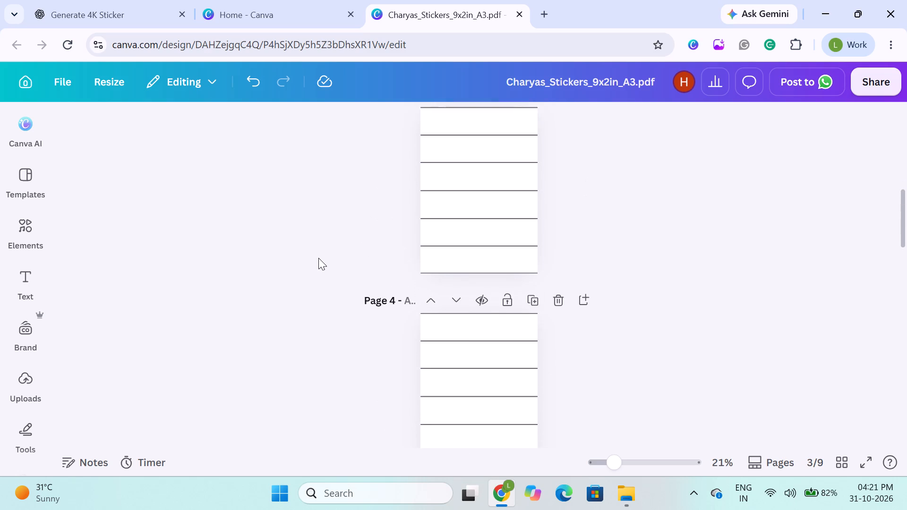
scroll(318, 258, up, 1)
scroll(318, 258, down, 5)
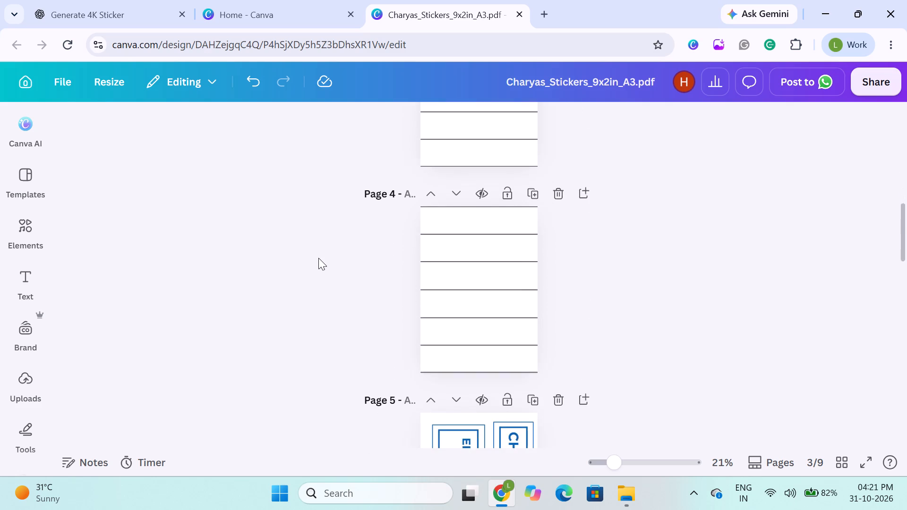
click(429, 256)
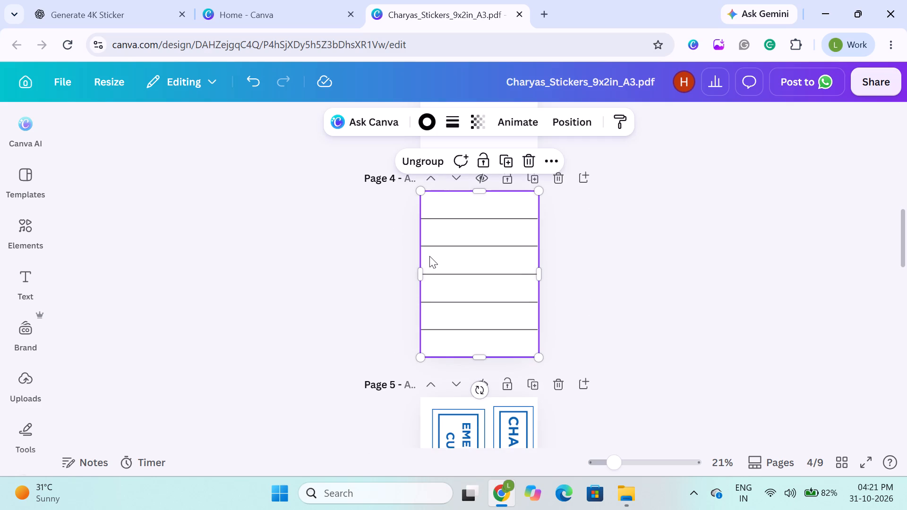
click(354, 251)
scroll(354, 251, down, 5)
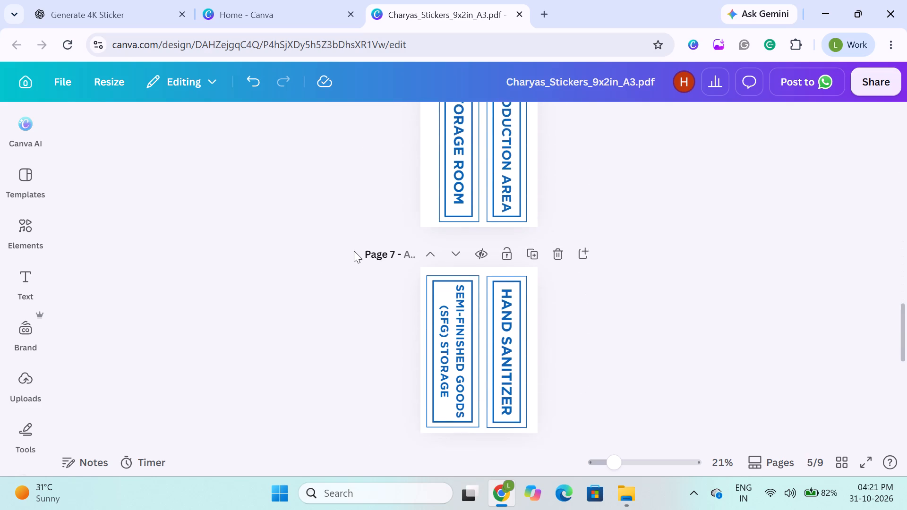
scroll(354, 251, down, 6)
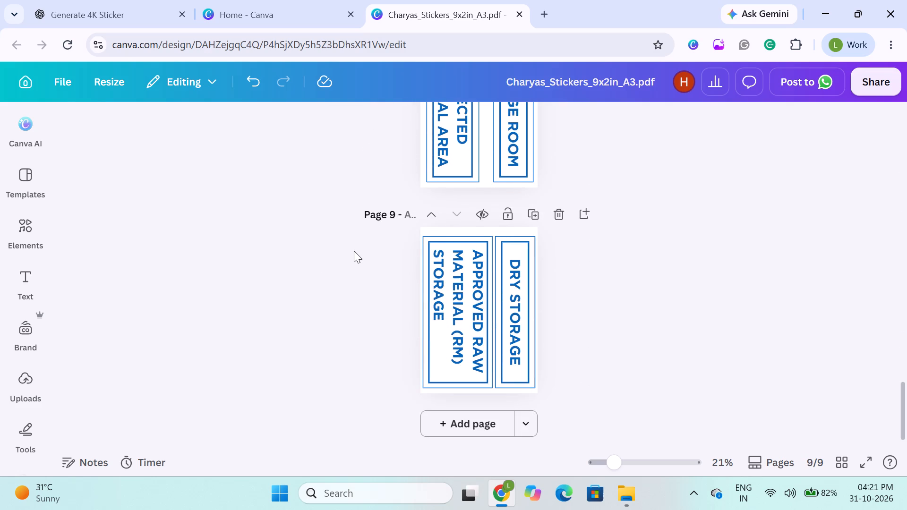
Delete page 3, the first of the two pages containing only dividing lines.
scroll(354, 251, down, 1)
scroll(354, 251, up, 6)
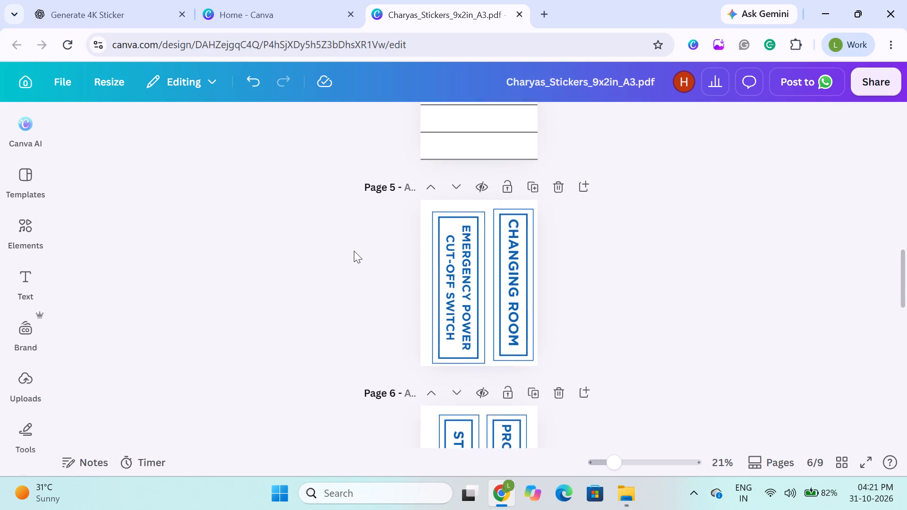
scroll(354, 251, up, 2)
scroll(354, 251, down, 2)
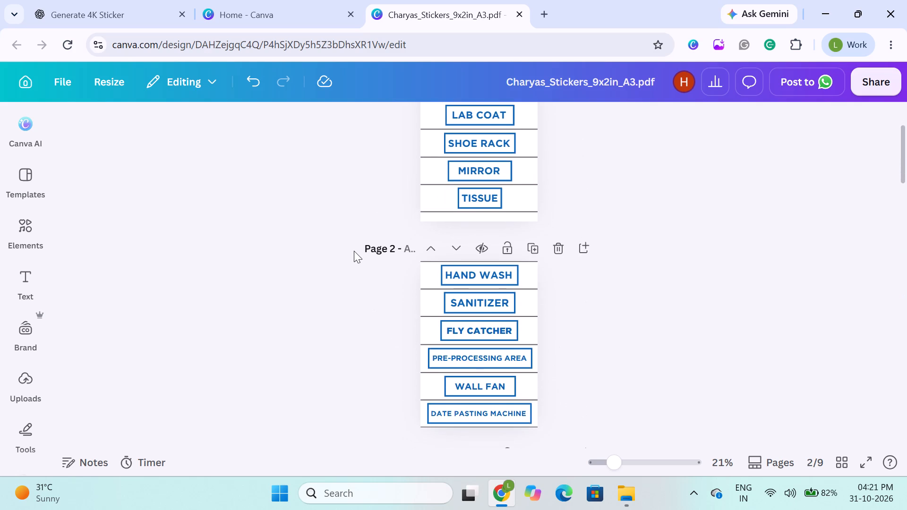
click(354, 251)
scroll(354, 251, down, 2)
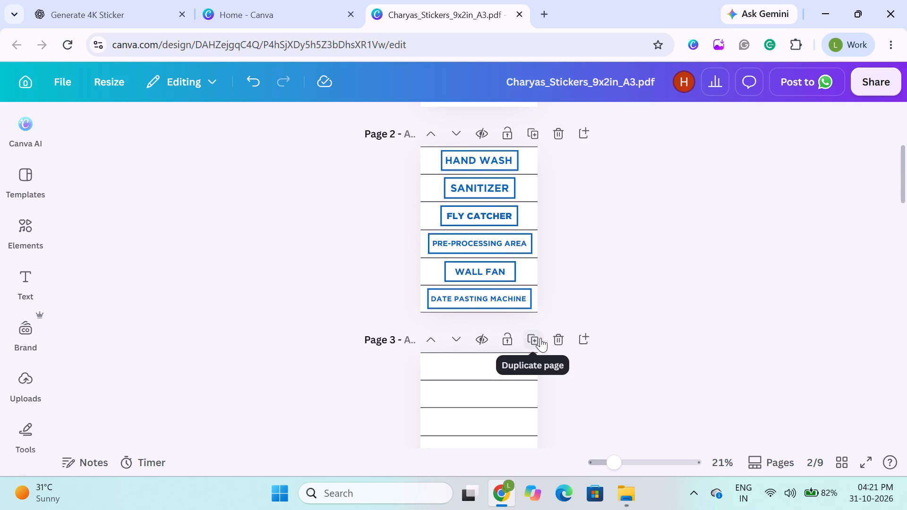
click(566, 338)
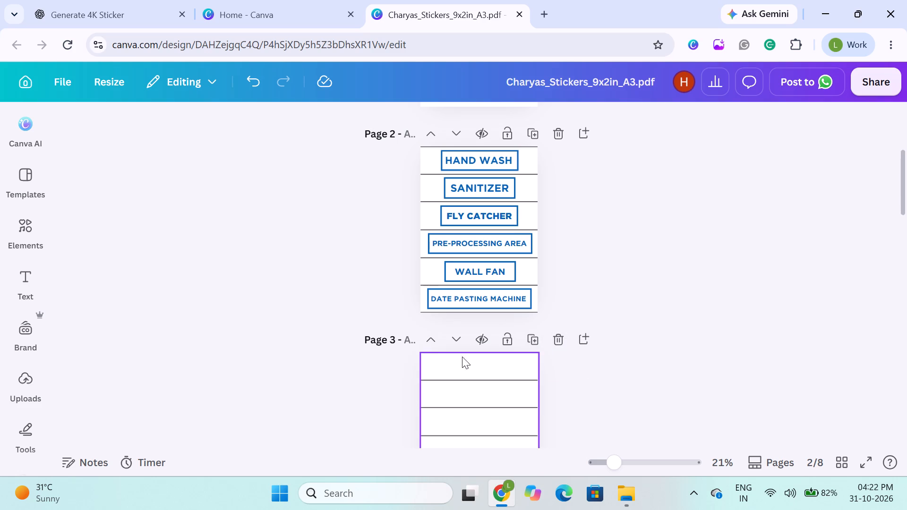
Duplicate page 2, the HAND WASH to DATE PASTING MACHINE label page.
scroll(349, 341, down, 3)
scroll(349, 341, up, 2)
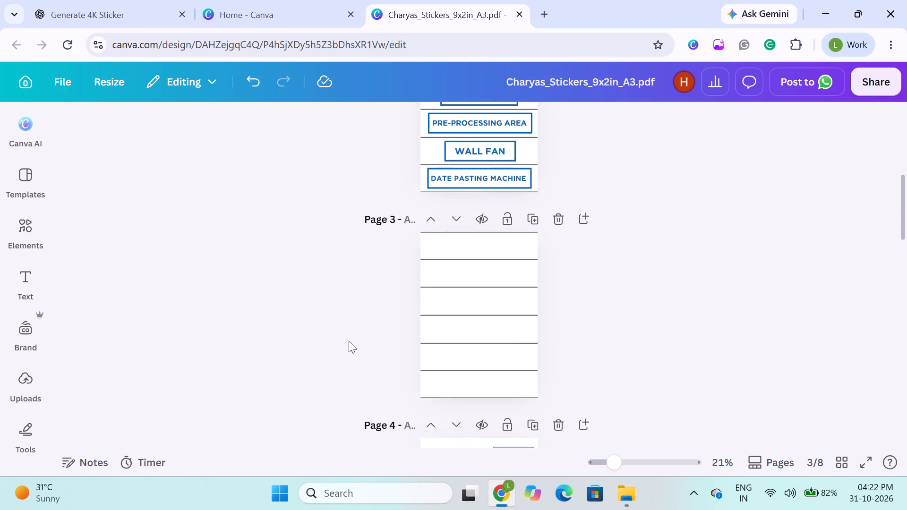
scroll(349, 341, up, 1)
scroll(370, 165, up, 1)
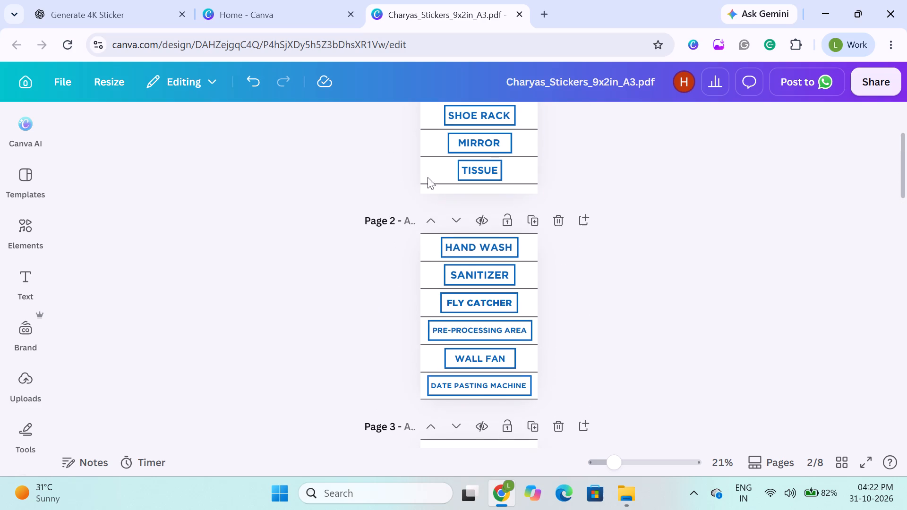
click(530, 216)
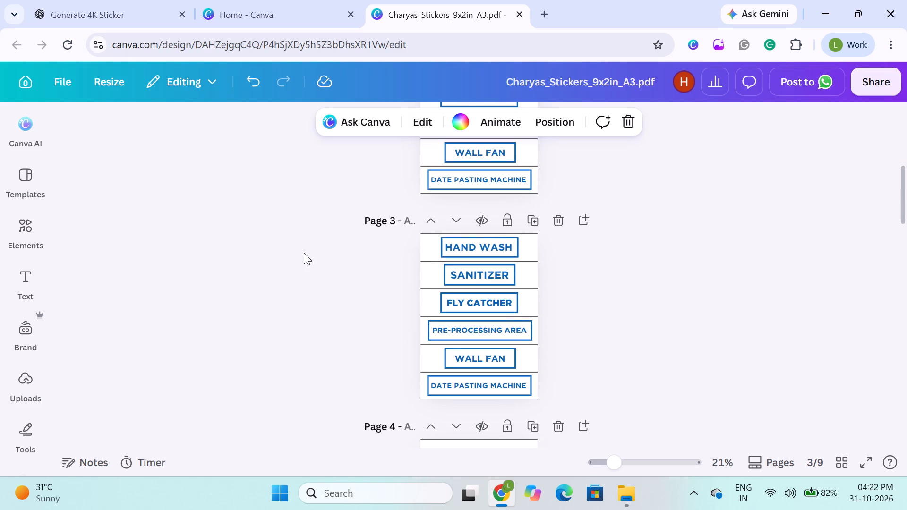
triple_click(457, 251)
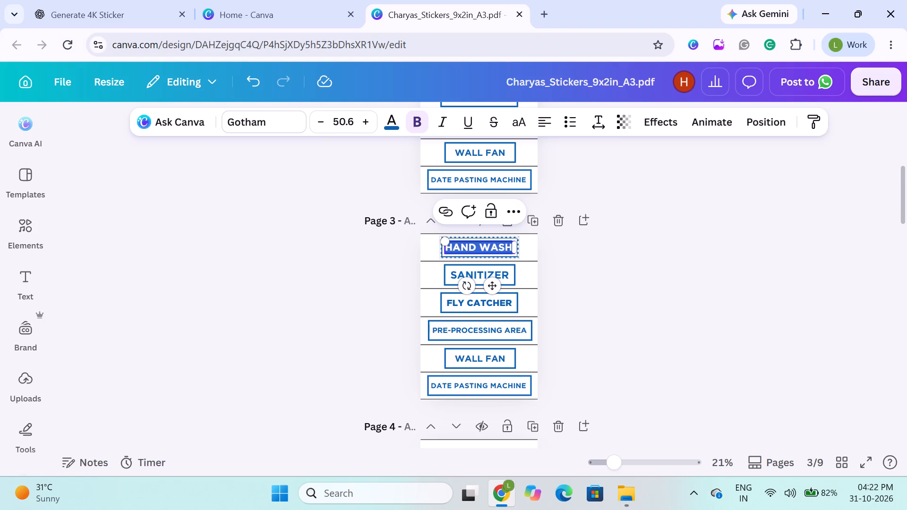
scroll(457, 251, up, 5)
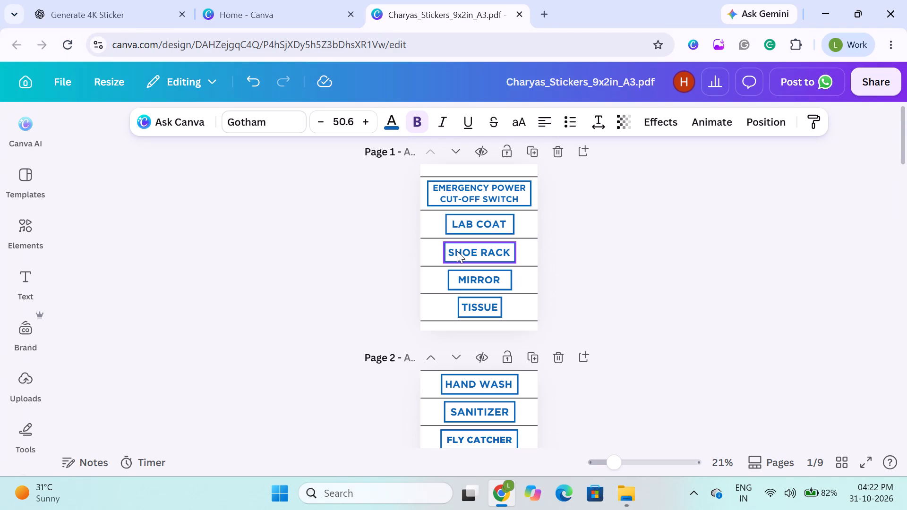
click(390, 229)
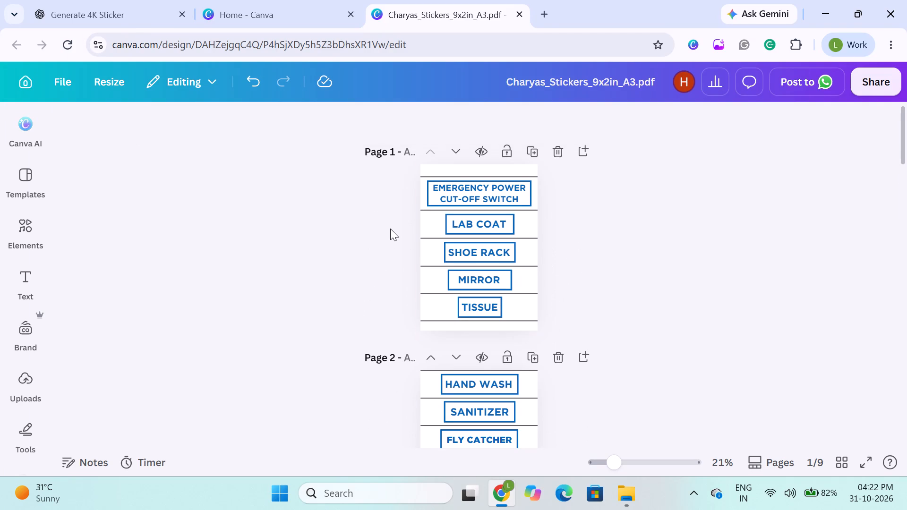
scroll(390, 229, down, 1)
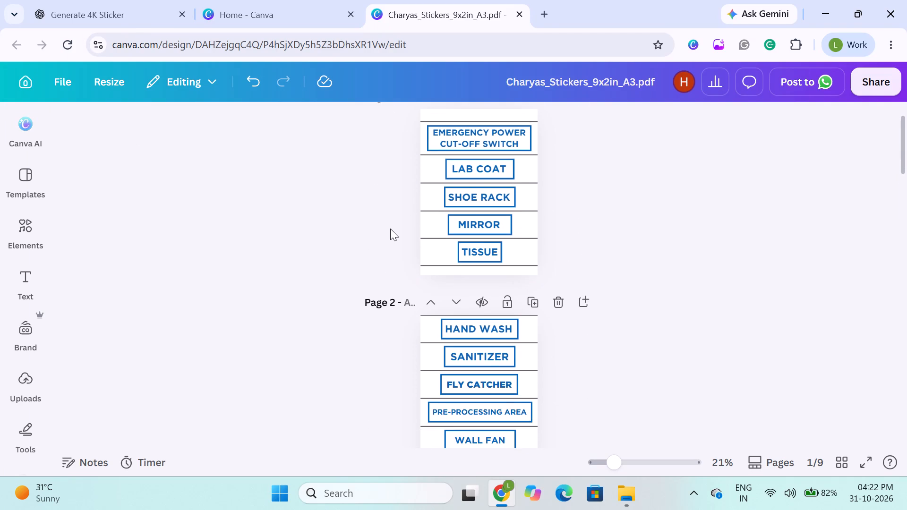
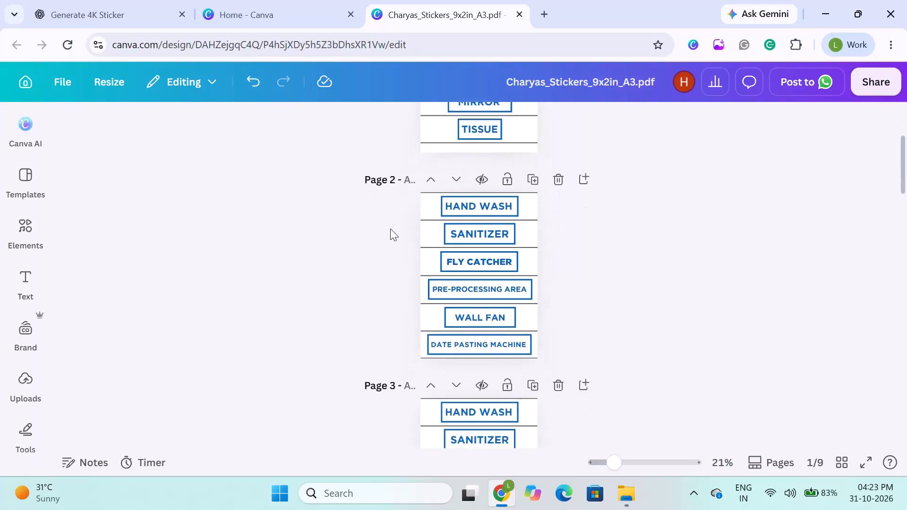
Review the horizontal label pages, comparing page 2 with its duplicate on page 3 and the labels on page 1.
scroll(390, 229, down, 2)
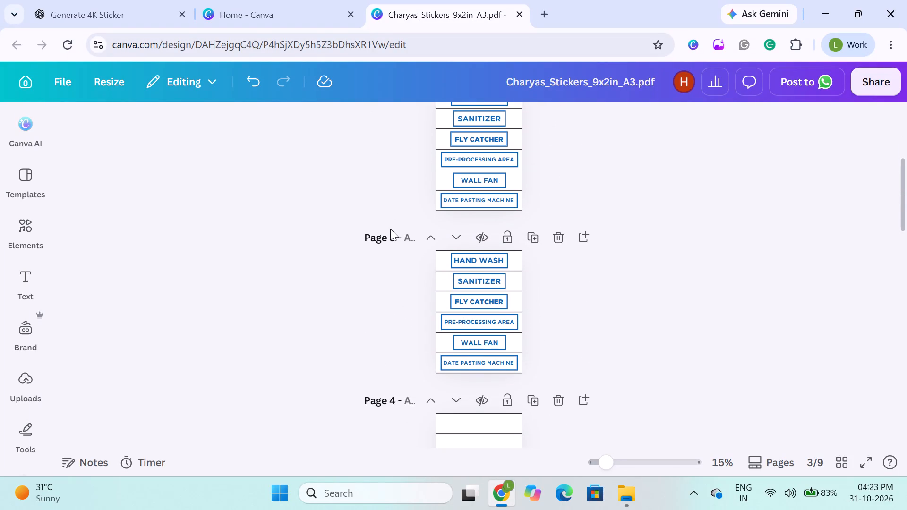
scroll(390, 229, up, 2)
scroll(390, 229, down, 2)
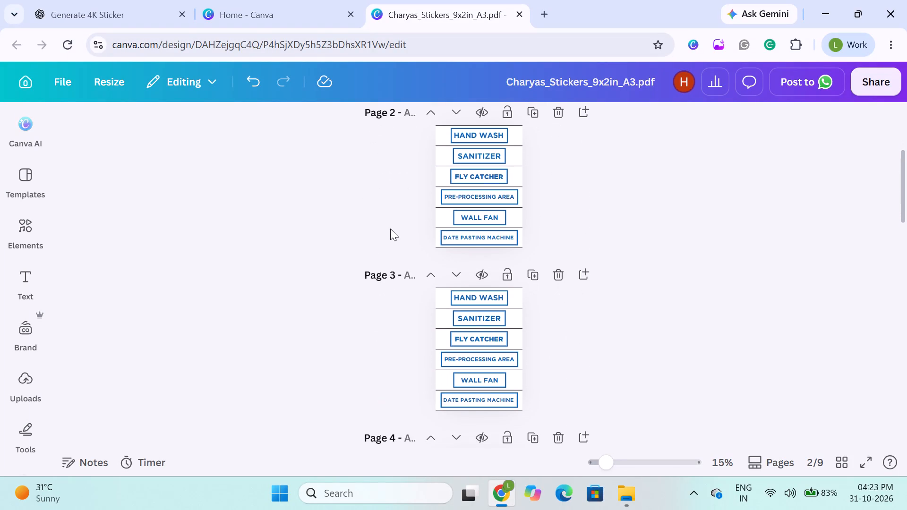
scroll(393, 331, down, 1)
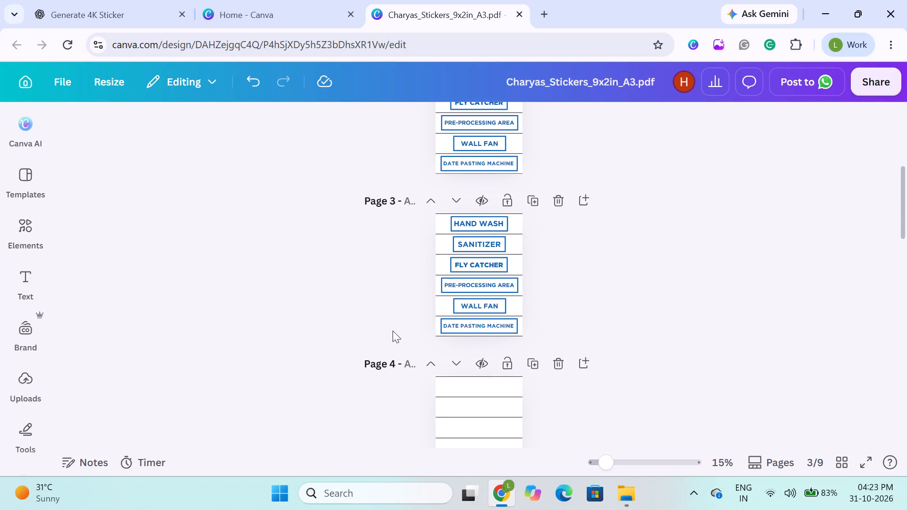
scroll(393, 331, up, 2)
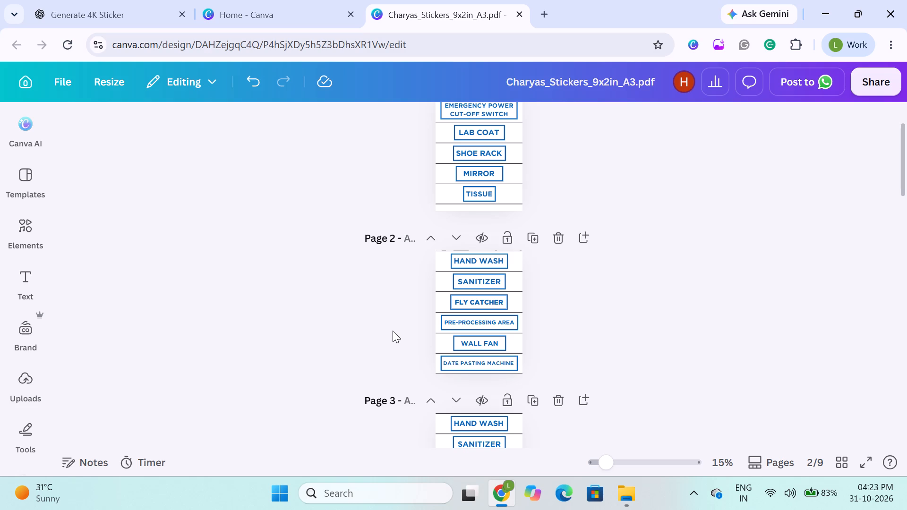
scroll(393, 331, up, 2)
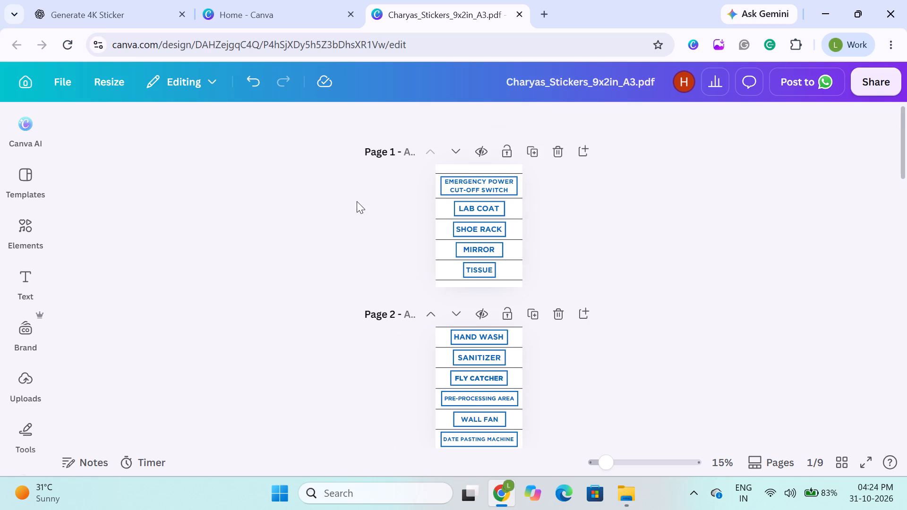
scroll(357, 201, down, 1)
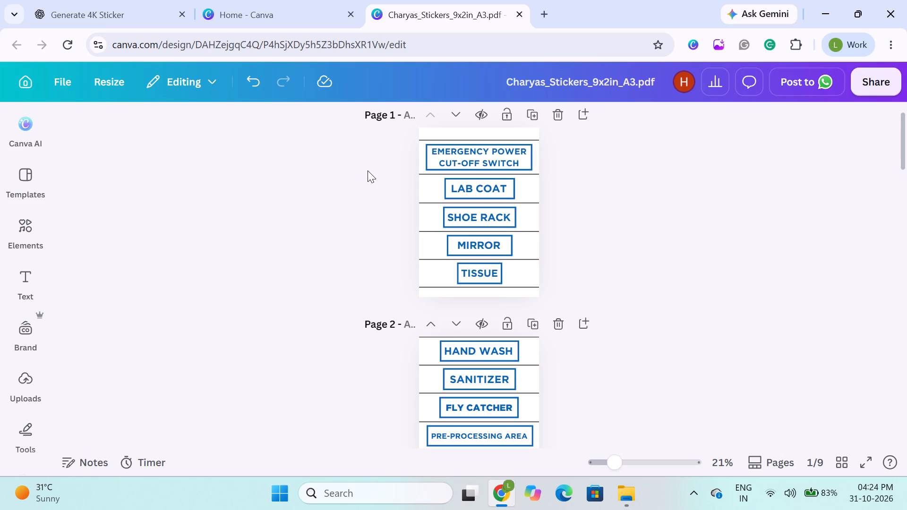
click(368, 170)
scroll(368, 170, down, 1)
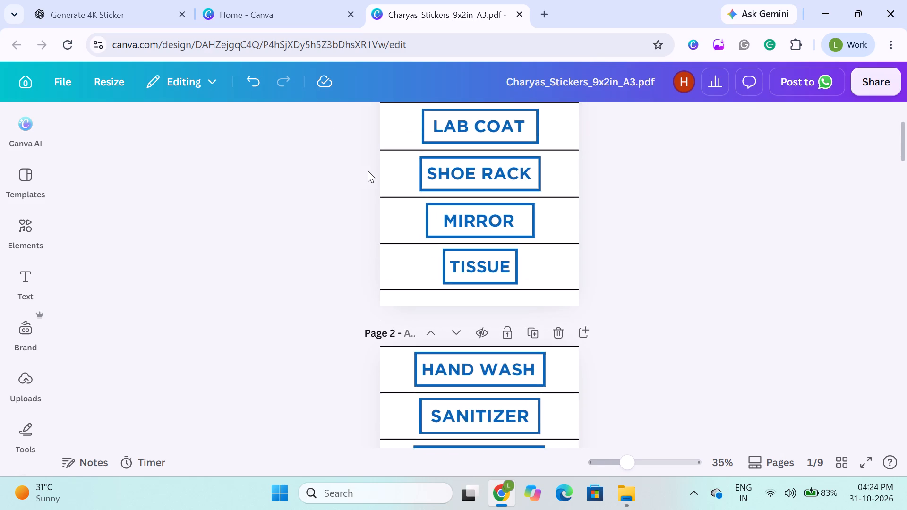
scroll(368, 170, down, 1)
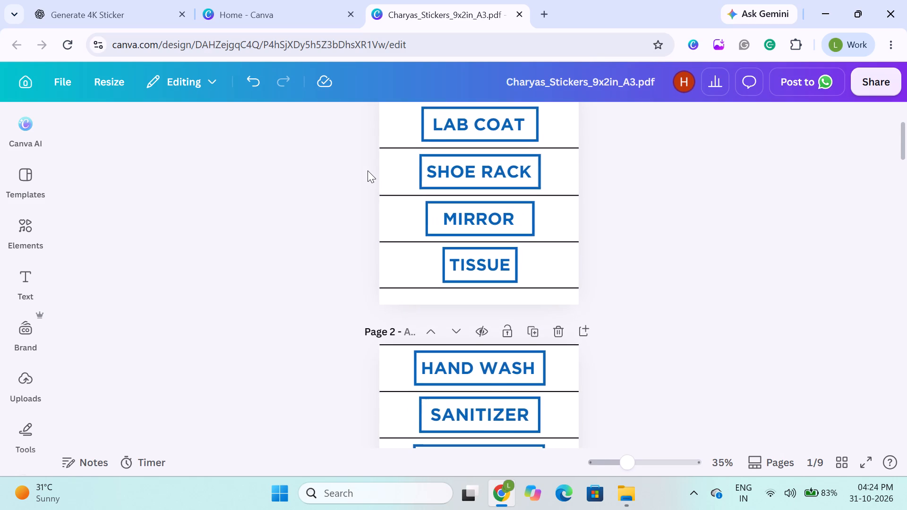
scroll(368, 170, down, 1)
scroll(368, 170, up, 2)
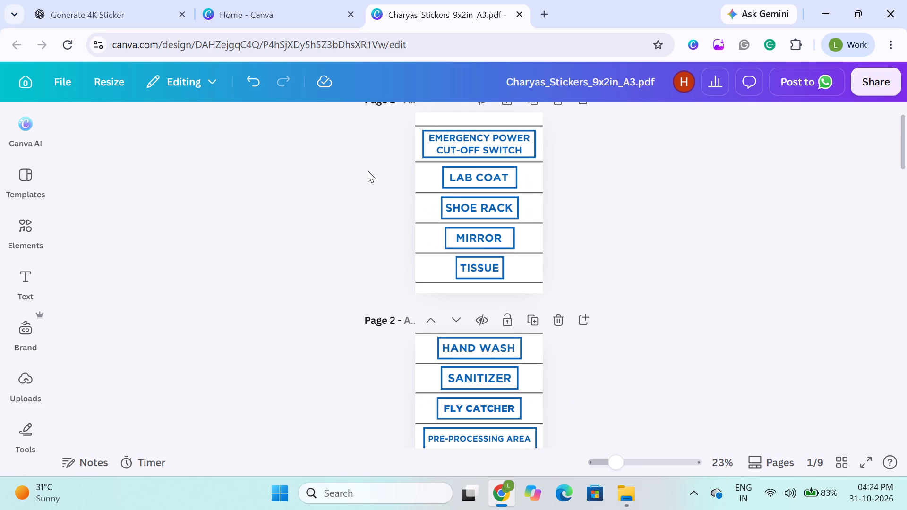
Replace the HAND WASH label text on page 3 with DATE PASTING MACHINE.
scroll(368, 170, down, 3)
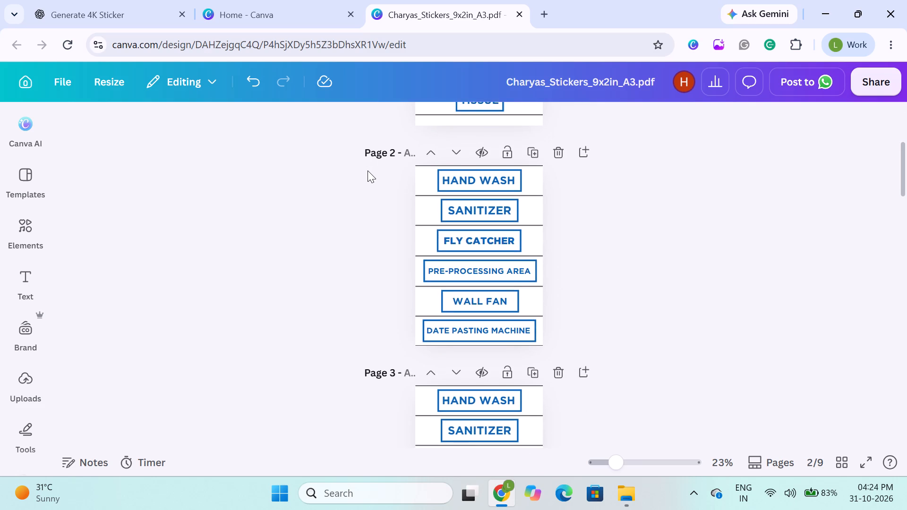
scroll(368, 170, down, 2)
click(455, 250)
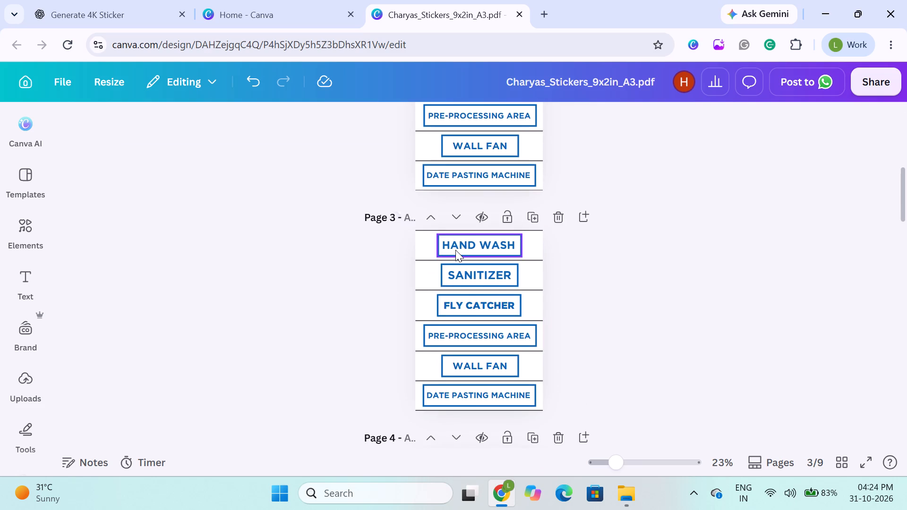
double_click(460, 245)
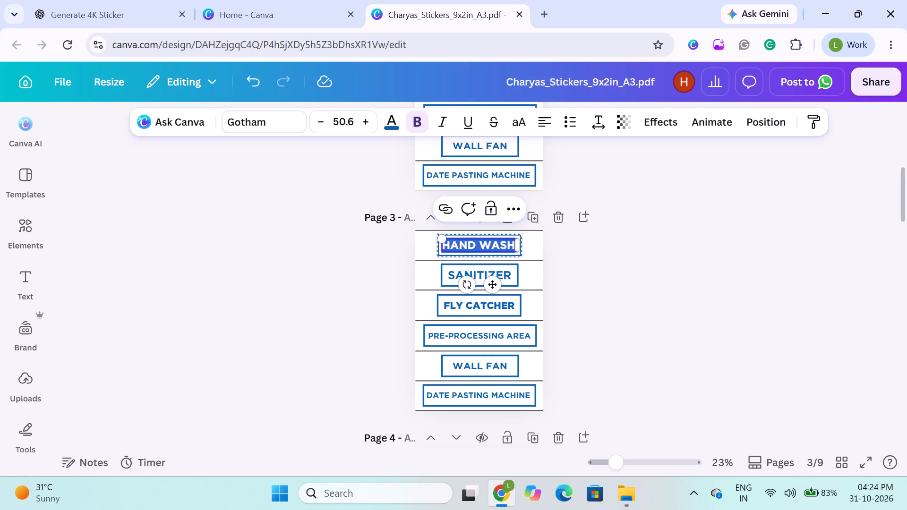
text(DATE)
key(space)
text(PASTING)
key(space)
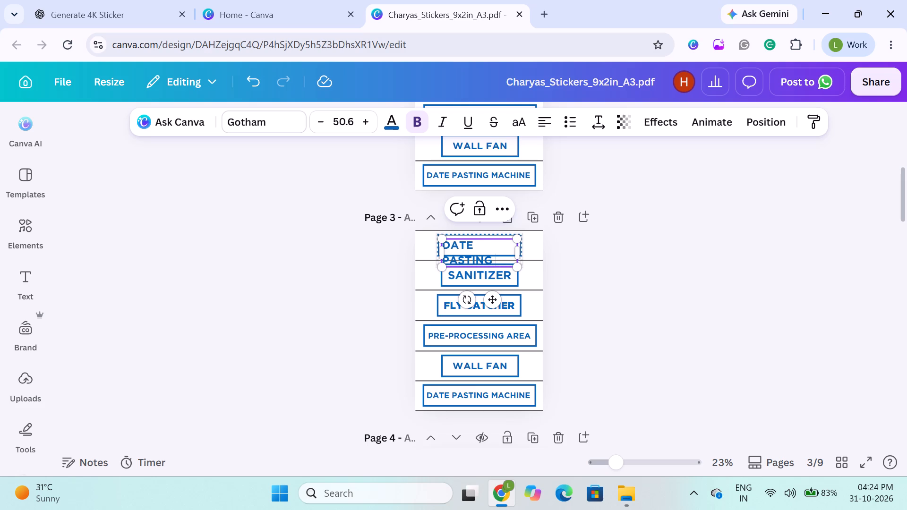
text(MACHINE)
key(space)
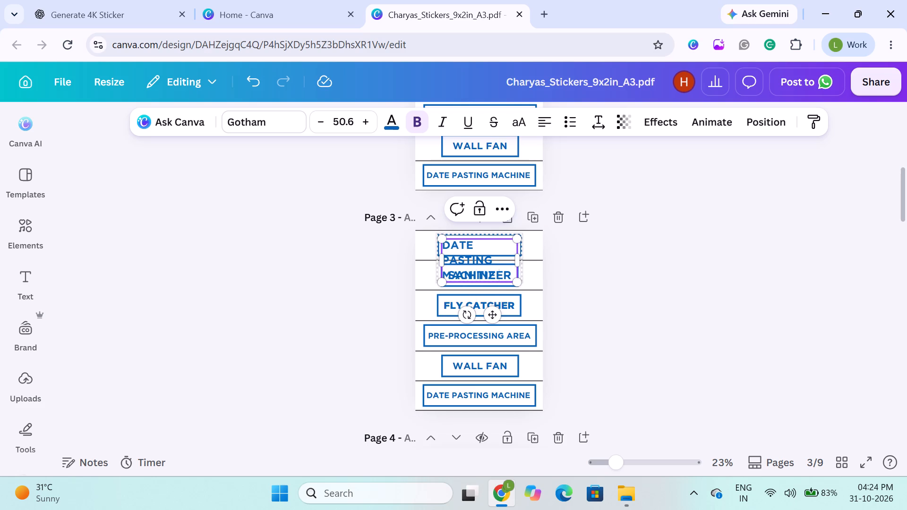
click(566, 250)
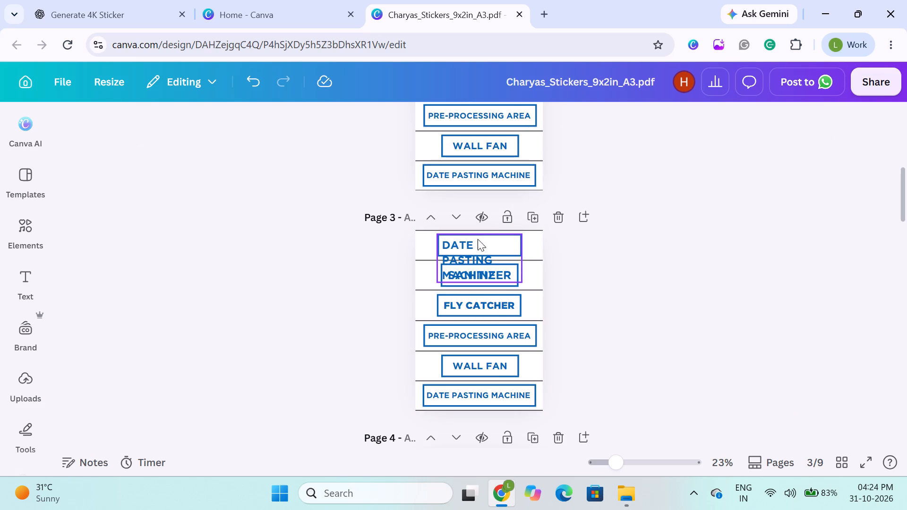
Widen page 3's first label group on both sides to about 27 so DATE PASTING MACHINE fits on one line.
click(451, 247)
drag(435, 261, 422, 258)
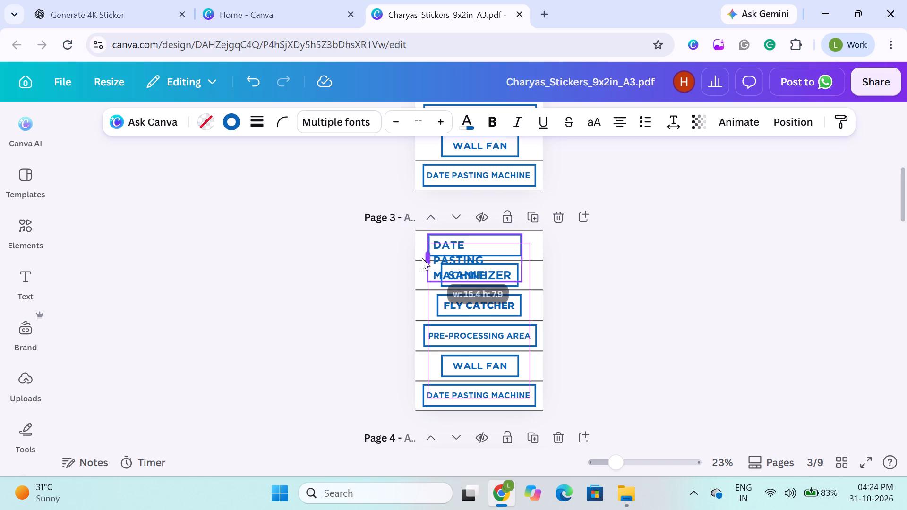
drag(422, 258, 415, 256)
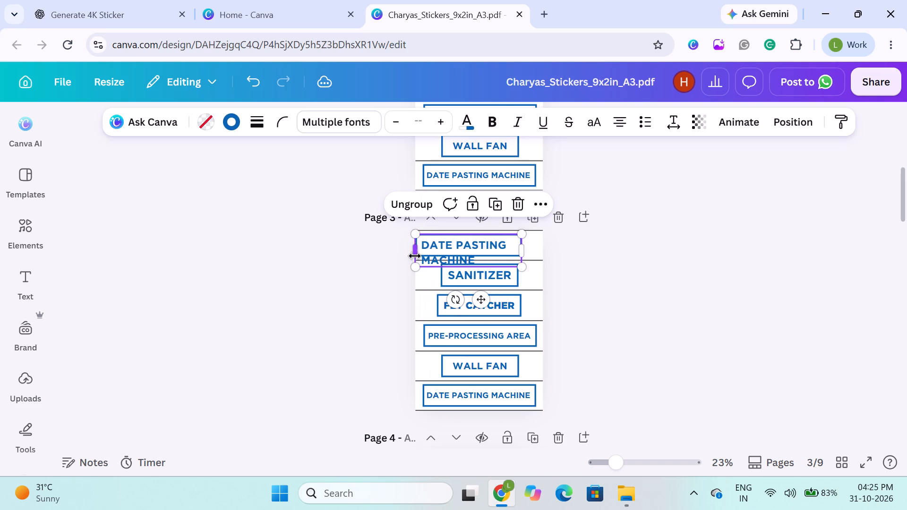
drag(520, 248, 546, 245)
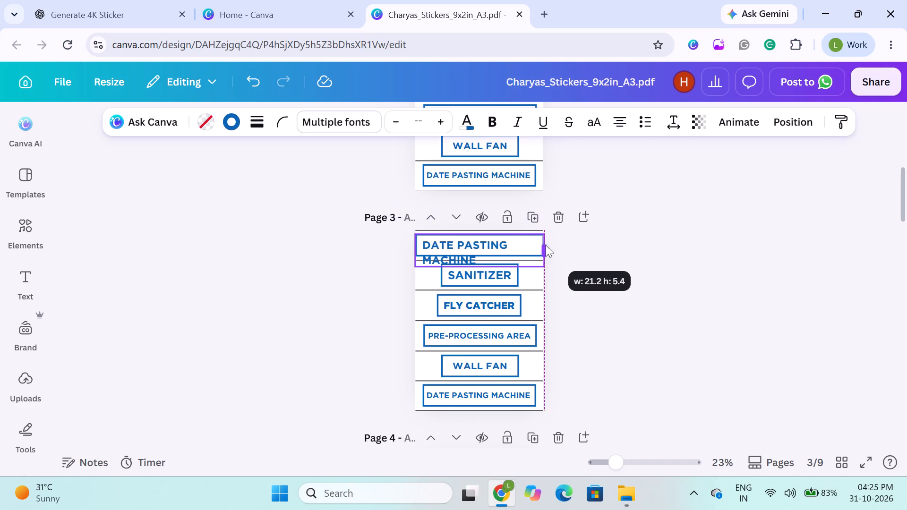
drag(546, 245, 580, 246)
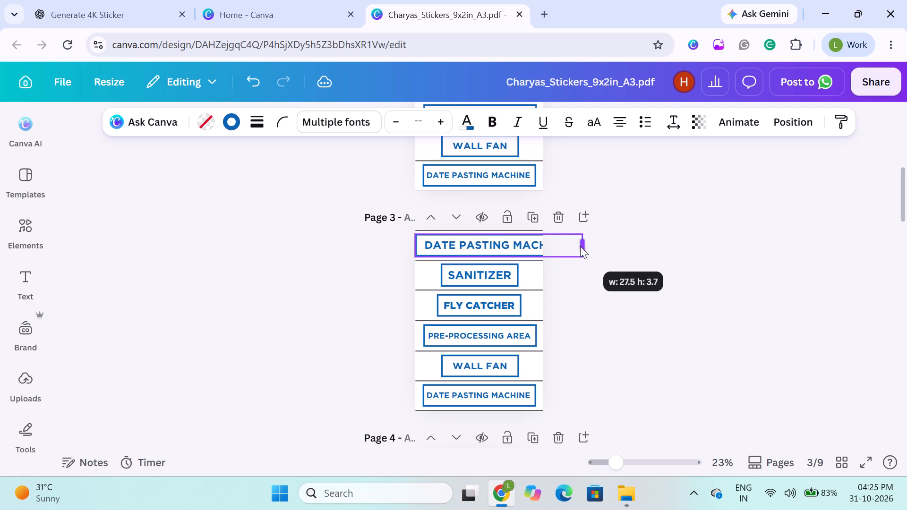
drag(580, 246, 579, 243)
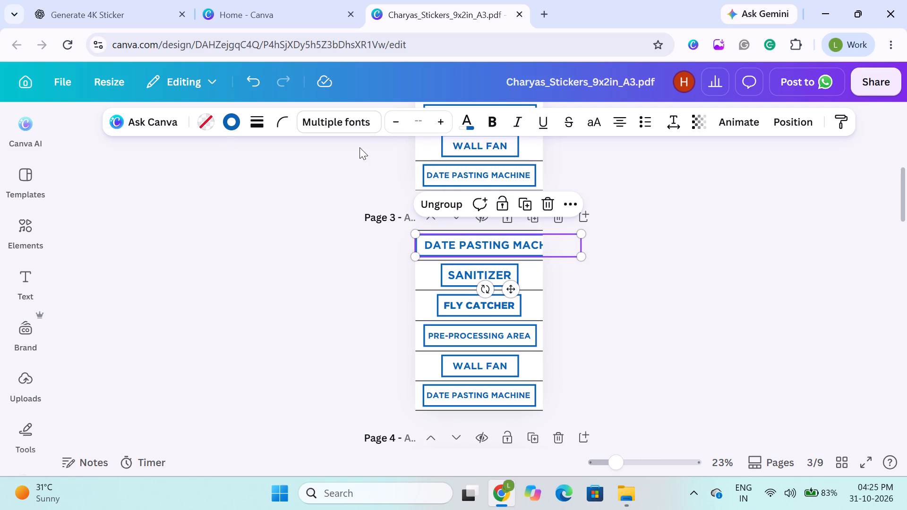
click(359, 147)
Reduce the font size of the first DATE PASTING MACHINE label on page 3 to 43.6.
click(442, 239)
double_click(451, 248)
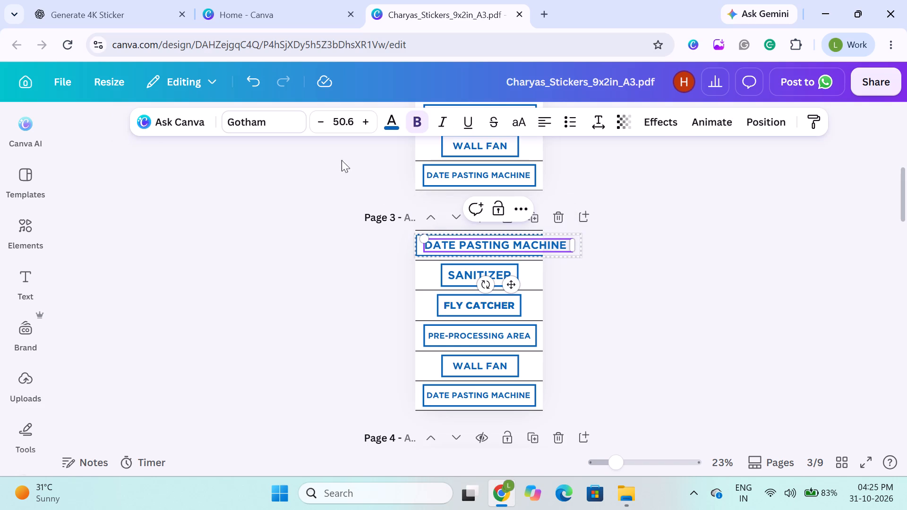
triple_click(318, 119)
triple_click(318, 119)
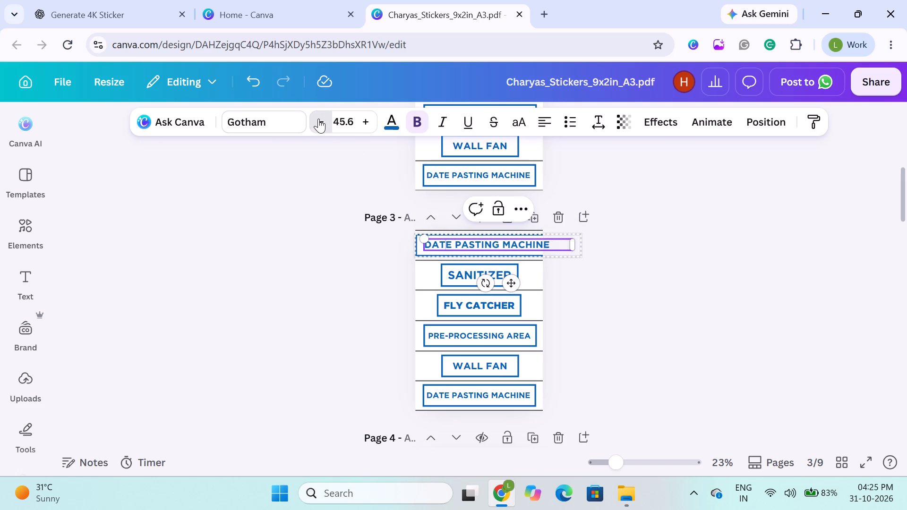
click(318, 119)
click(268, 199)
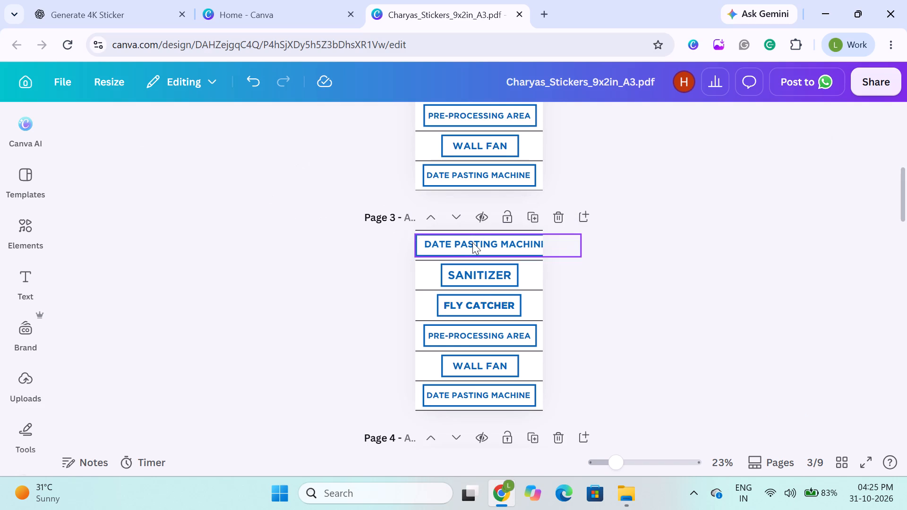
Narrow page 3's first label group to a width of about 21 so its frame ends at the page edge.
click(472, 242)
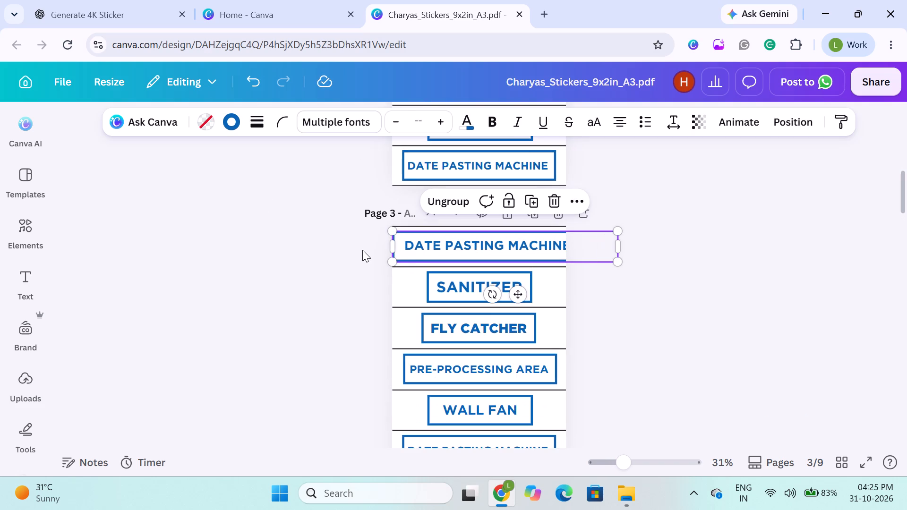
click(307, 246)
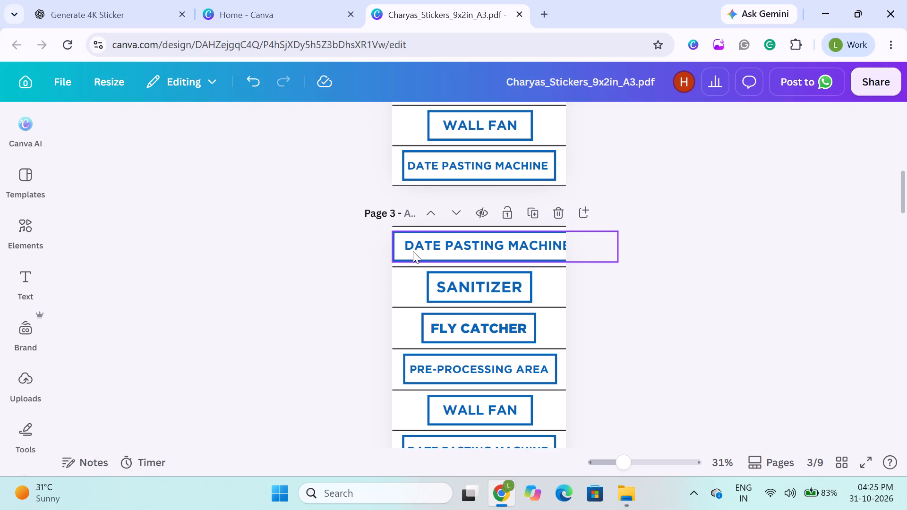
click(413, 251)
drag(616, 246, 564, 252)
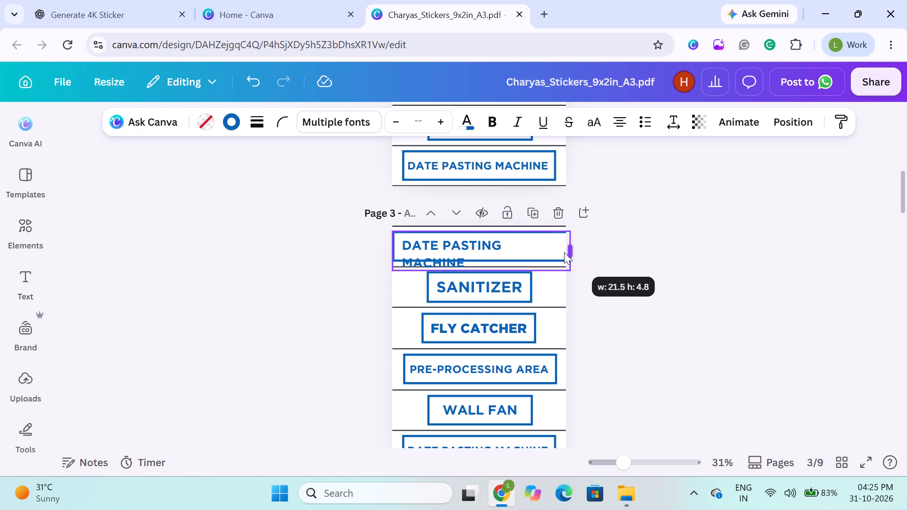
drag(564, 252, 564, 252)
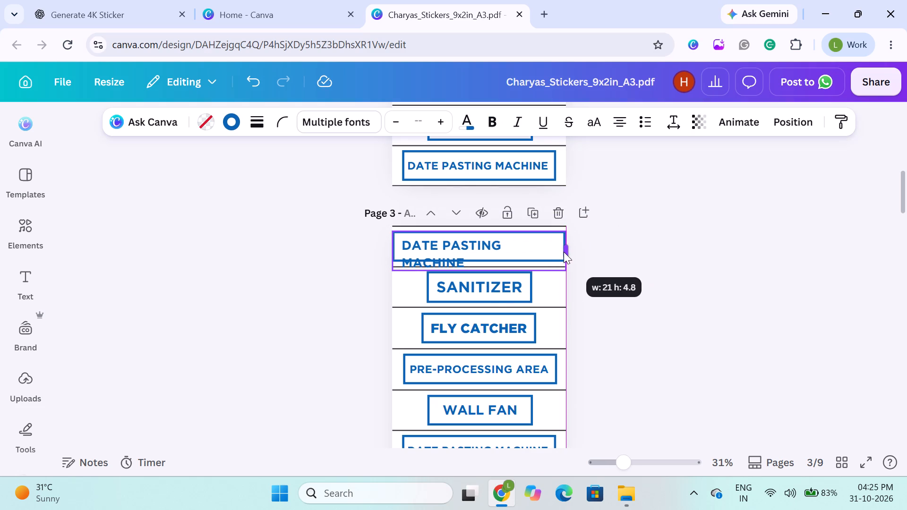
drag(564, 252, 563, 250)
click(610, 255)
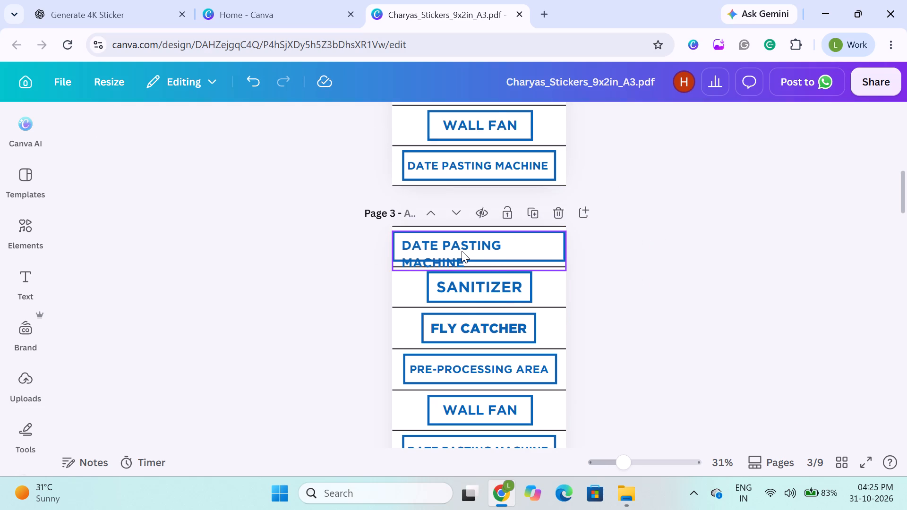
Widen only the text box inside page 3's first label so DATE PASTING MACHINE sits on one line.
click(462, 251)
double_click(443, 243)
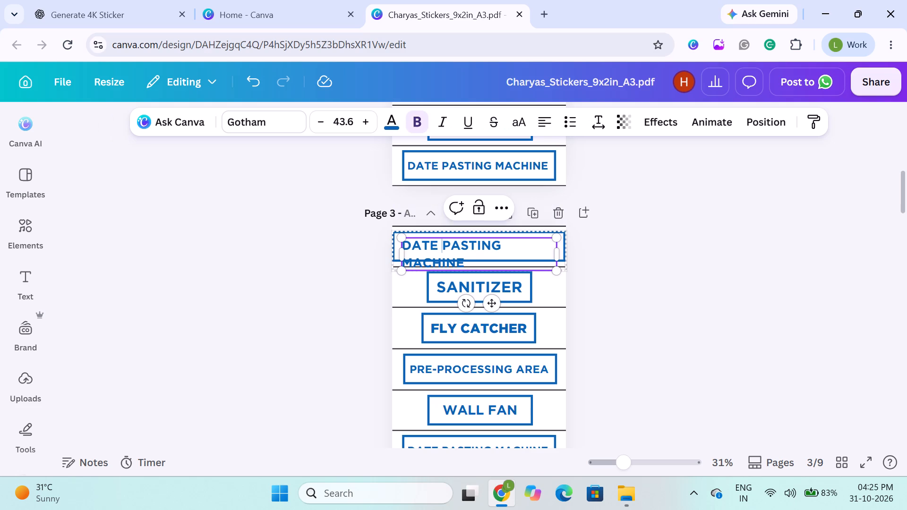
drag(558, 260, 584, 256)
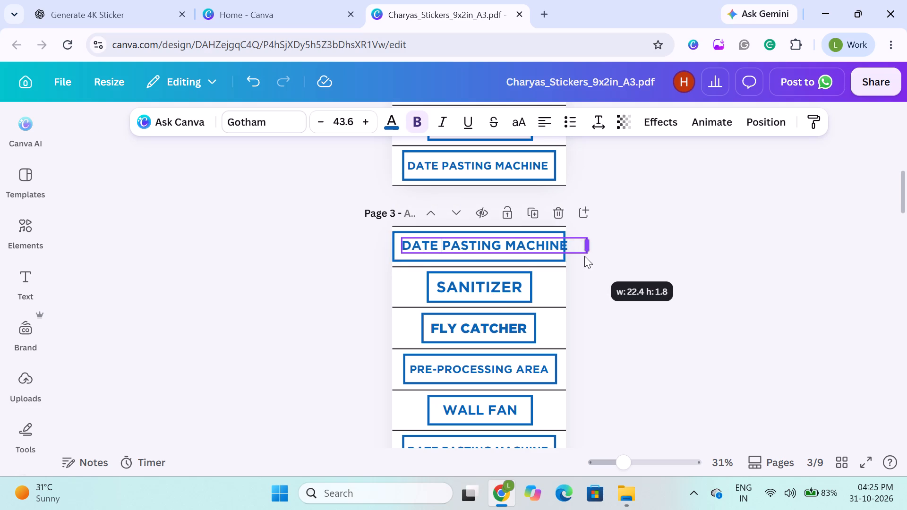
drag(584, 256, 570, 256)
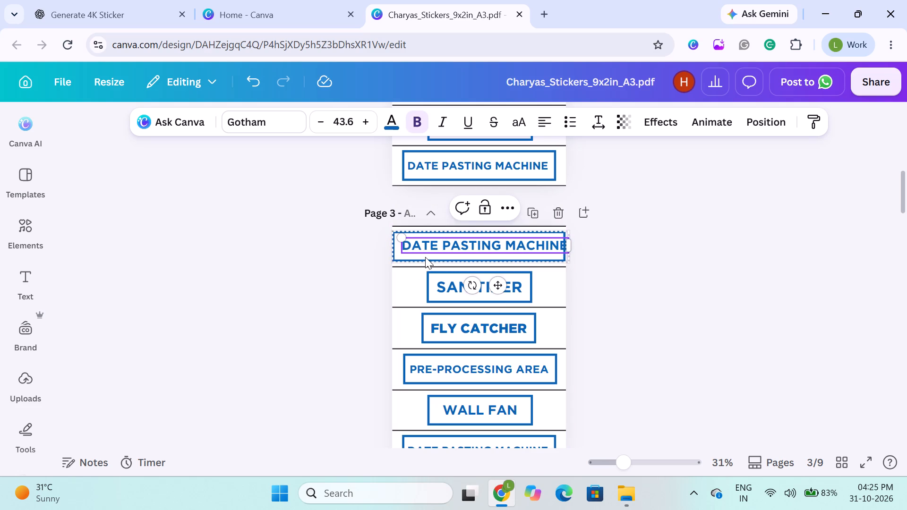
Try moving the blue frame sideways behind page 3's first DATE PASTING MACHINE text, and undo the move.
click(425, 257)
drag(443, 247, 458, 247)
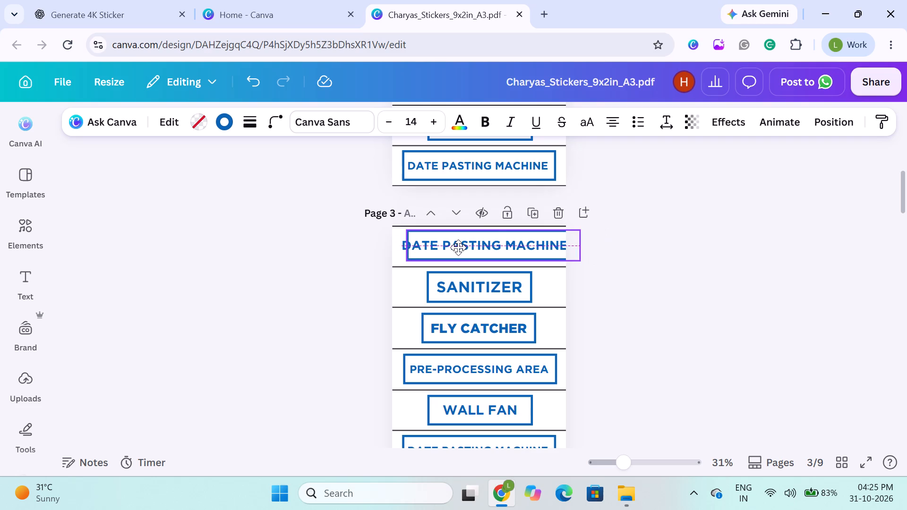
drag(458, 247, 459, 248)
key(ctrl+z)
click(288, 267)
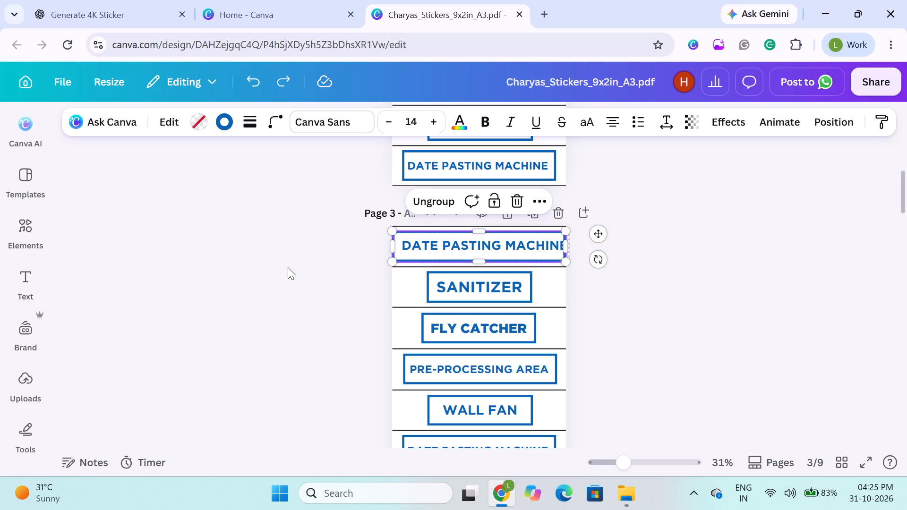
Ungroup the first DATE PASTING MACHINE label on page 3 into separate text and frame.
click(421, 246)
click(431, 204)
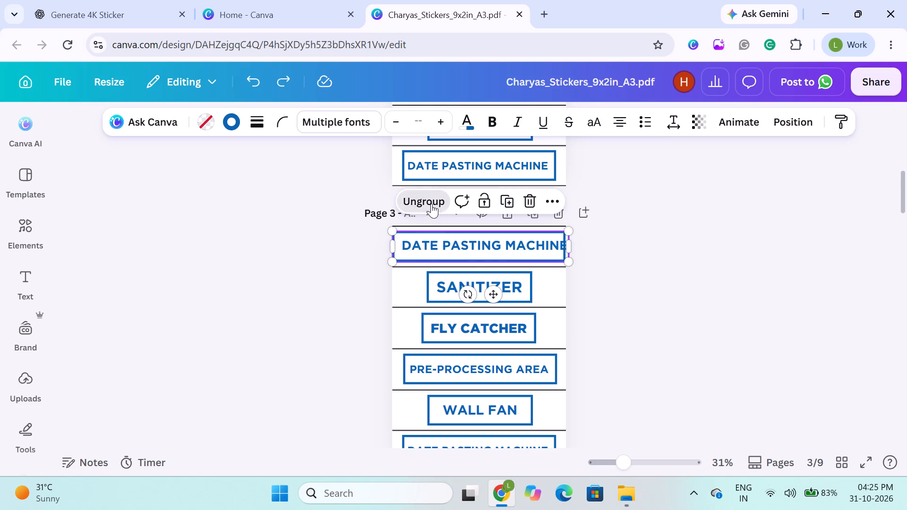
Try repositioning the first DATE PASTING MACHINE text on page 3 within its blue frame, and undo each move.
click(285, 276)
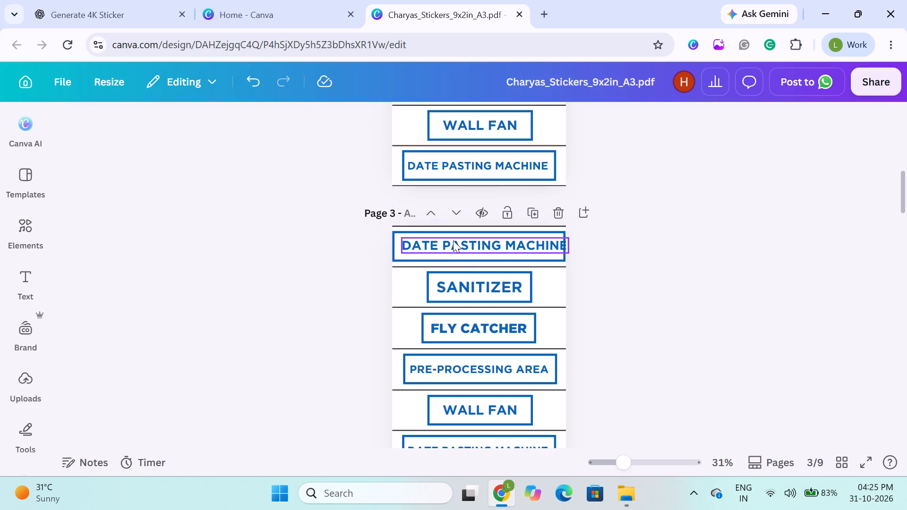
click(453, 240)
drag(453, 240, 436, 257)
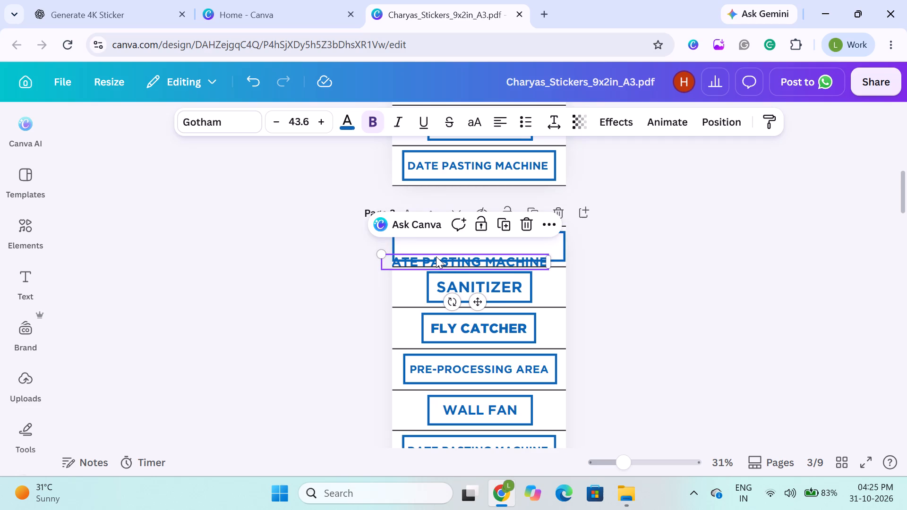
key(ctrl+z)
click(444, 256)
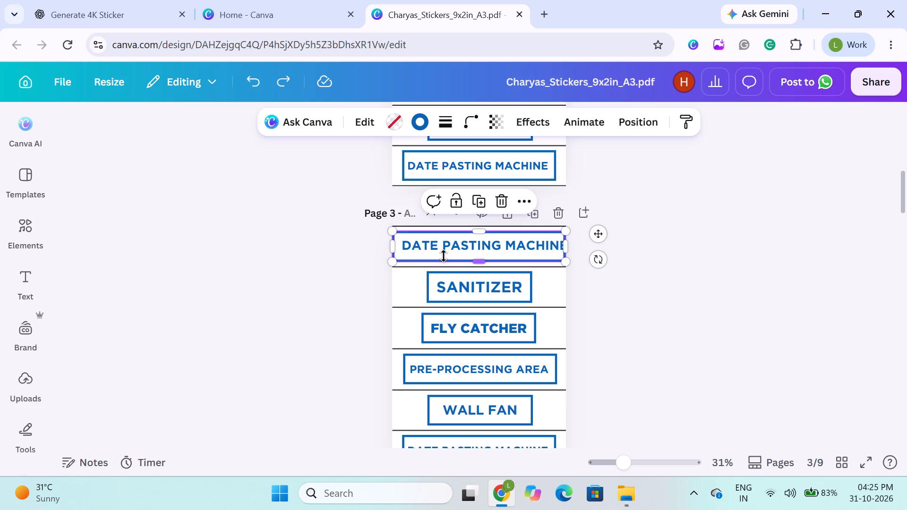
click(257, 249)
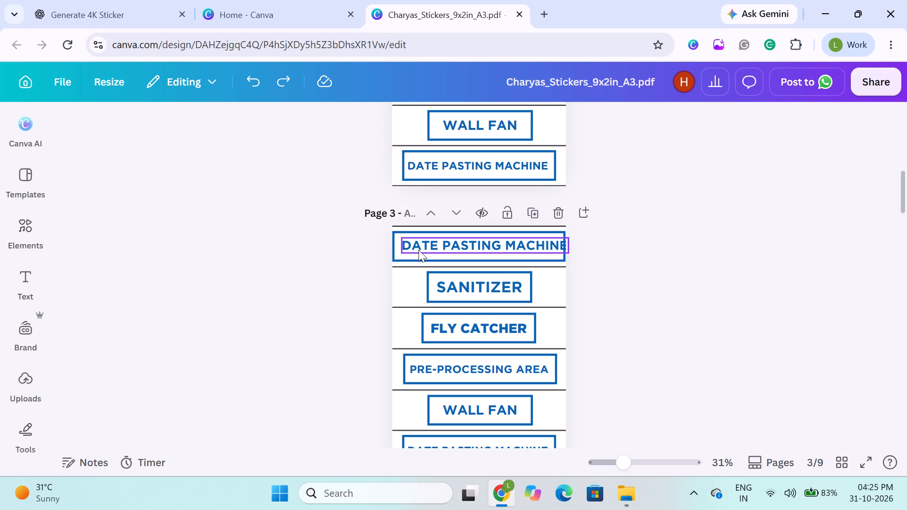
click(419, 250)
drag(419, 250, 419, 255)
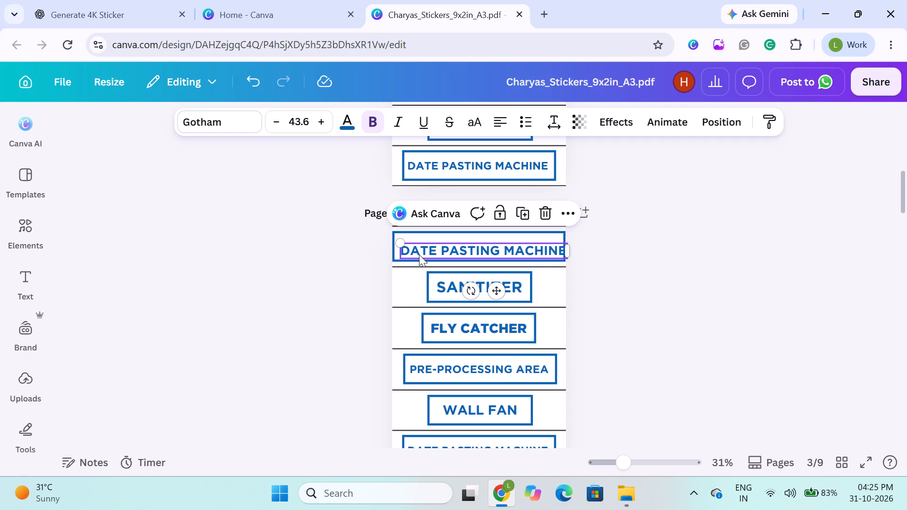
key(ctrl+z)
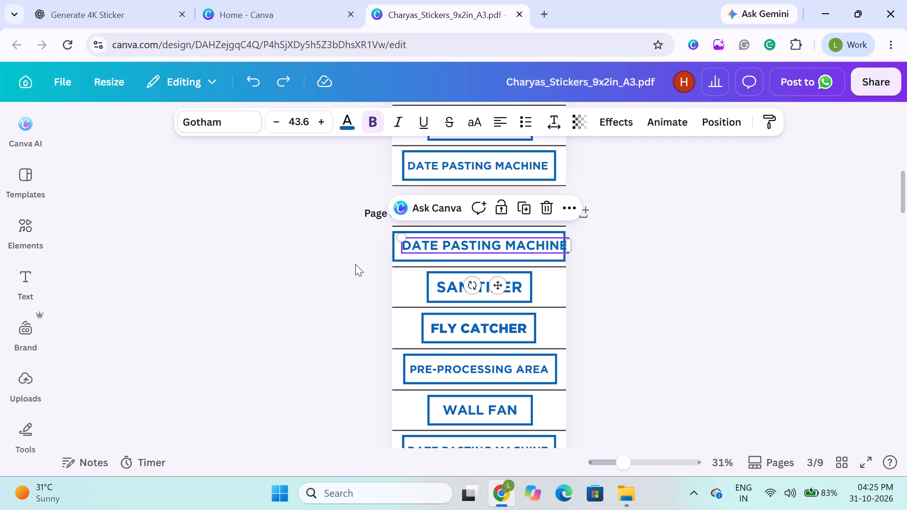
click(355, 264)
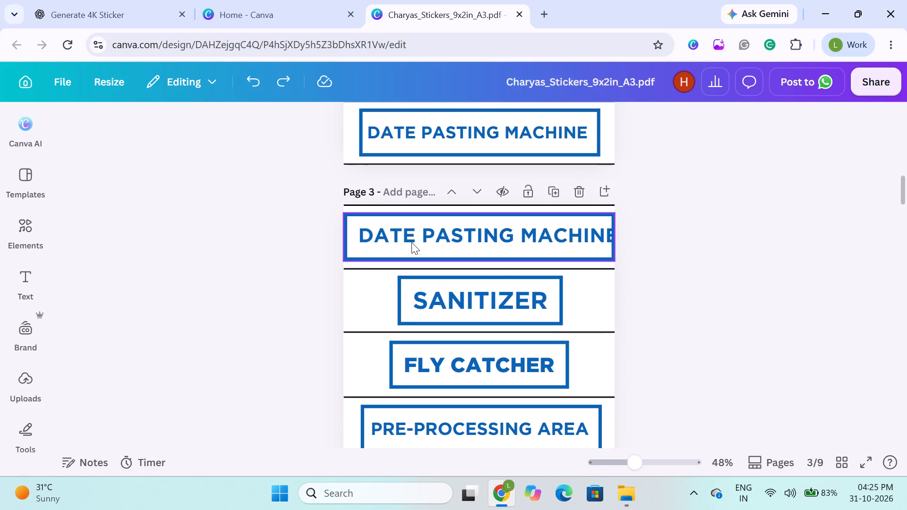
Reduce the font size of page 3's first DATE PASTING MACHINE text to 42.6.
click(411, 242)
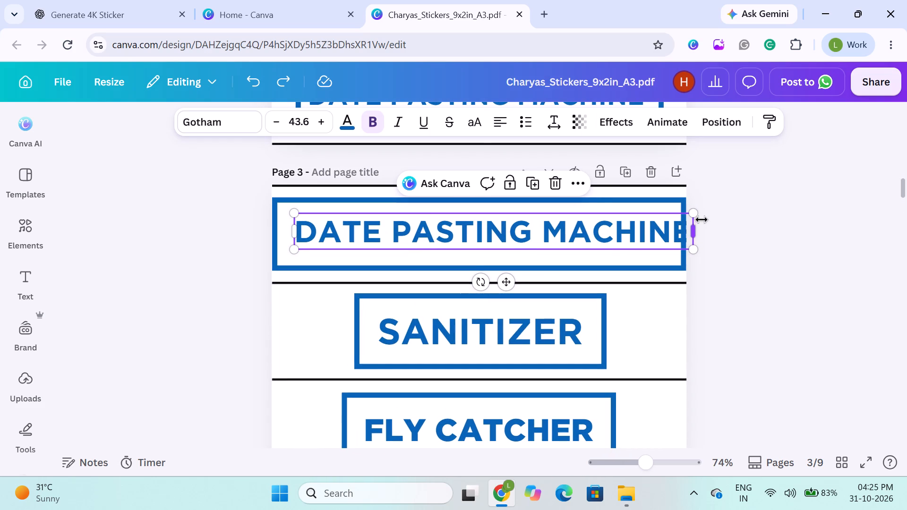
click(274, 126)
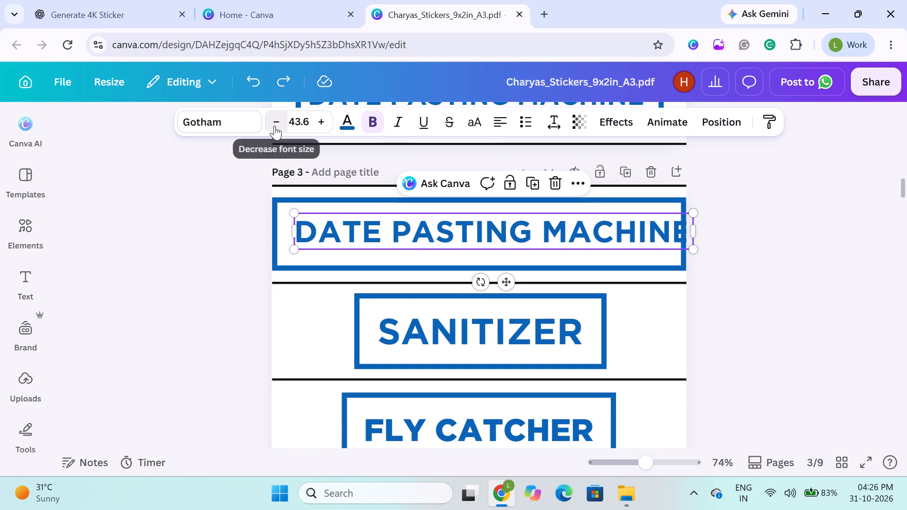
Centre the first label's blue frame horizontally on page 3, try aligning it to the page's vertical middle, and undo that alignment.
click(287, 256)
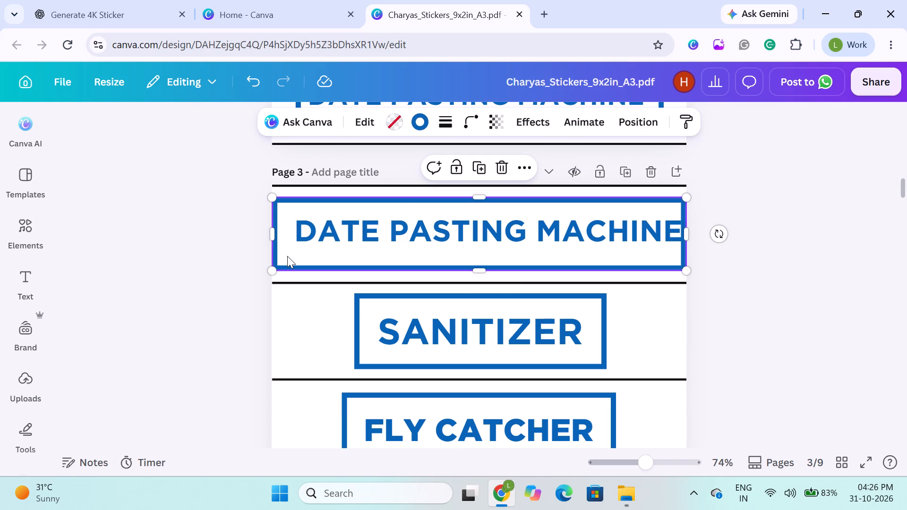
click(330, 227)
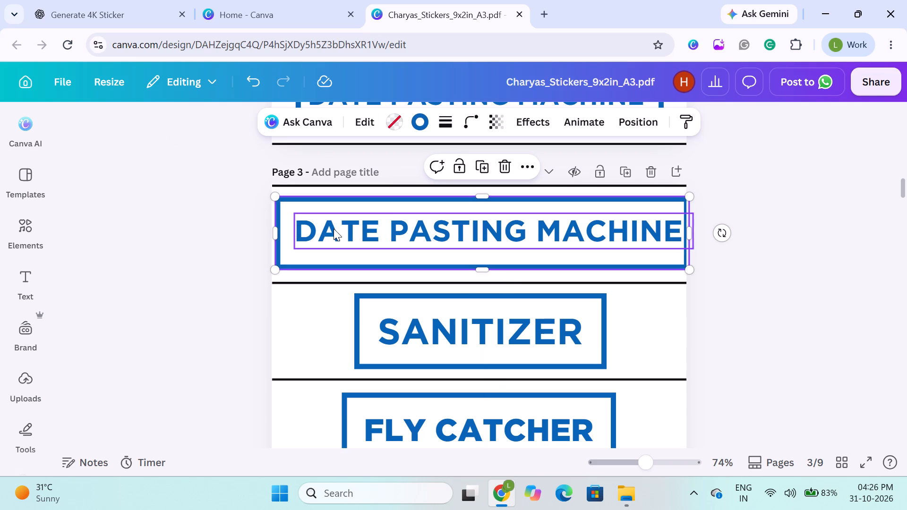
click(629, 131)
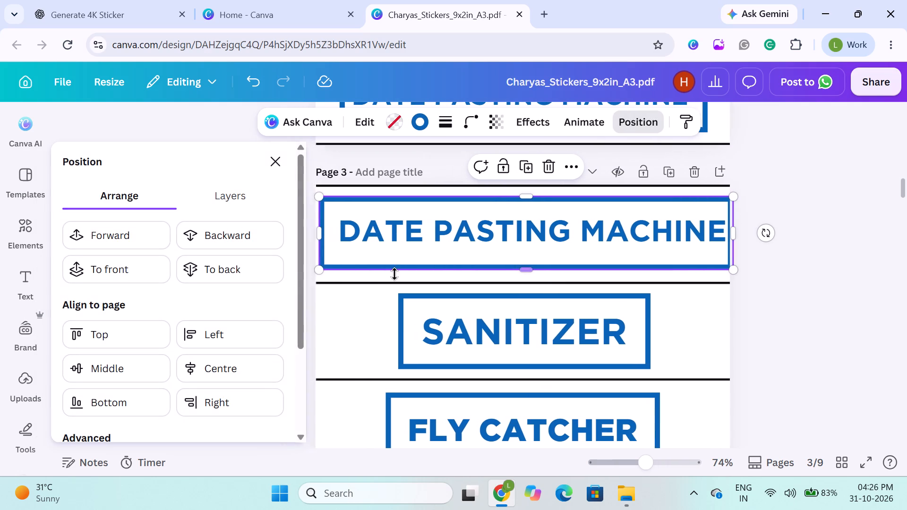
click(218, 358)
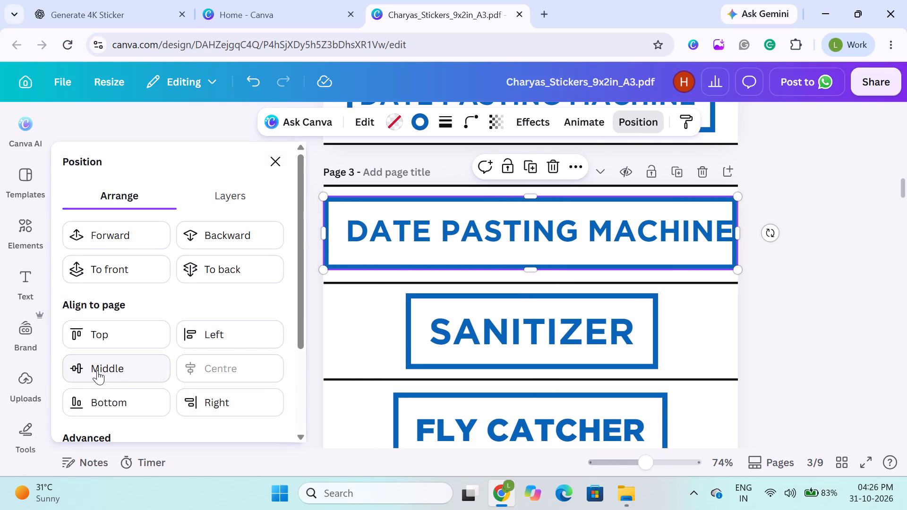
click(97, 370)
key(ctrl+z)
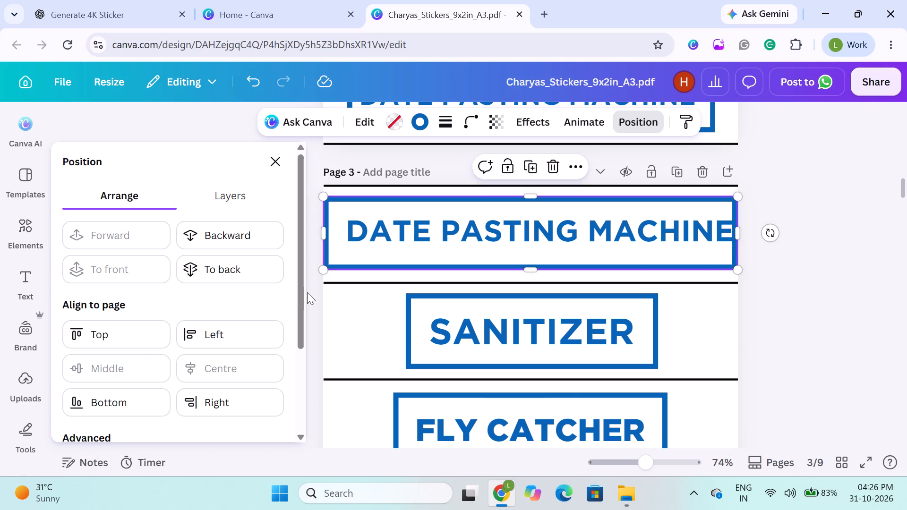
Align the first DATE PASTING MACHINE text and its blue frame to each other's centre and middle.
click(444, 230)
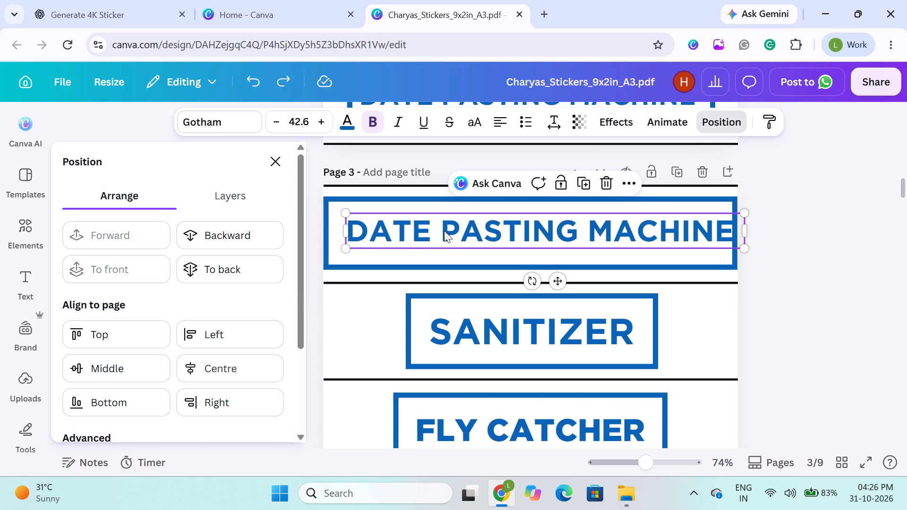
shift+click(330, 215)
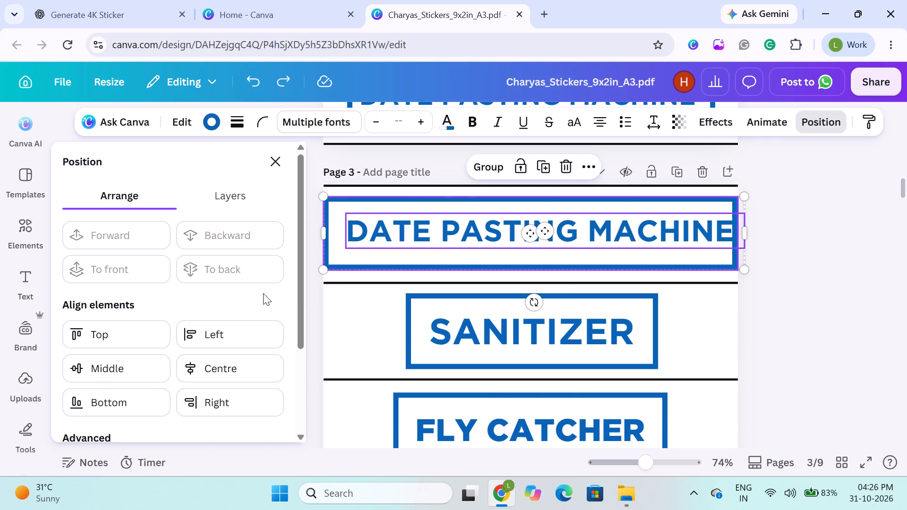
click(225, 374)
click(118, 362)
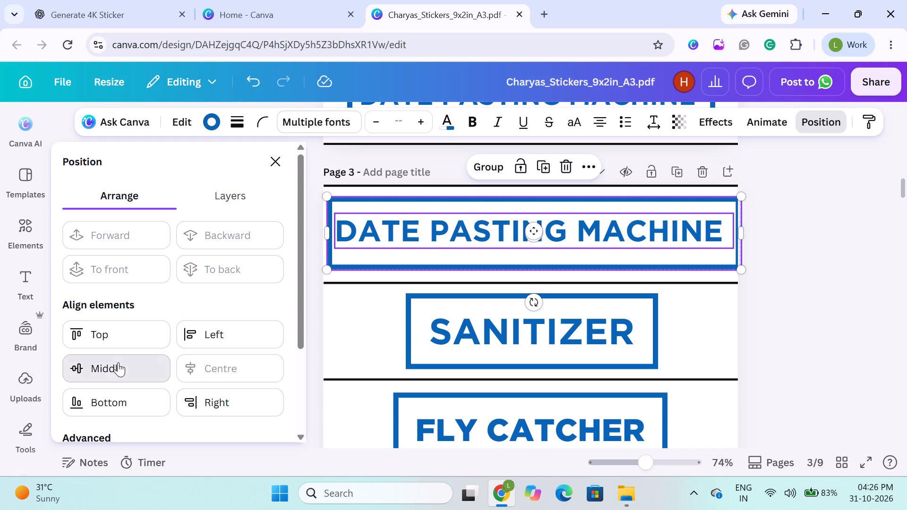
click(799, 301)
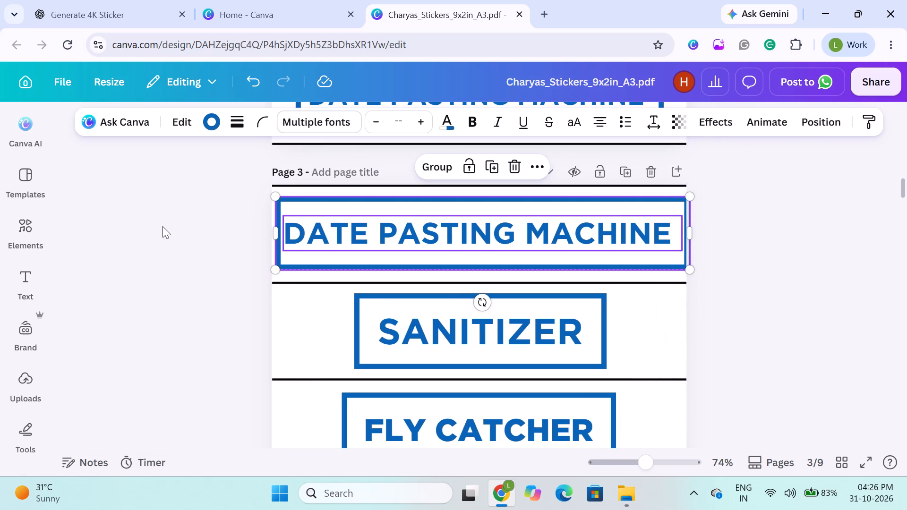
click(163, 226)
Group page 3's first DATE PASTING MACHINE text with its frame and shrink the group slightly so it ends at the page edge.
click(351, 223)
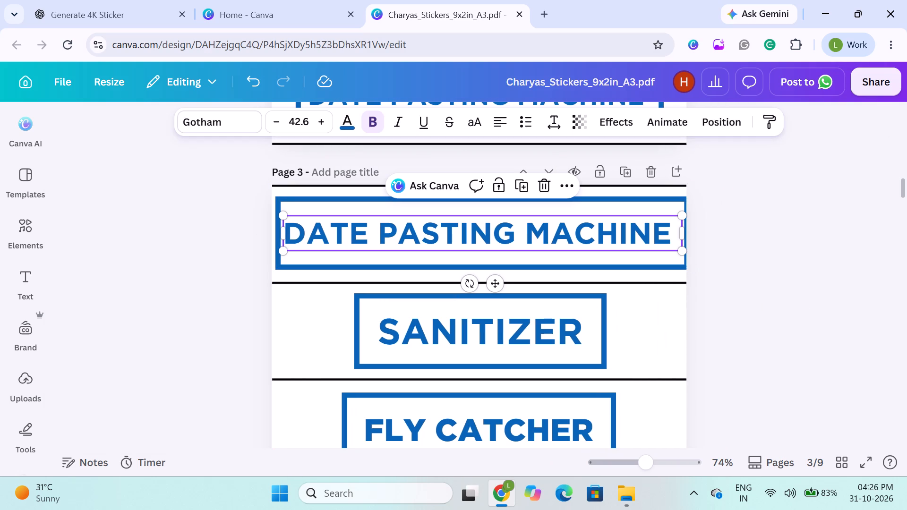
shift+click(373, 197)
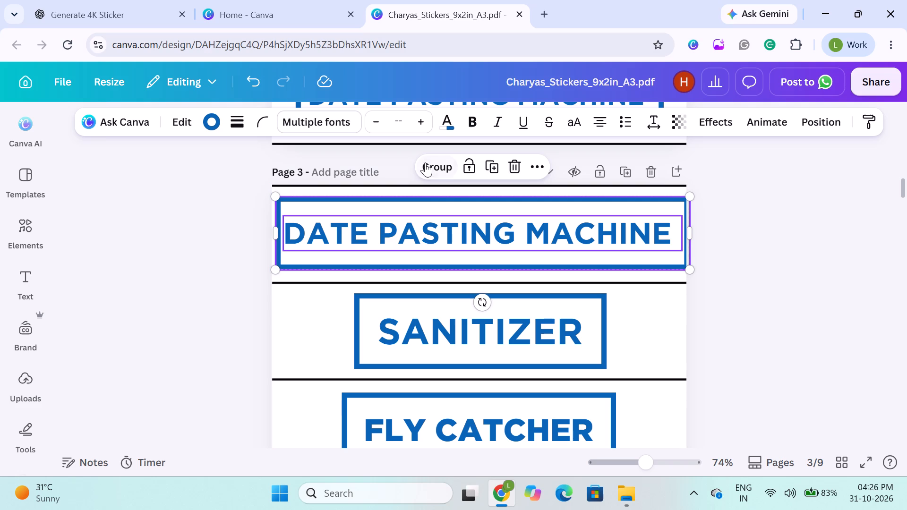
click(425, 162)
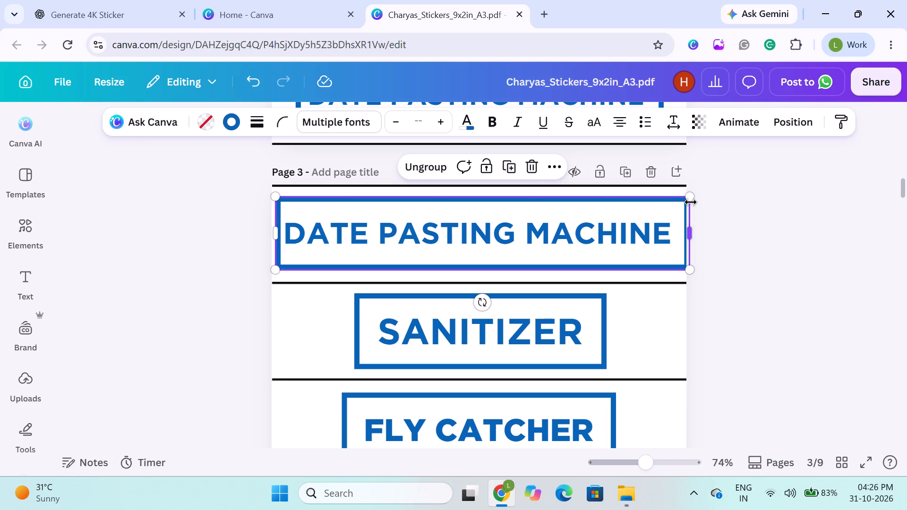
drag(690, 197, 683, 199)
click(109, 218)
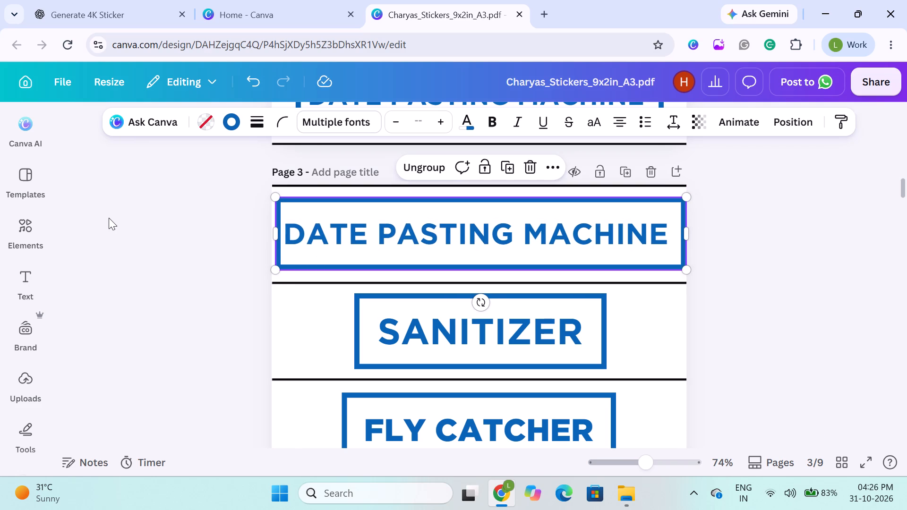
Ungroup the first DATE PASTING MACHINE label and narrow its text box to end right after the last letter.
click(326, 224)
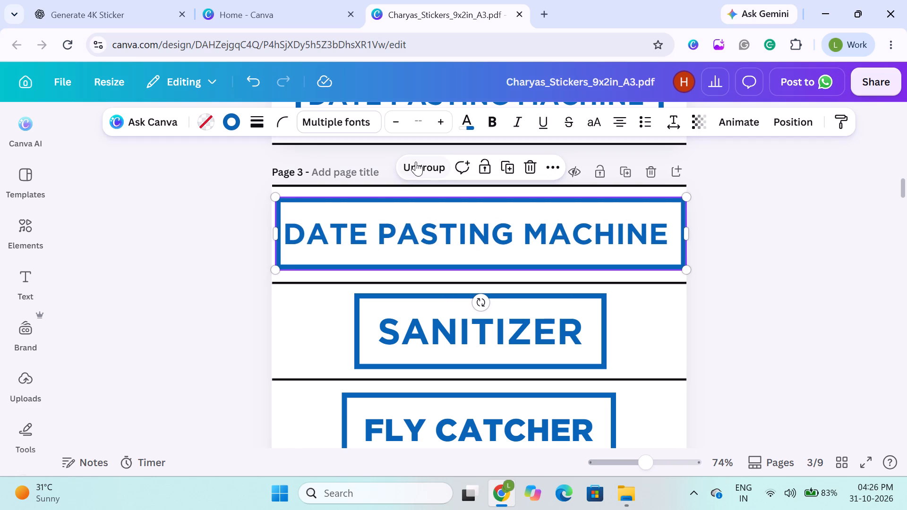
click(416, 161)
click(230, 217)
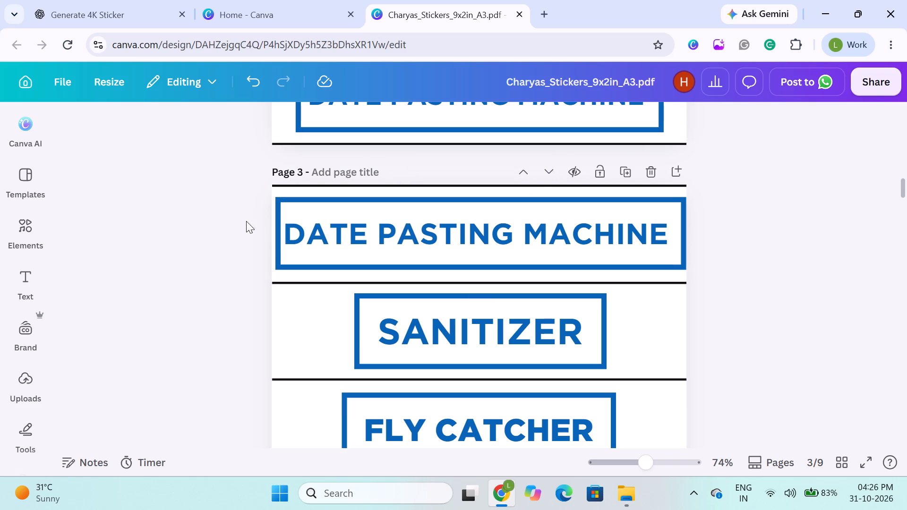
click(468, 228)
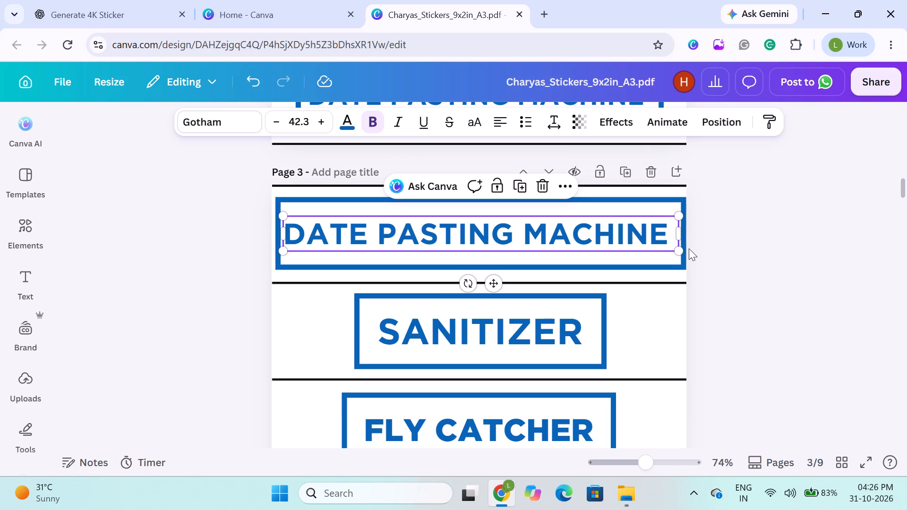
drag(764, 226, 750, 225)
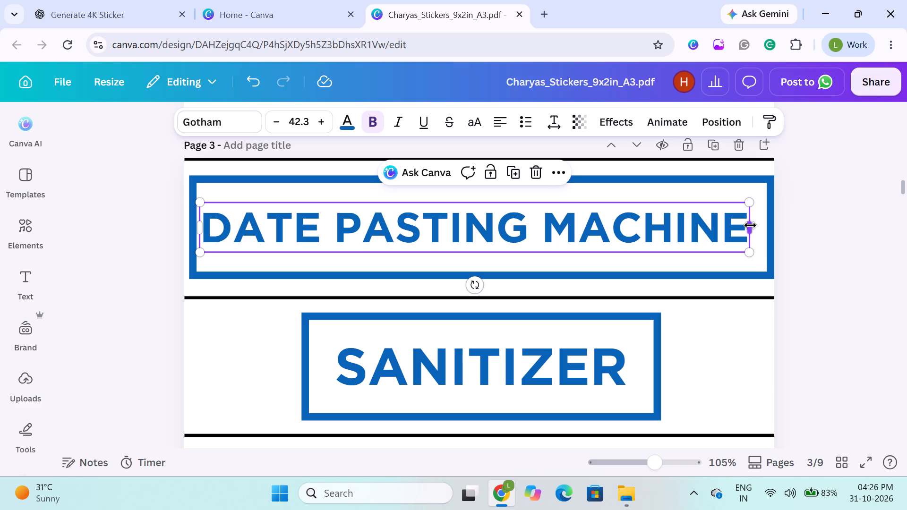
click(200, 227)
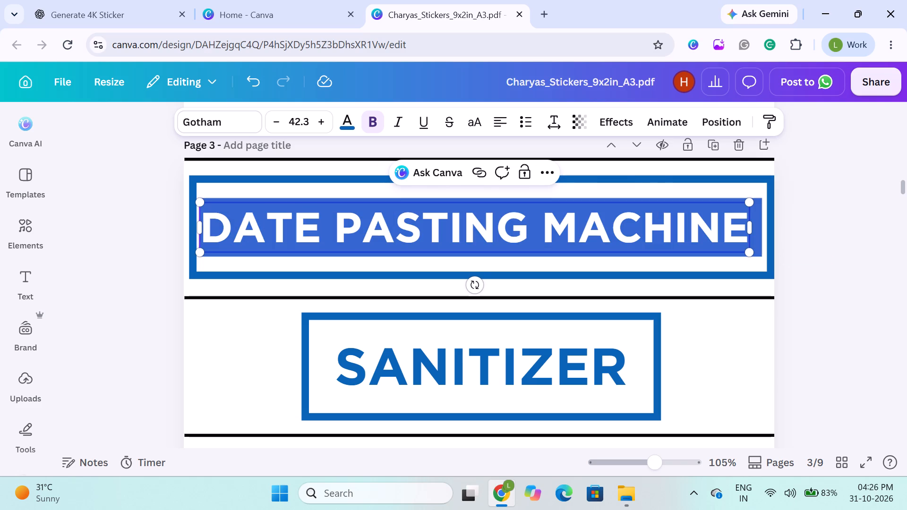
click(118, 229)
click(209, 228)
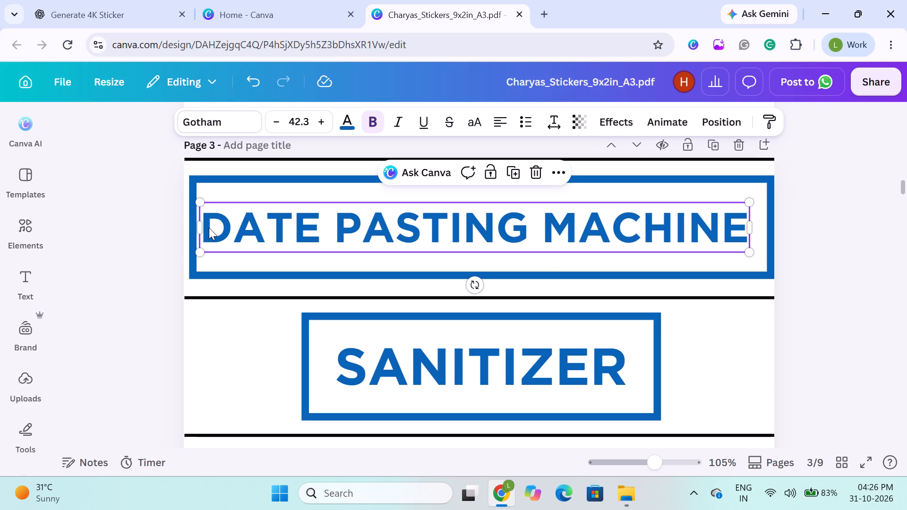
click(198, 226)
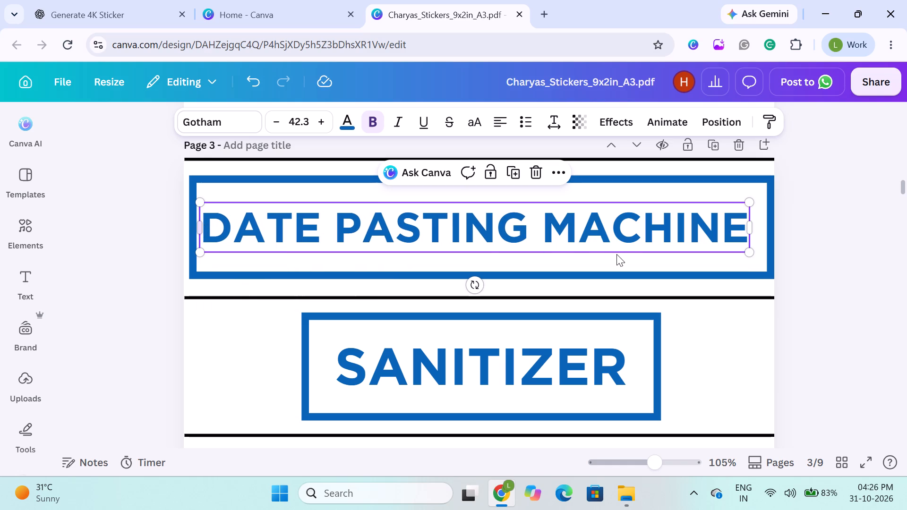
Centre the DATE PASTING MACHINE text and its blue frame horizontally on each other, and group them again.
shift+click(632, 259)
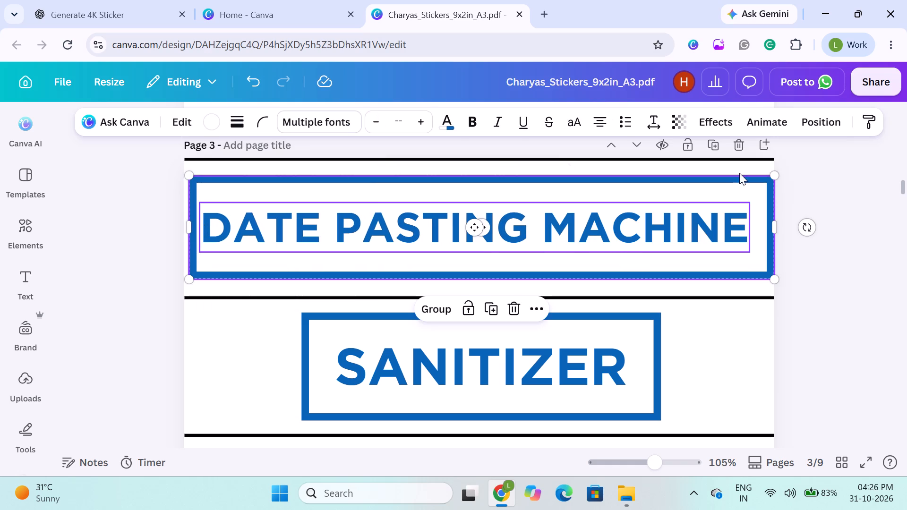
click(812, 119)
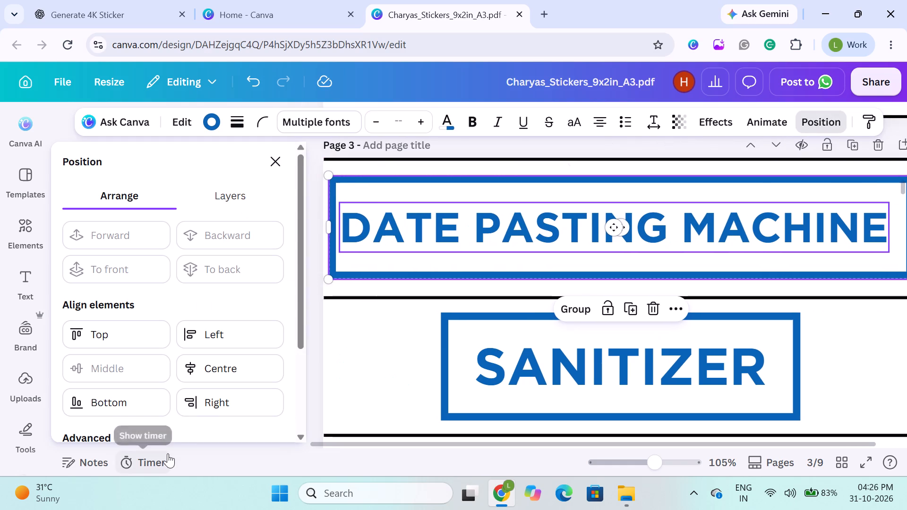
click(225, 378)
click(268, 159)
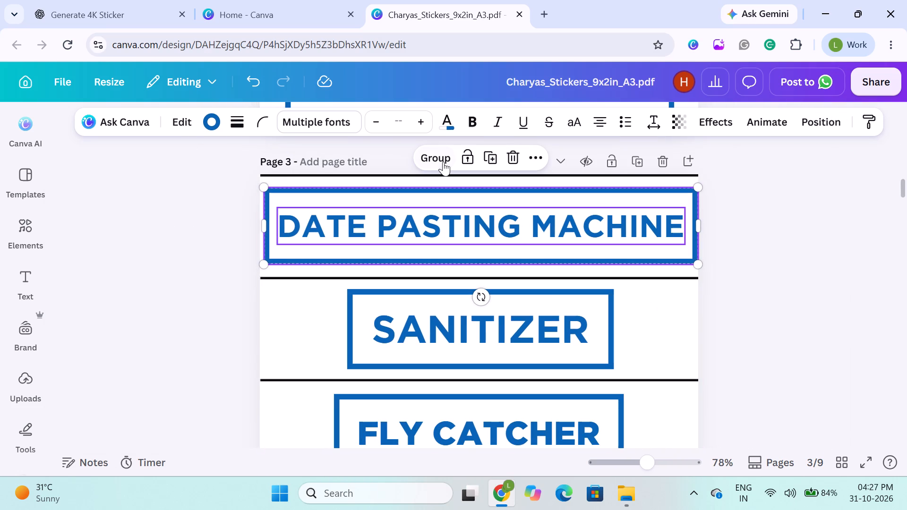
click(443, 161)
click(145, 304)
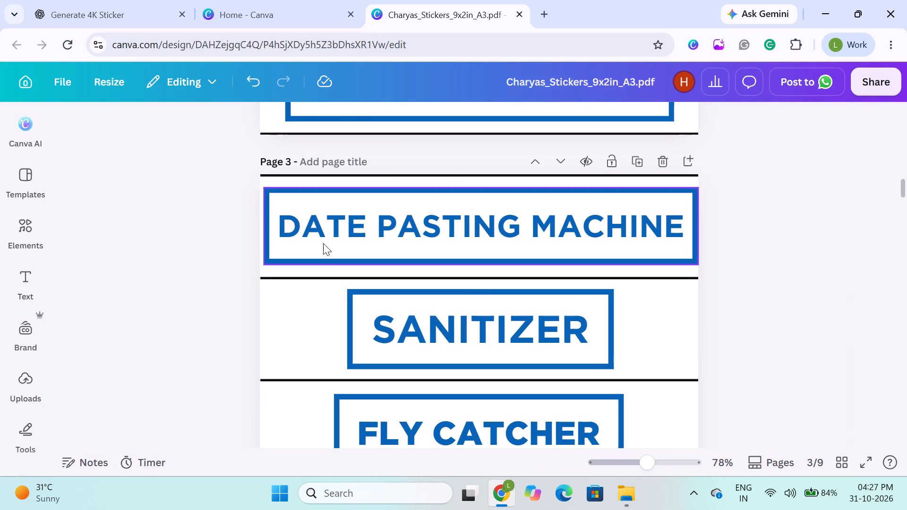
Scale the grouped DATE PASTING MACHINE label down proportionally to about nine tenths of the page width.
click(323, 243)
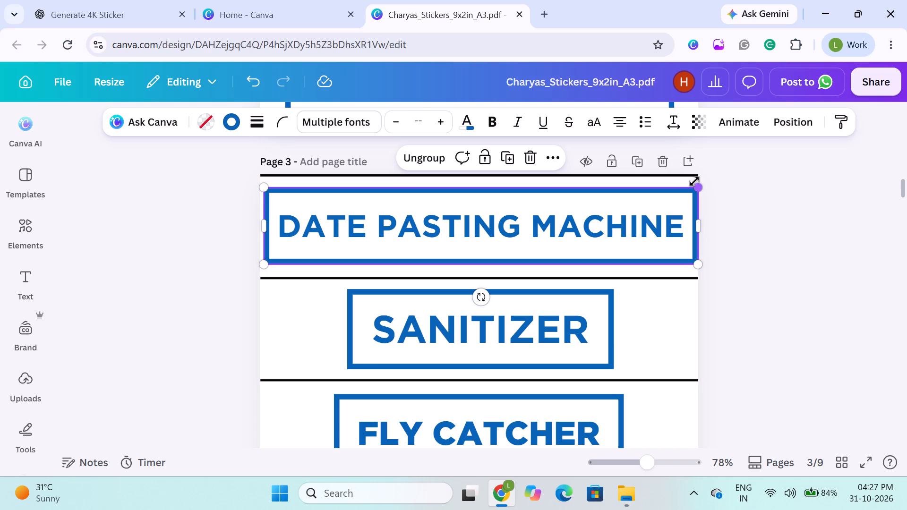
drag(696, 186, 655, 197)
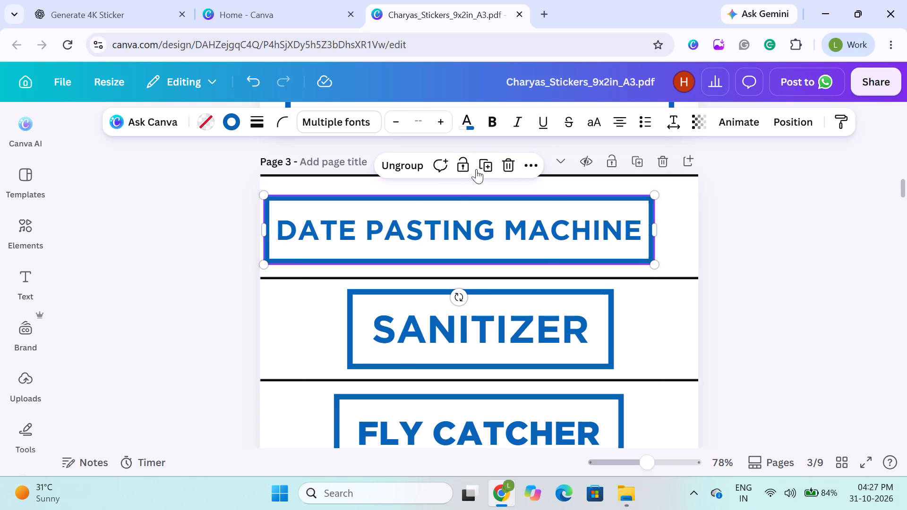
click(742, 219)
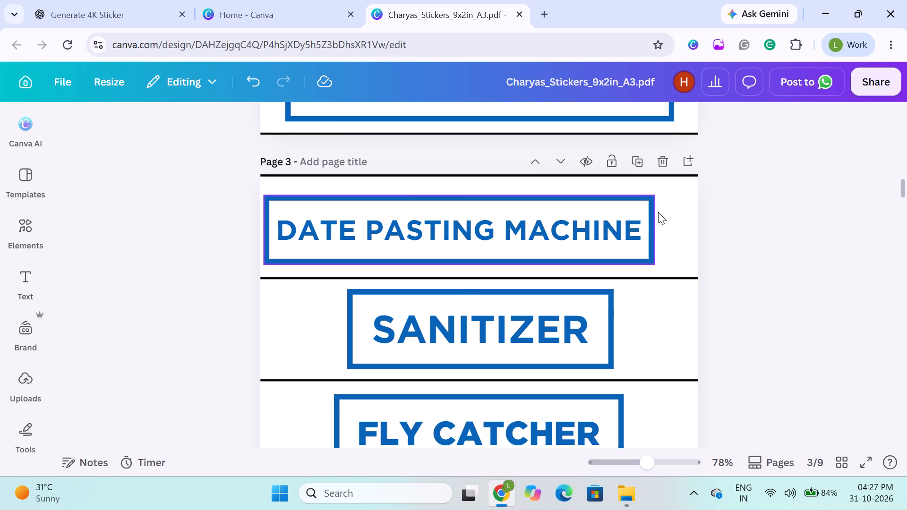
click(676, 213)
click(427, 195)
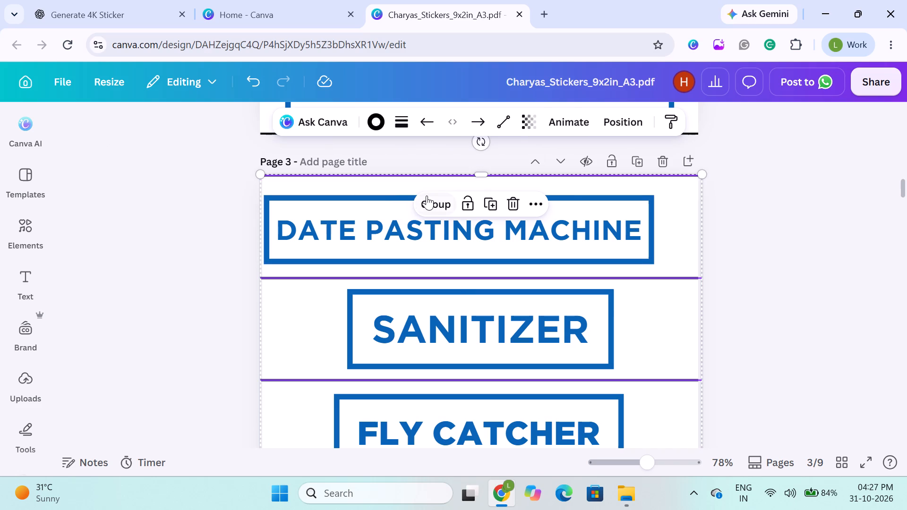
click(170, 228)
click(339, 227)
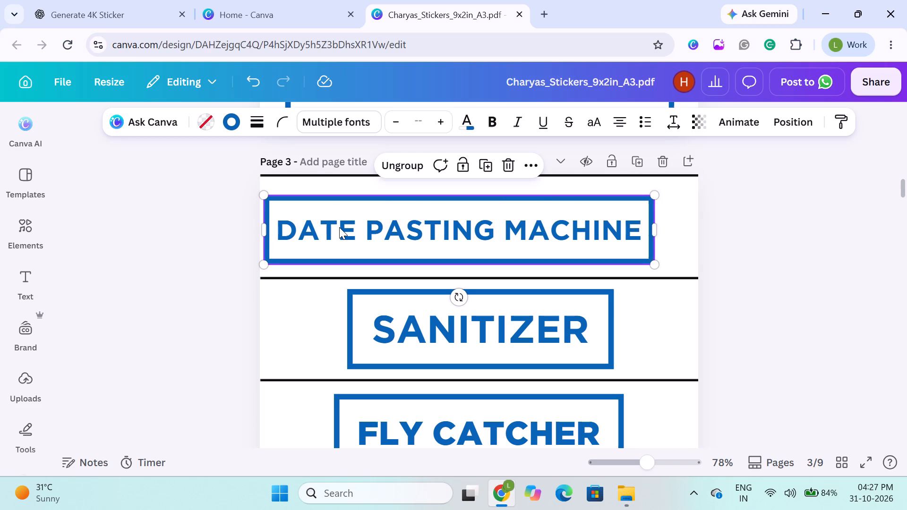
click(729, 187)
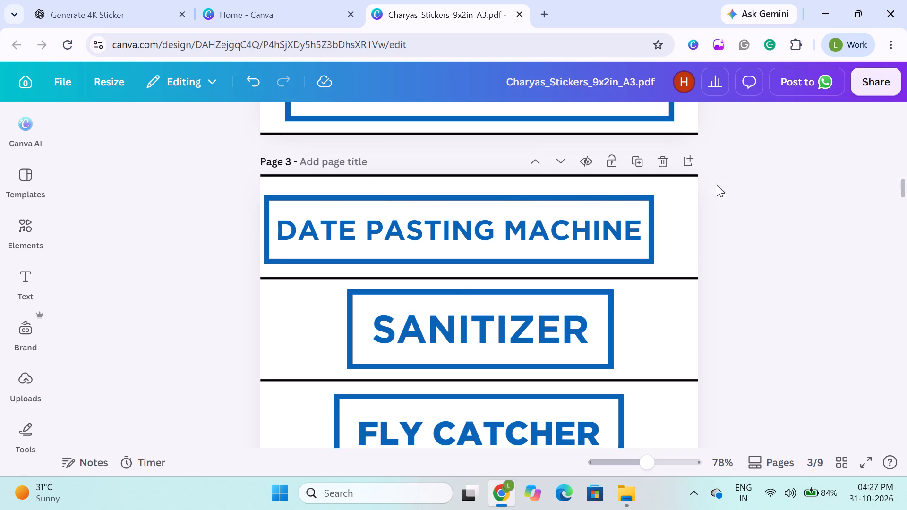
Group the two dividing lines directly above and below page 3's DATE PASTING MACHINE label.
click(693, 176)
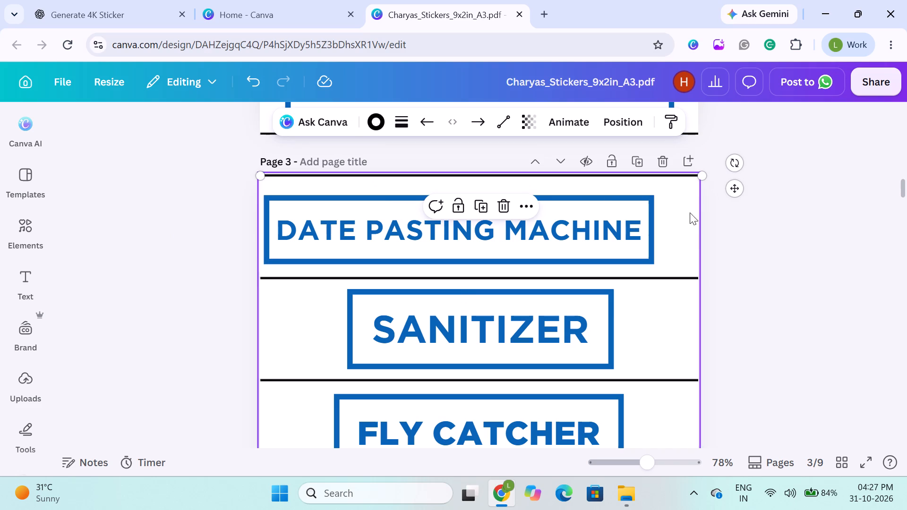
shift+click(685, 276)
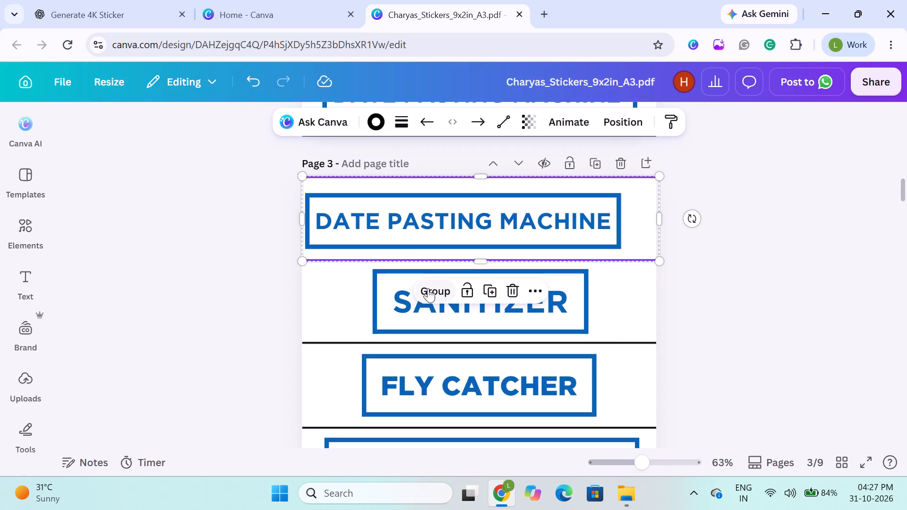
click(428, 289)
click(136, 191)
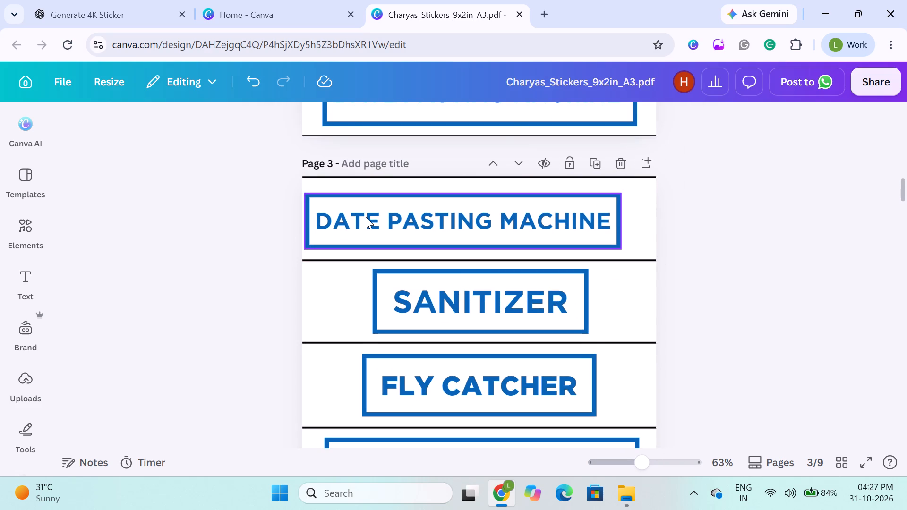
Centre the DATE PASTING MACHINE label horizontally and vertically between its two grouped dividing lines.
click(366, 217)
shift+click(643, 223)
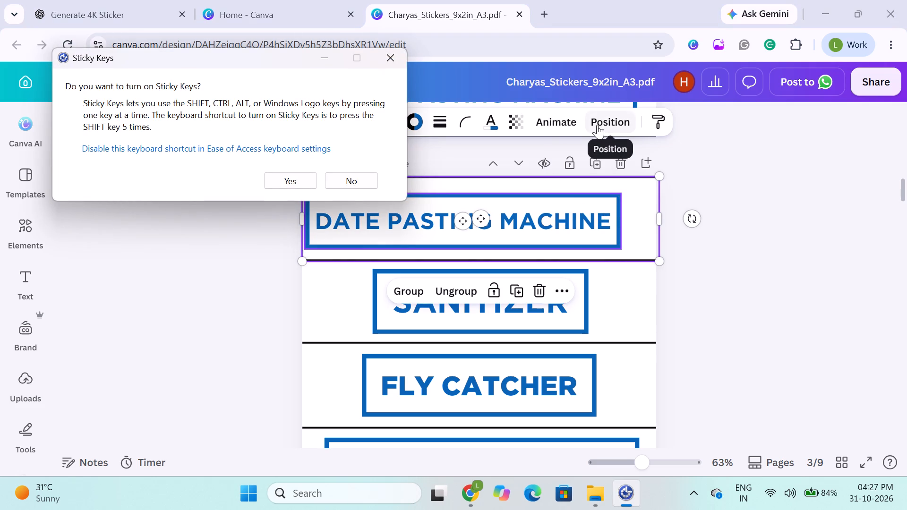
click(602, 113)
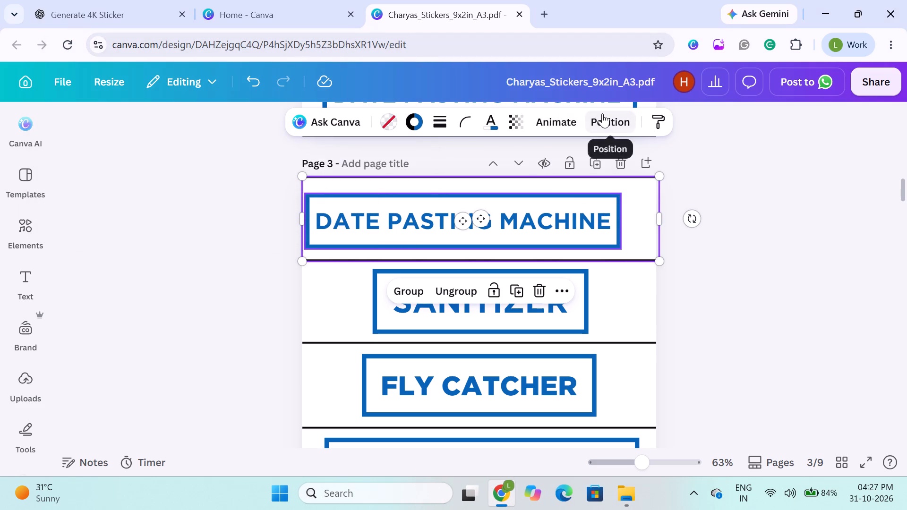
click(195, 373)
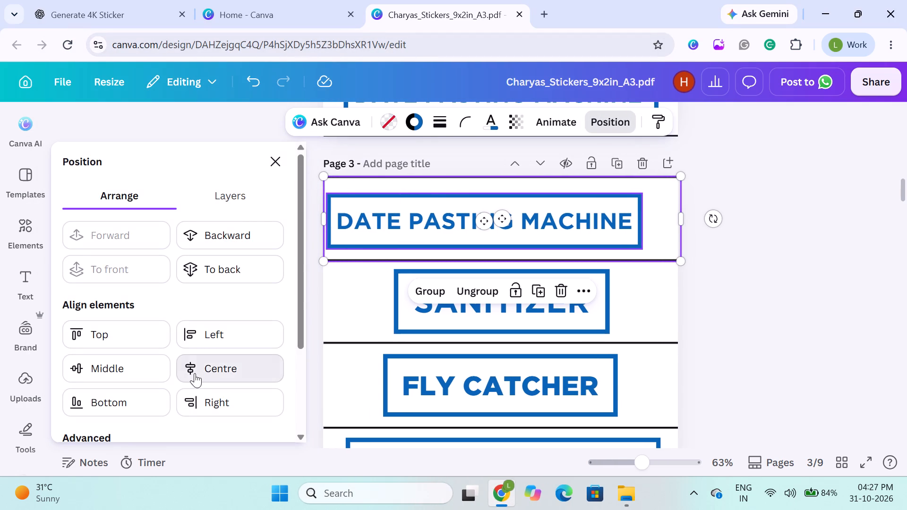
click(105, 365)
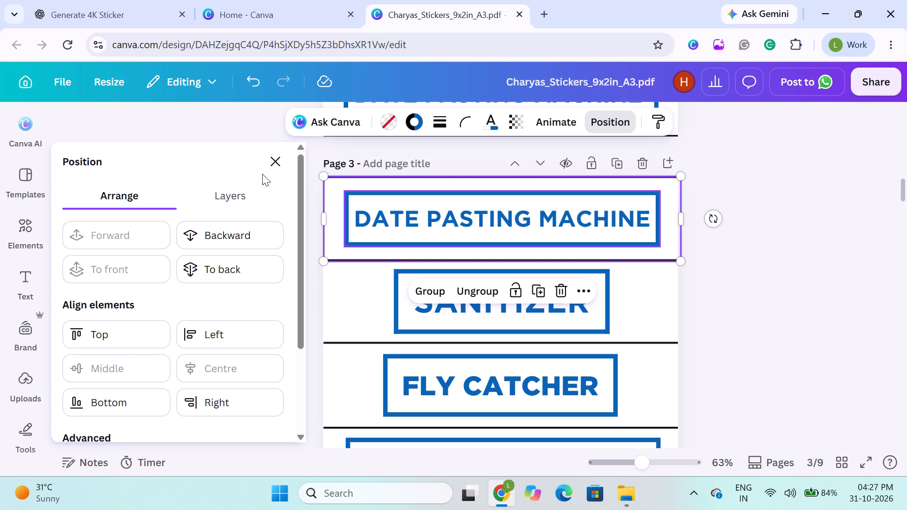
click(279, 160)
click(176, 228)
Delete the framed SANITIZER label from the second slot of page 3.
scroll(176, 228, down, 1)
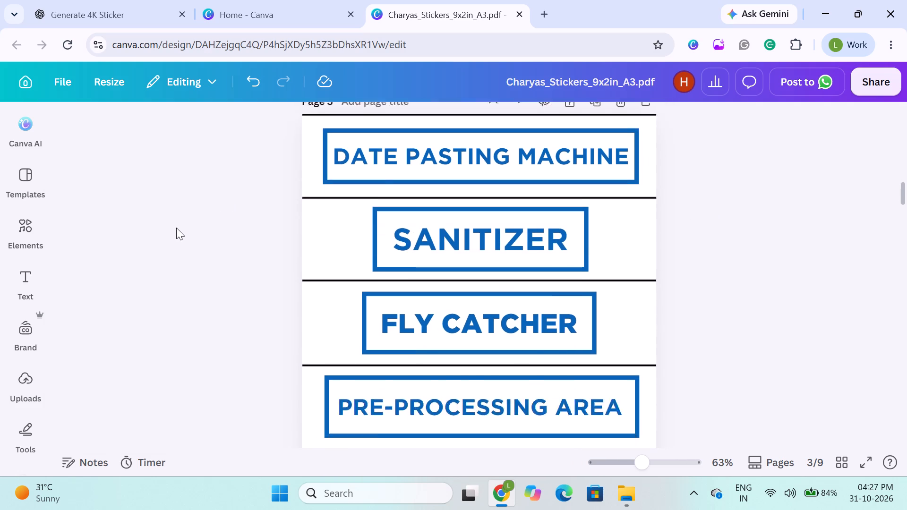
scroll(176, 228, down, 1)
click(473, 221)
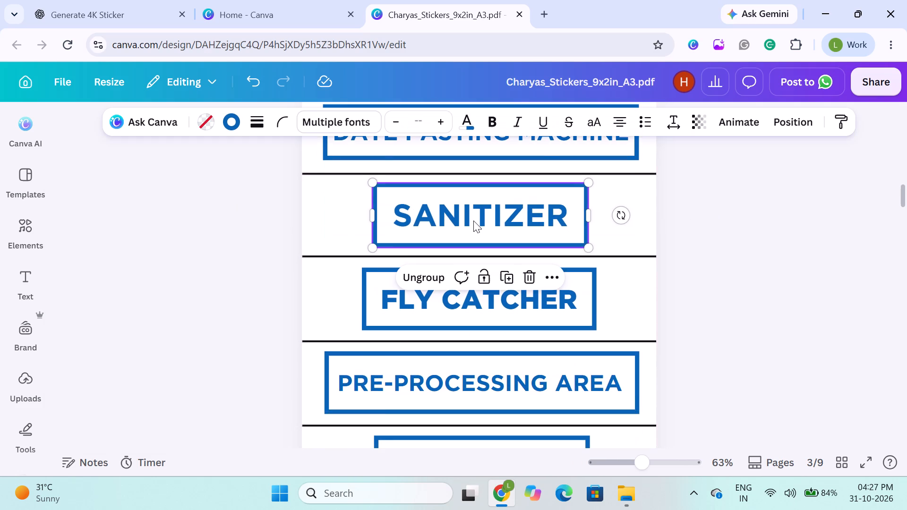
click(258, 230)
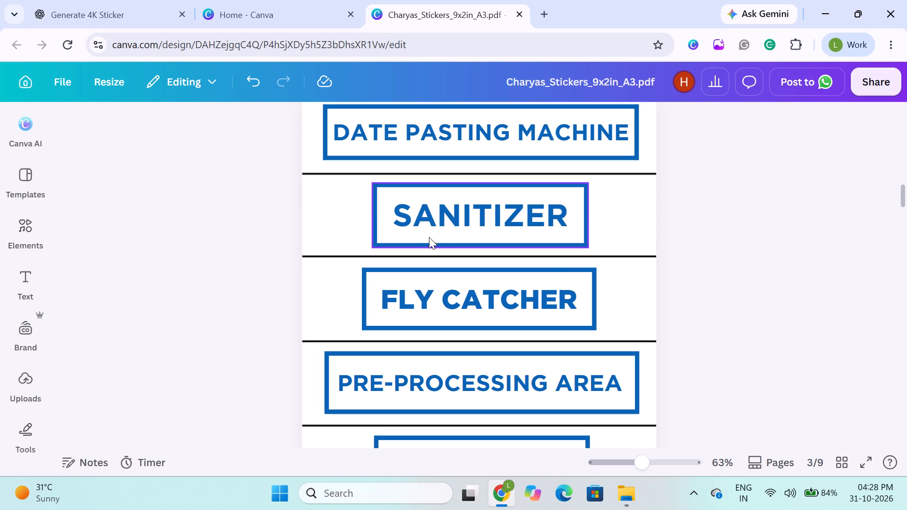
click(447, 232)
key(BackSpace)
Duplicate the DATE PASTING MACHINE label and place the copy in the empty second slot of page 3.
click(444, 125)
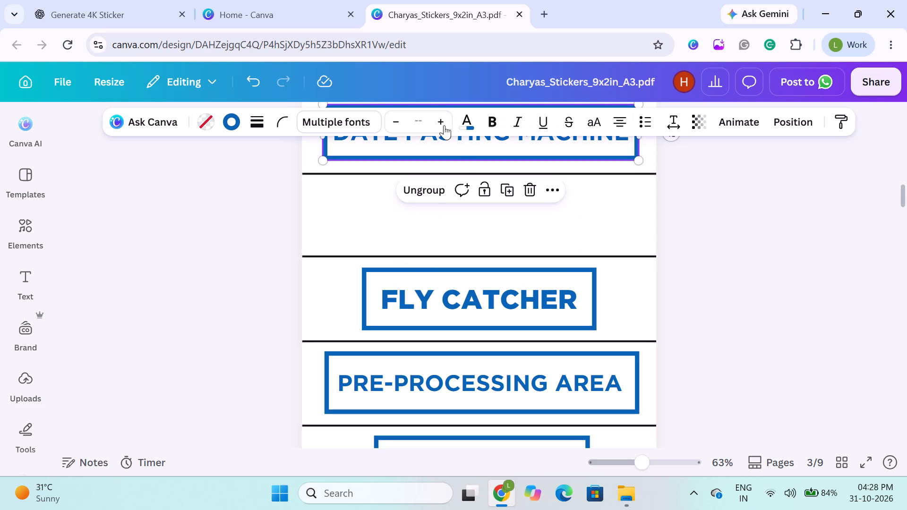
key(ctrl+d)
drag(413, 149, 410, 225)
Change the copied label's text to ROASTING MACHINE and narrow its text box to end right after the last letter.
double_click(410, 225)
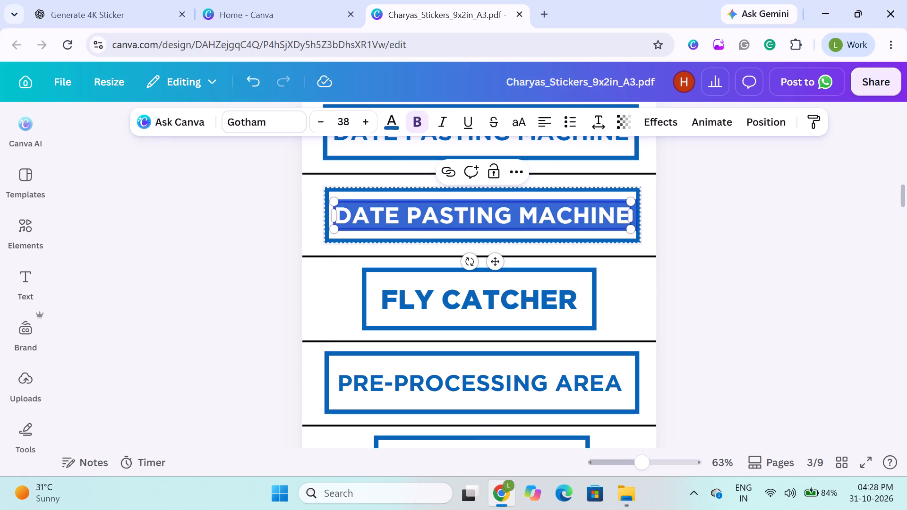
text(ROASTING)
key(space)
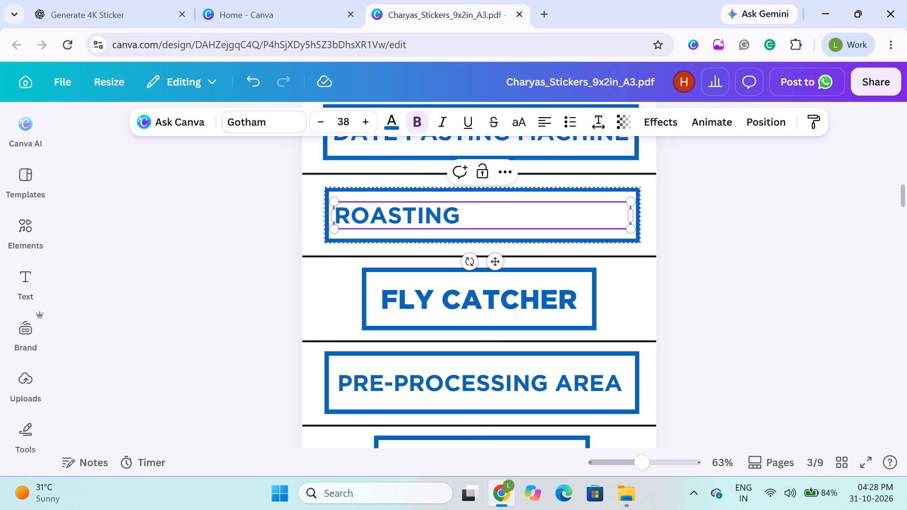
text(MACHINE)
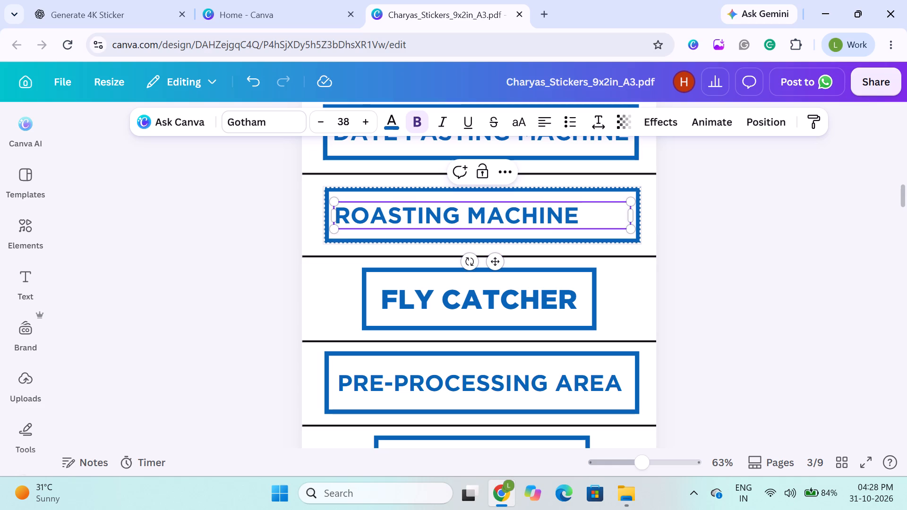
click(632, 214)
drag(632, 214, 581, 216)
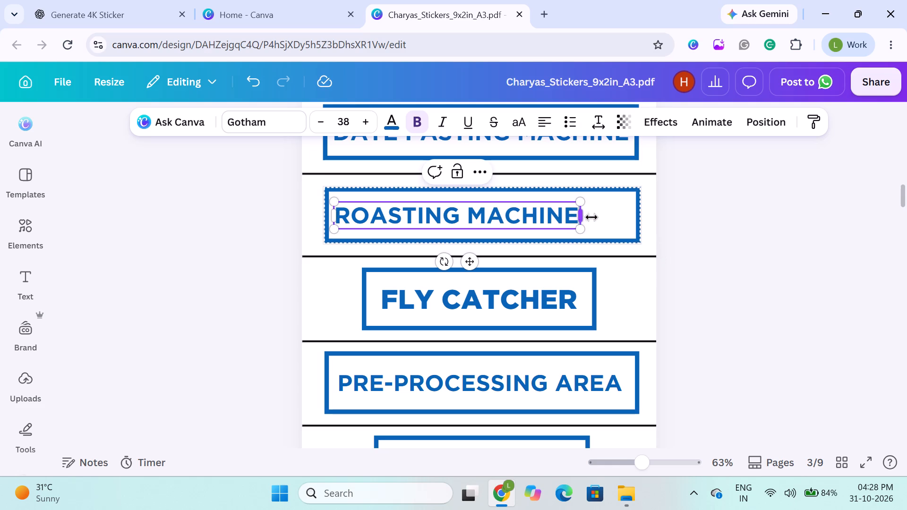
shift+click(607, 213)
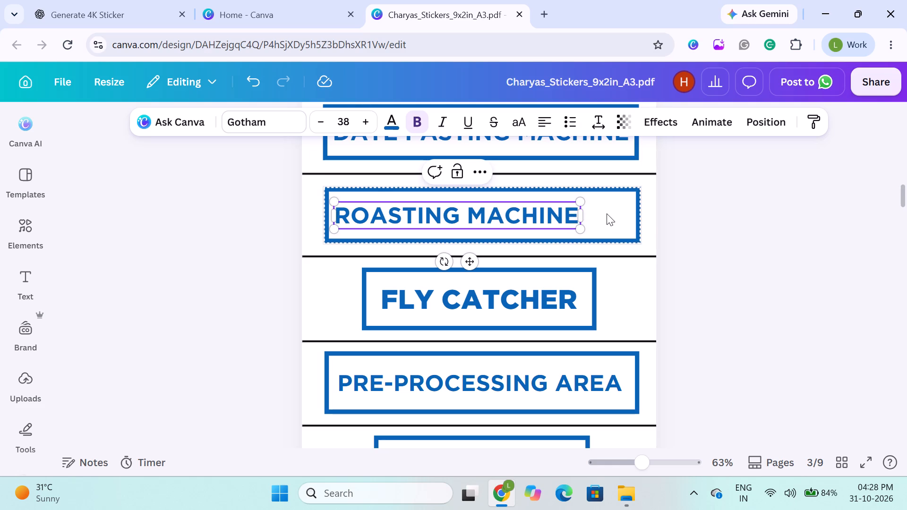
click(220, 230)
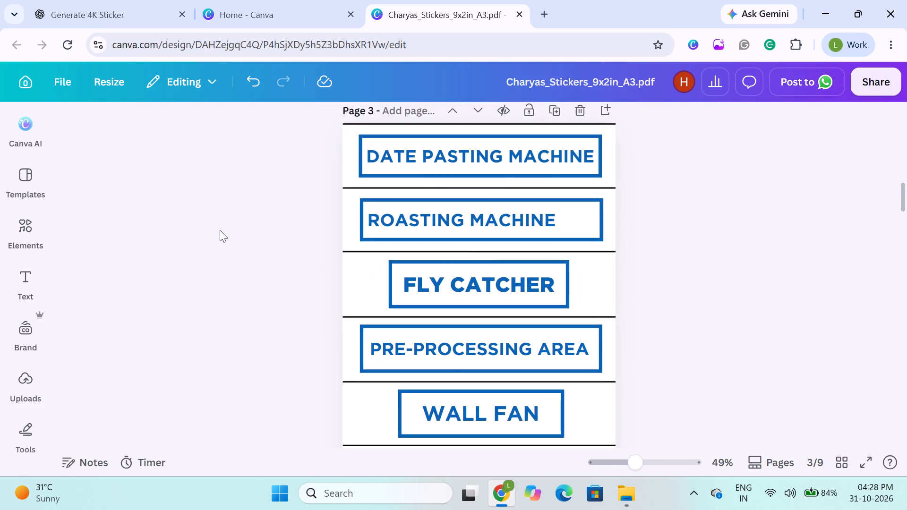
Ungroup the ROASTING MACHINE label and centre its text horizontally within the blue frame.
click(428, 221)
click(418, 175)
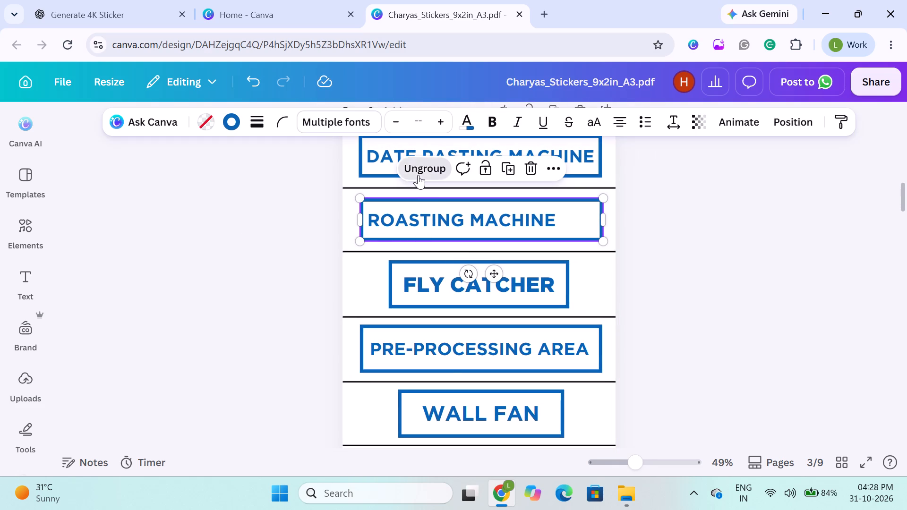
click(212, 262)
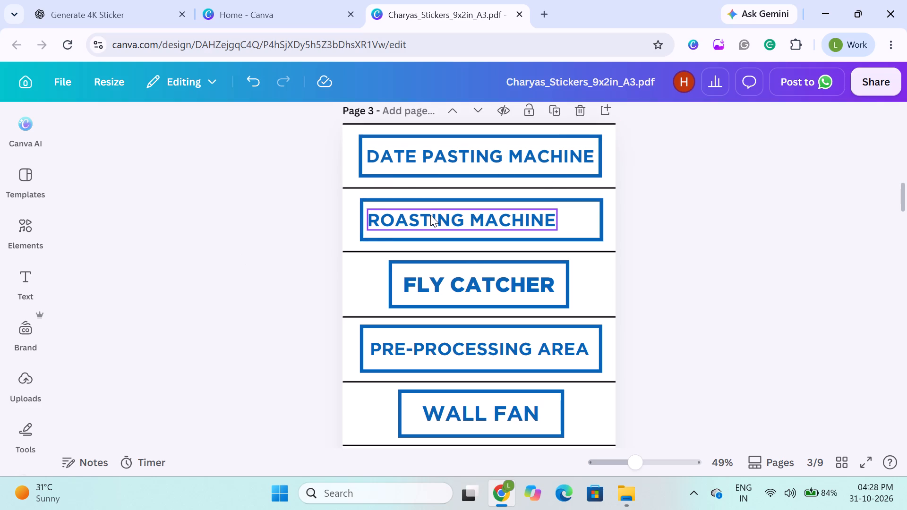
shift+click(430, 215)
shift+click(583, 211)
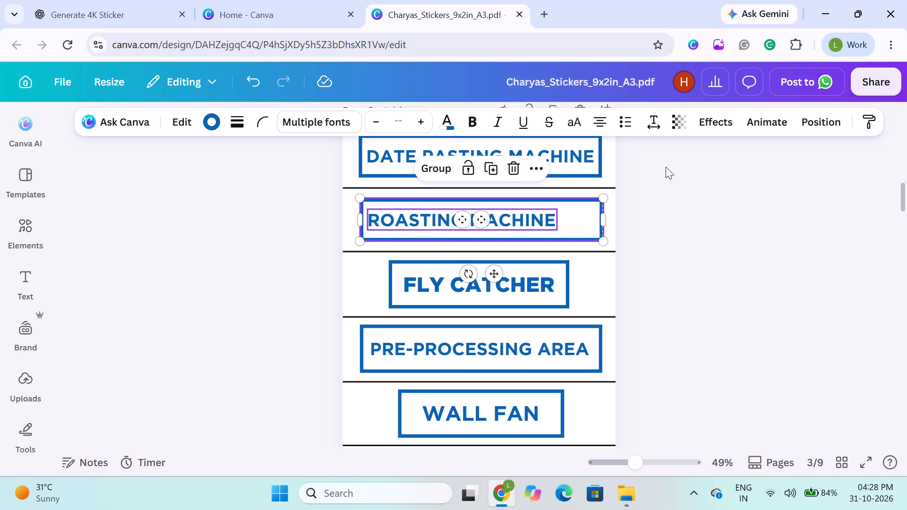
click(811, 117)
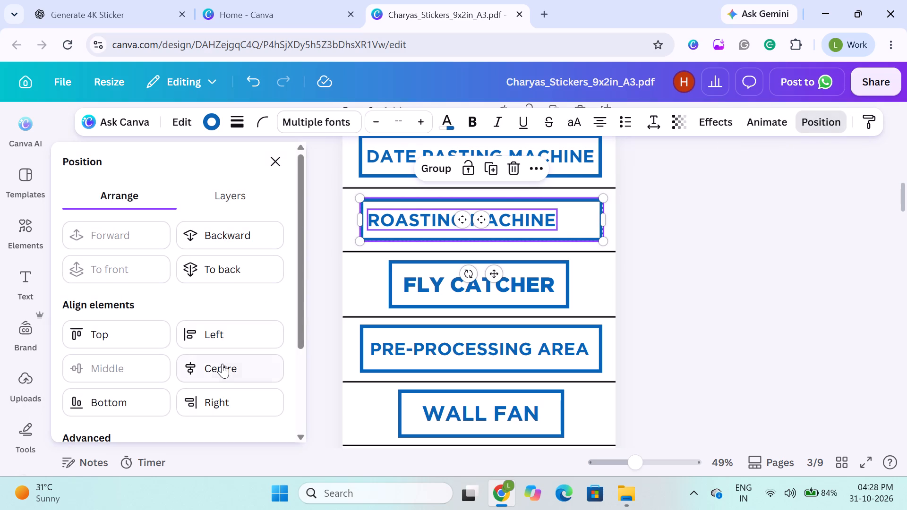
click(222, 364)
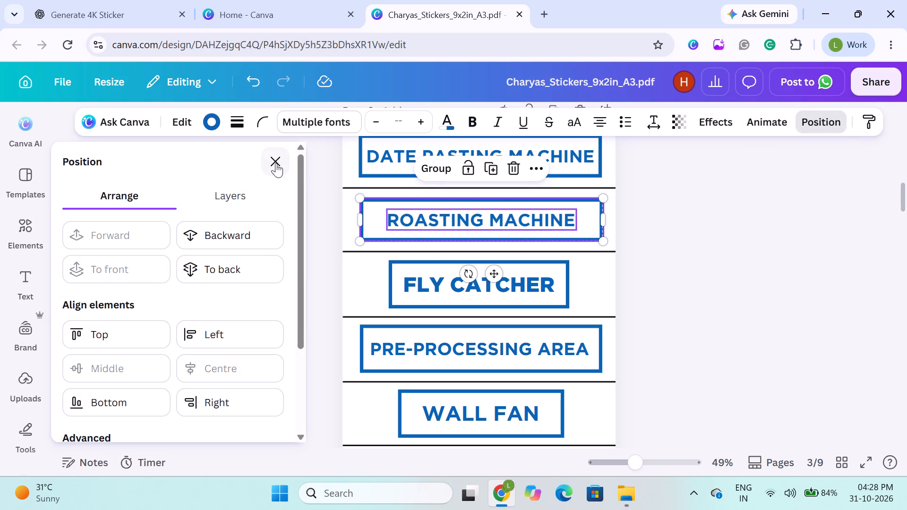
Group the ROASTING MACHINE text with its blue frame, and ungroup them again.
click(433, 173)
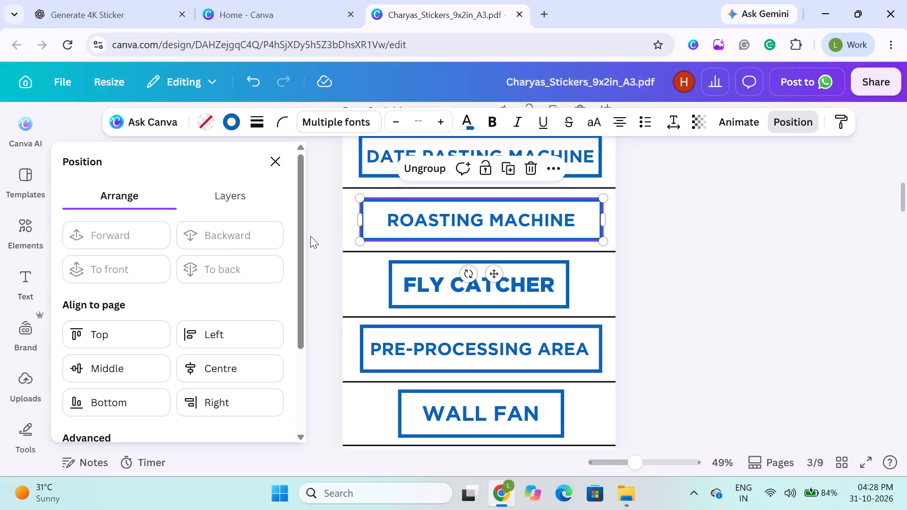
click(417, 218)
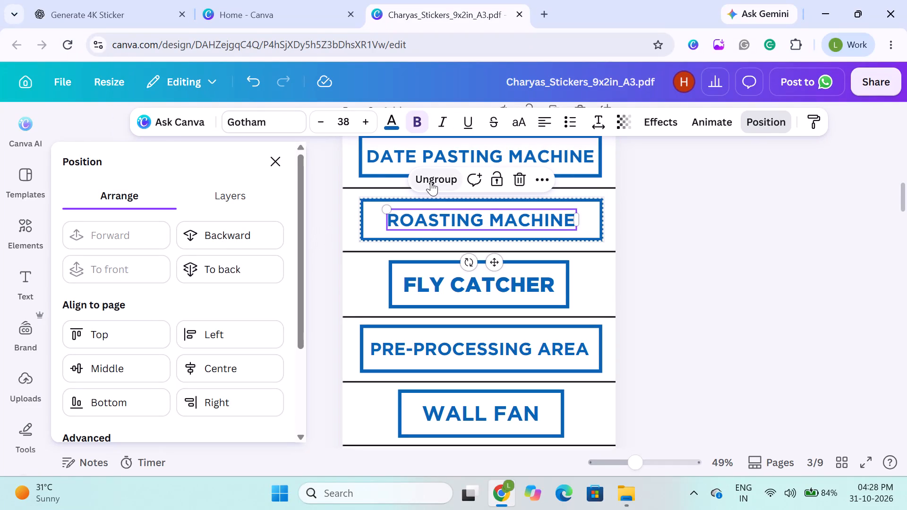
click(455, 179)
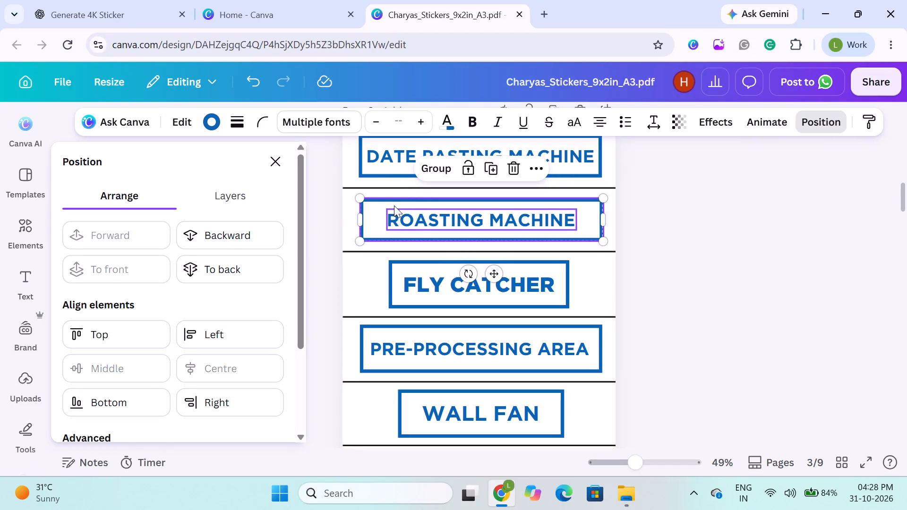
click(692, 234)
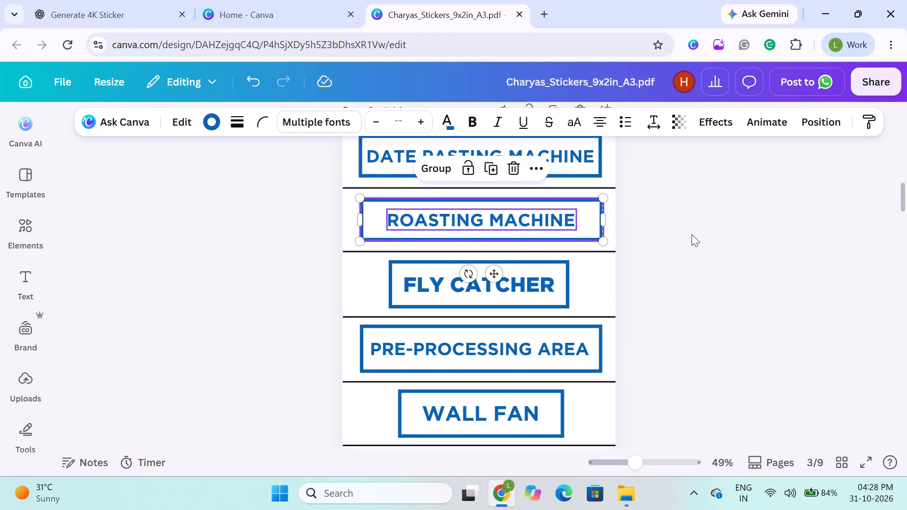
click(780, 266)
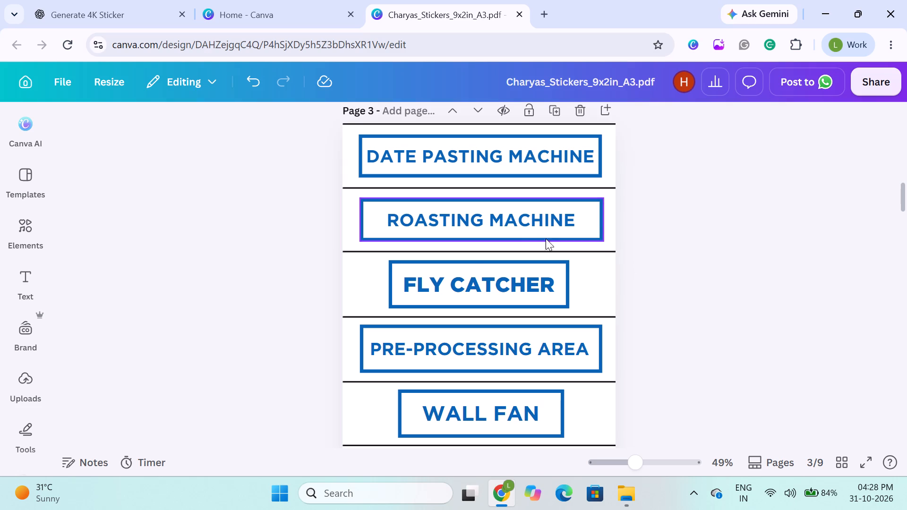
Enlarge the ROASTING MACHINE text to font size 42 and widen its text box on both sides to fit one line.
click(527, 230)
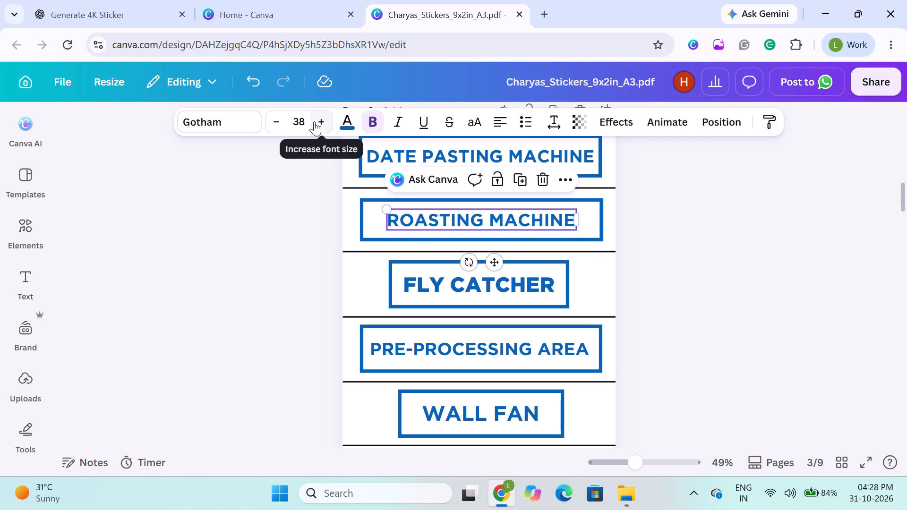
double_click(314, 121)
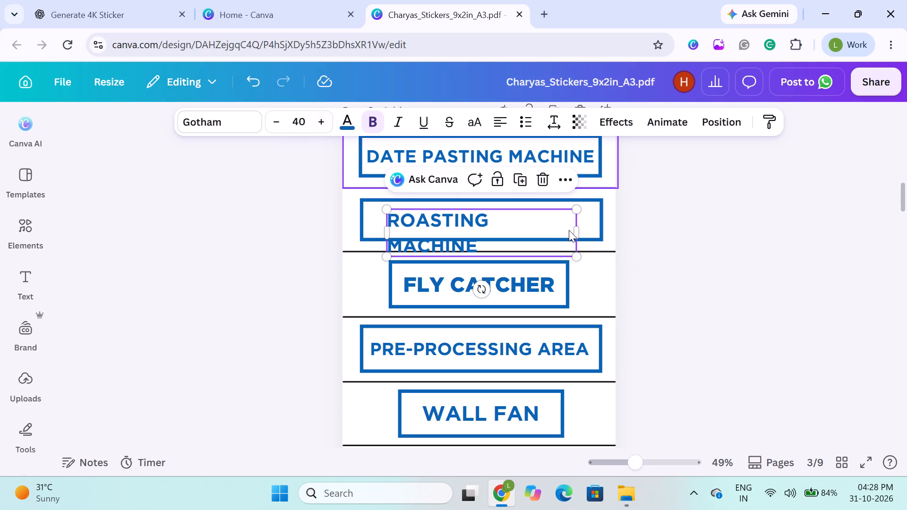
drag(578, 232, 585, 229)
drag(585, 229, 595, 229)
double_click(317, 124)
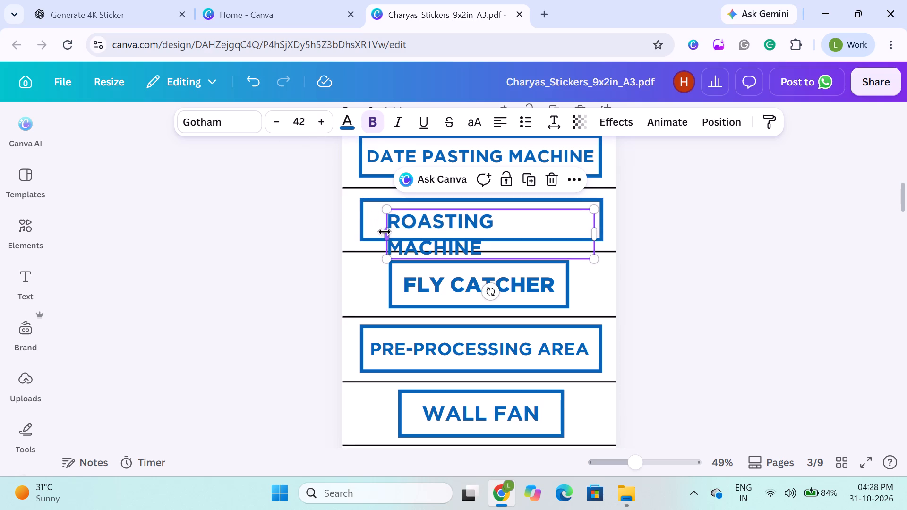
drag(385, 232, 373, 230)
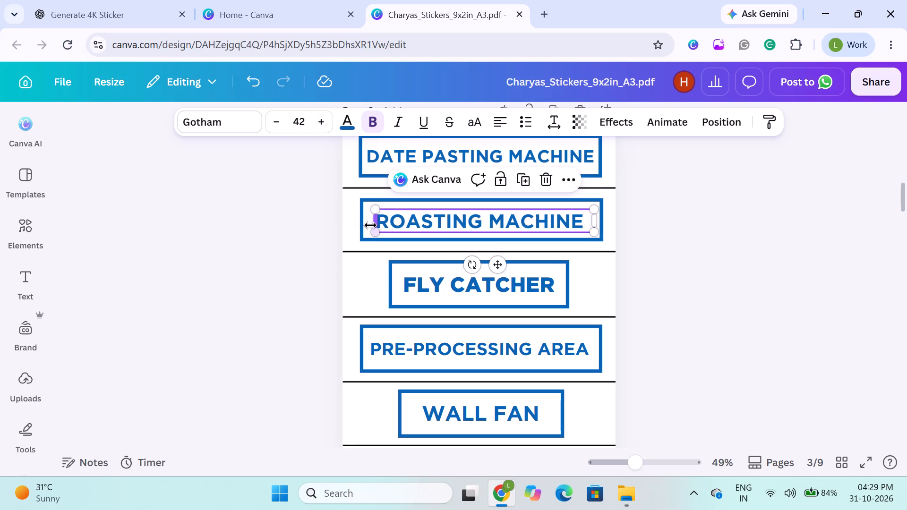
Narrow the ROASTING MACHINE text box to about 16.1 wide so it ends right after the last letter on one line.
click(311, 217)
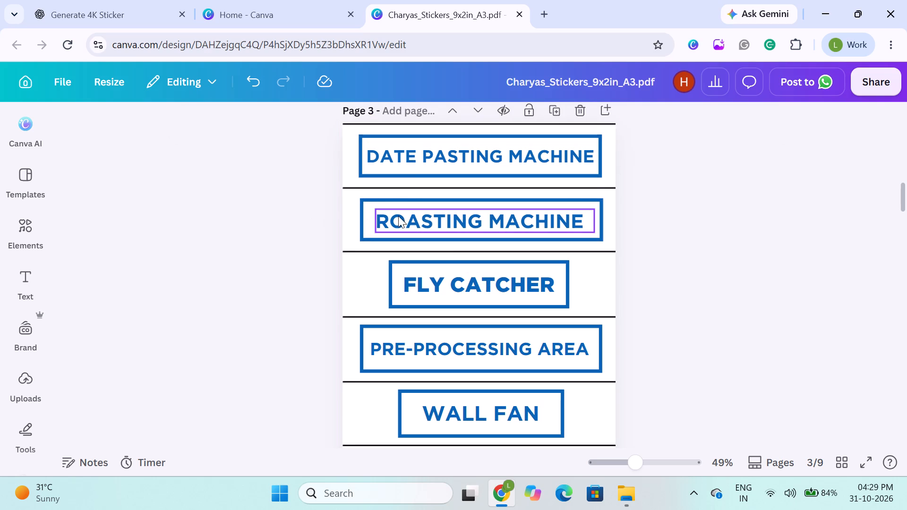
click(403, 216)
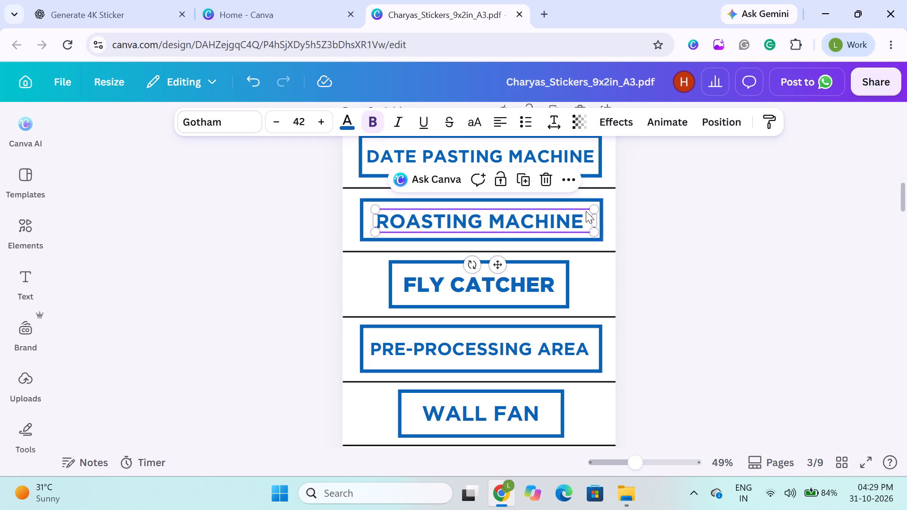
drag(647, 228, 646, 228)
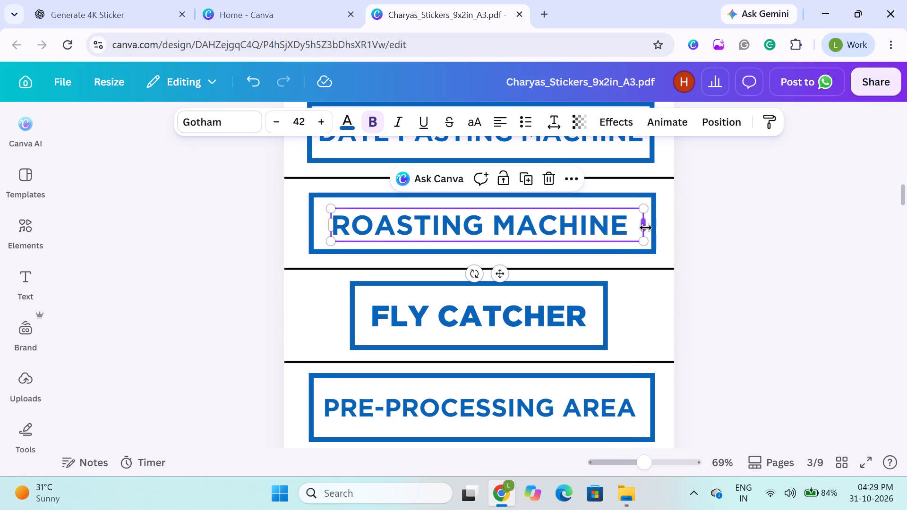
drag(646, 228, 632, 227)
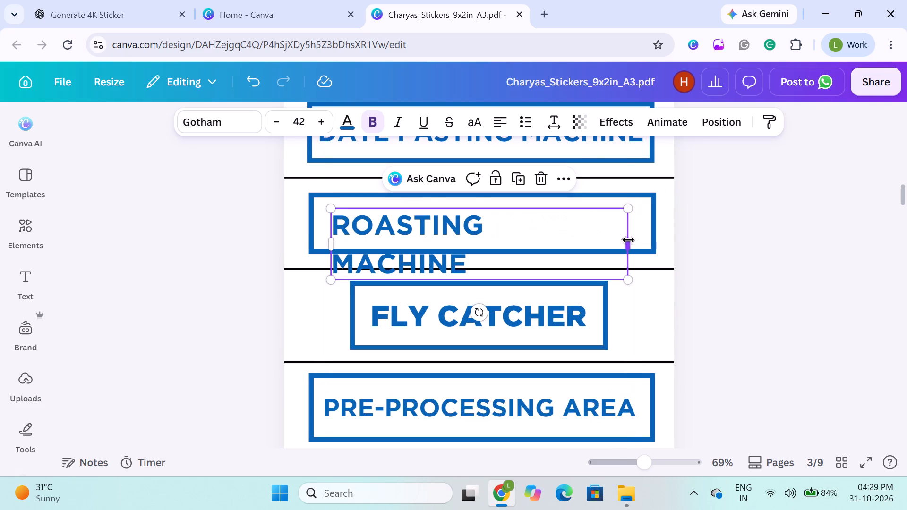
click(629, 242)
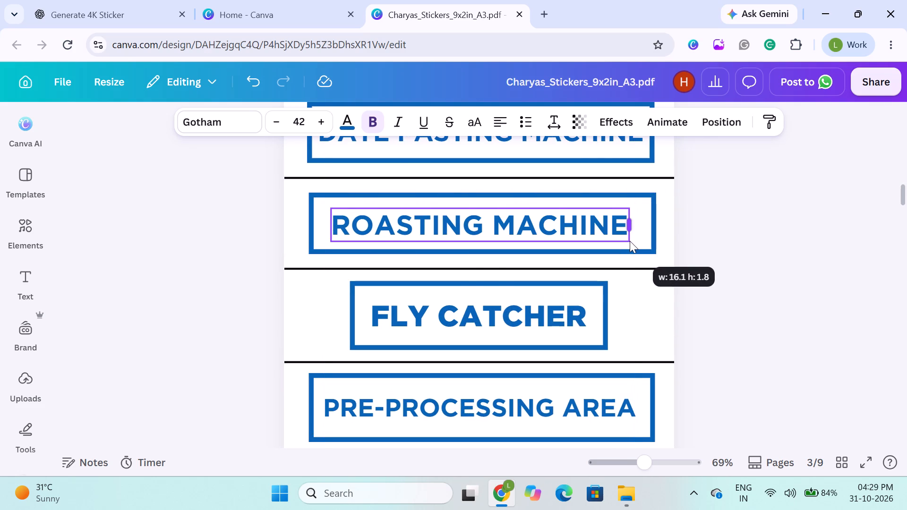
Align the ROASTING MACHINE text and its blue frame to each other's centre and middle, and group them.
shift+click(646, 234)
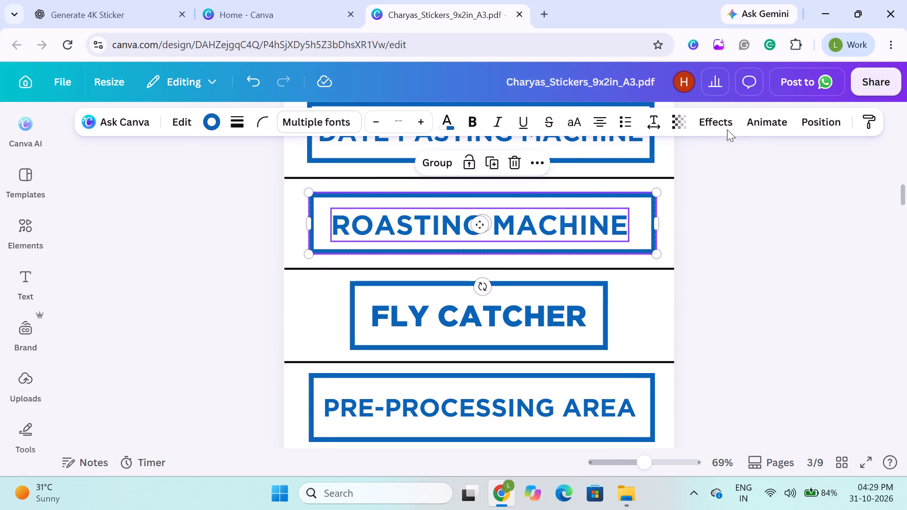
click(806, 110)
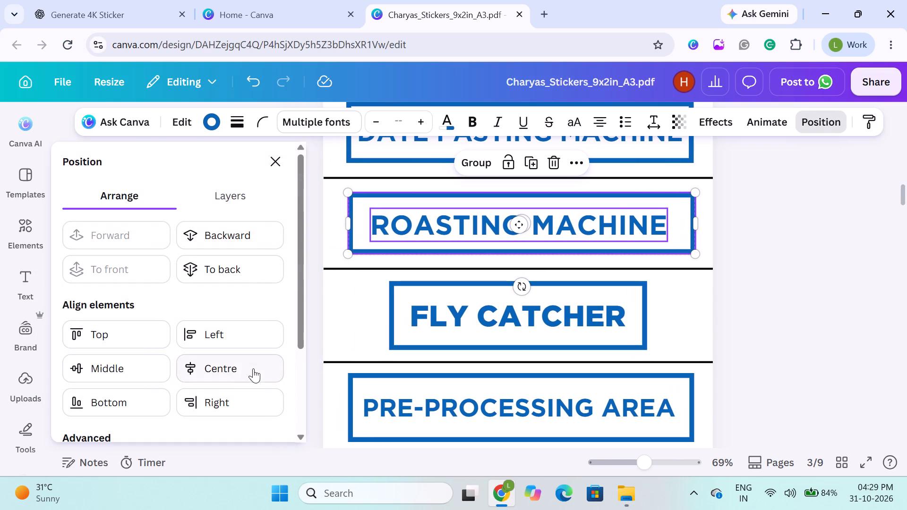
click(244, 369)
click(132, 374)
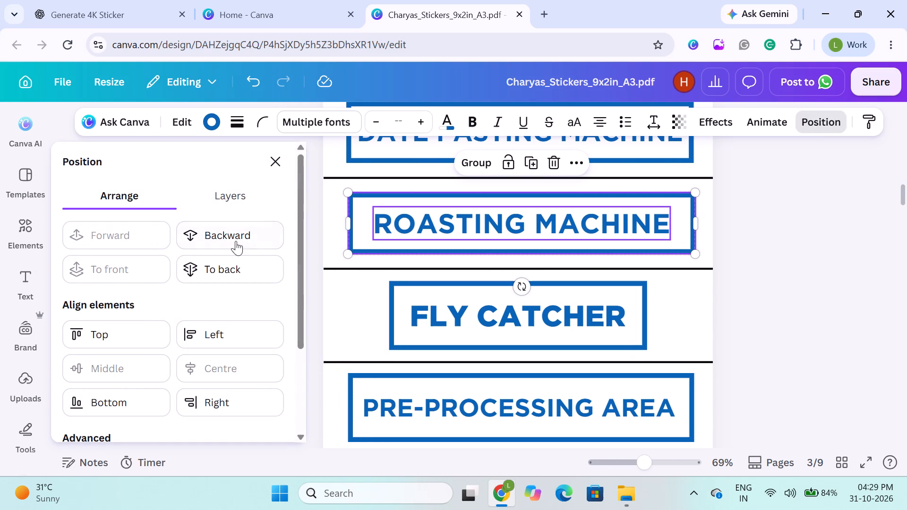
click(464, 166)
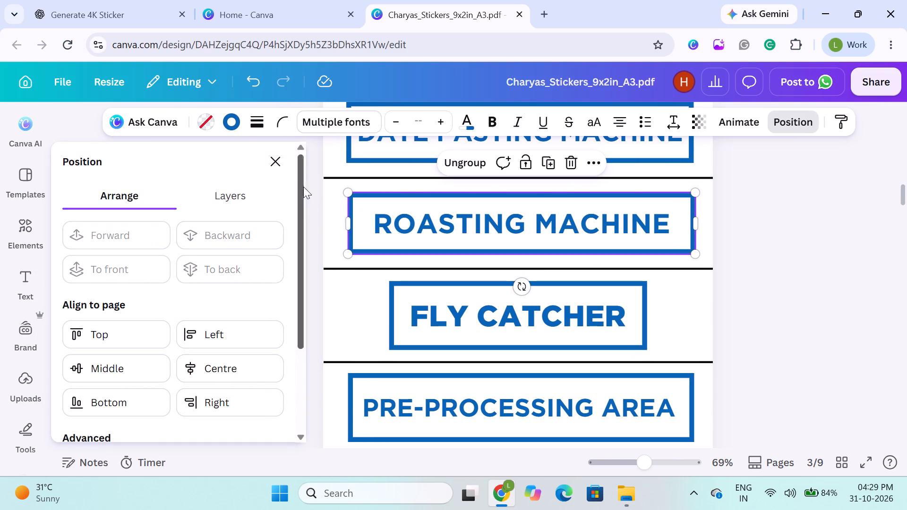
click(268, 165)
click(163, 274)
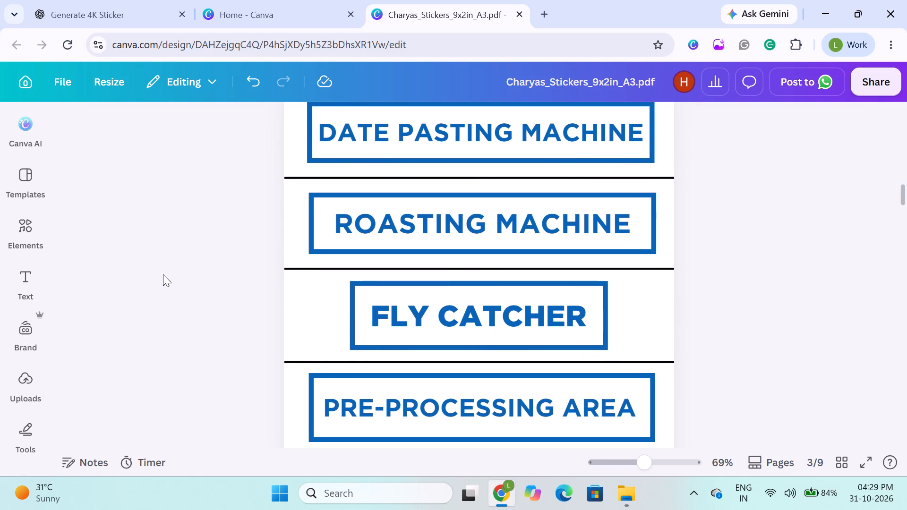
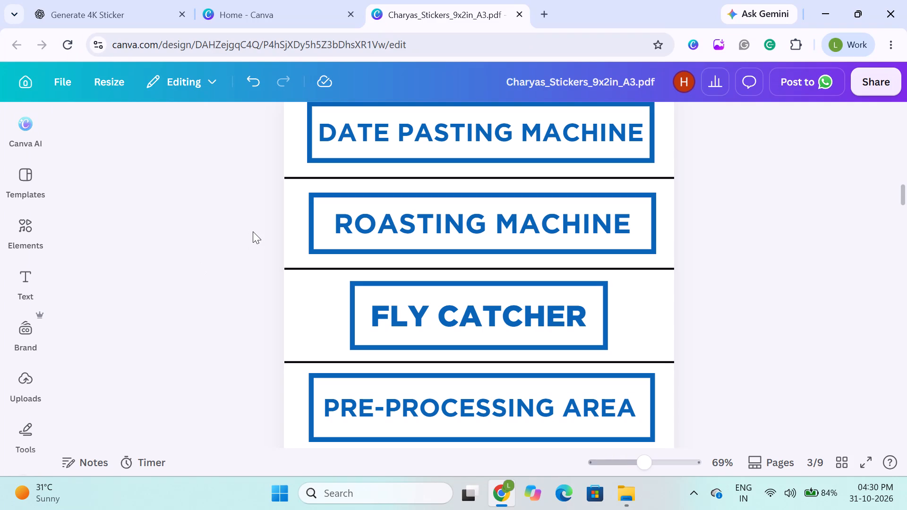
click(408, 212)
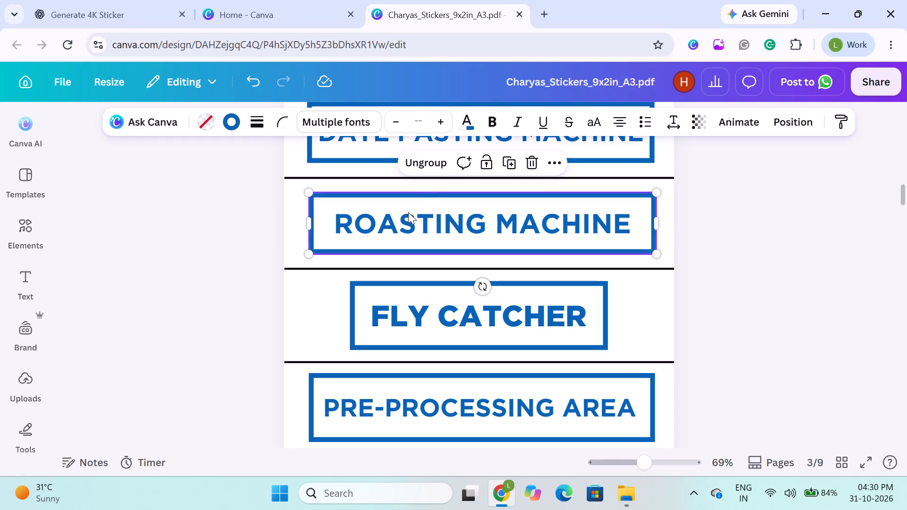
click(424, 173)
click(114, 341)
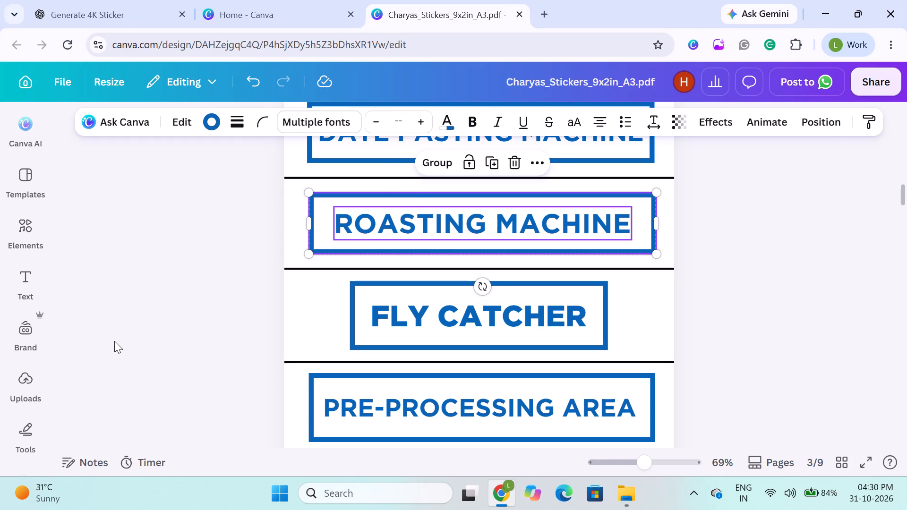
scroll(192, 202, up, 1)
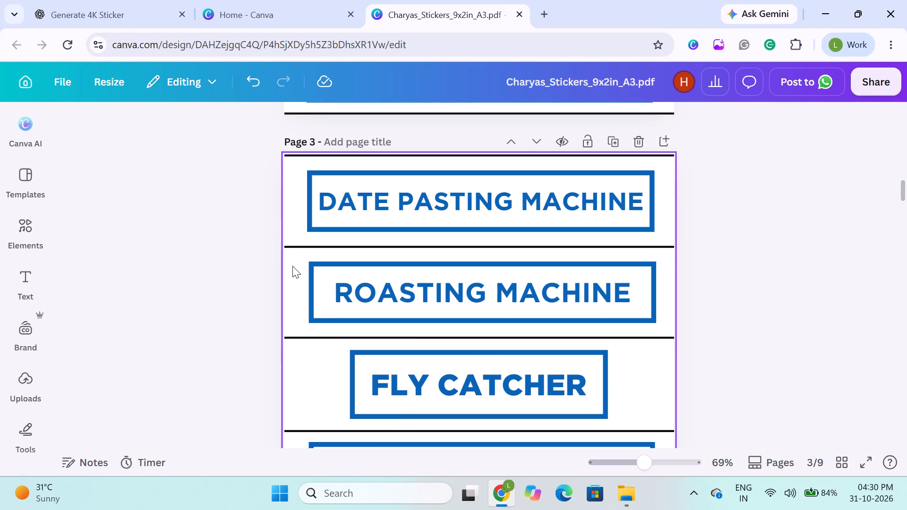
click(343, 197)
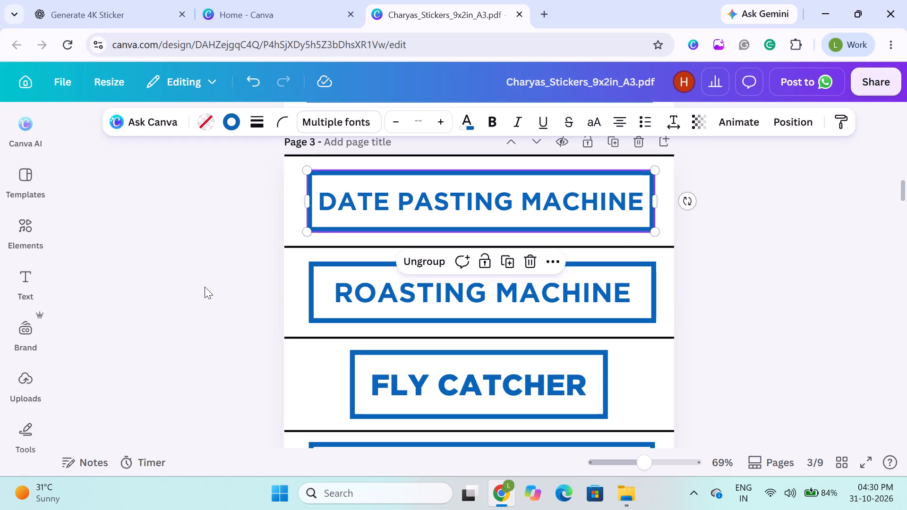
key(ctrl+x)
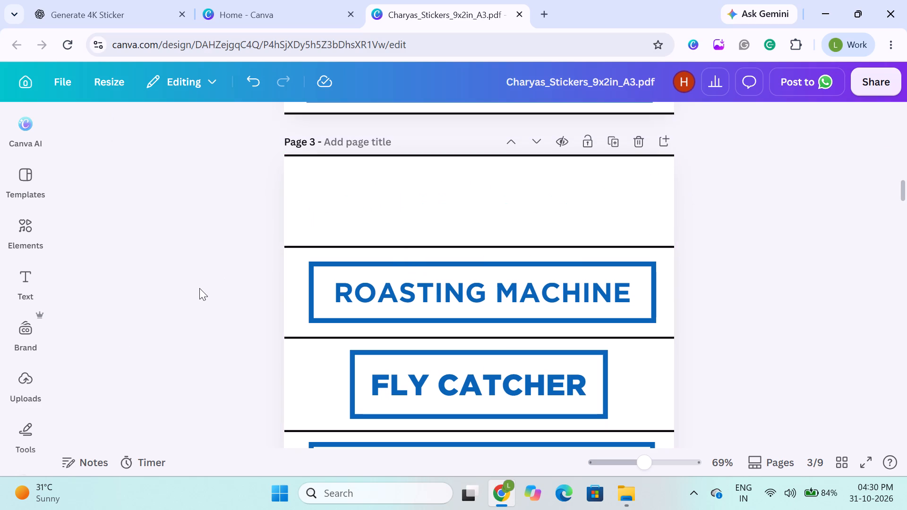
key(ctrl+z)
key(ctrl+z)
Delete the FLY CATCHER sticker, both text and frame, from page 3.
click(407, 305)
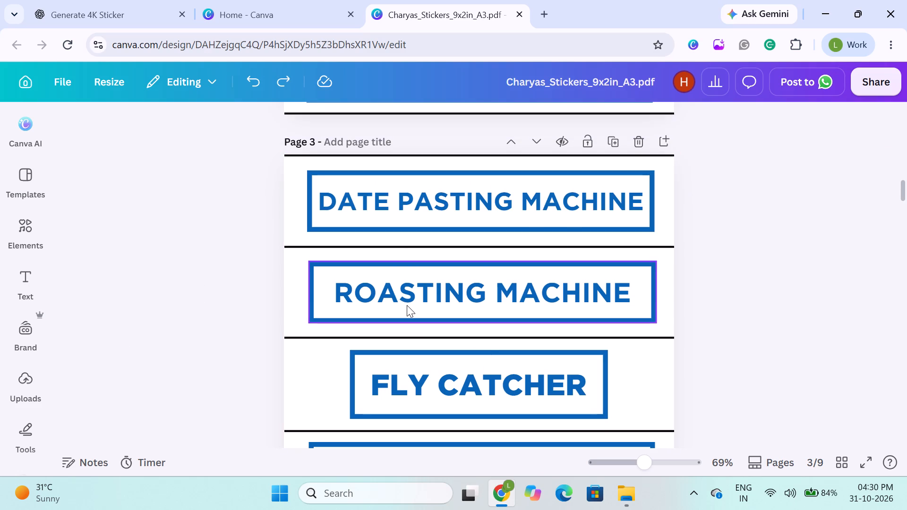
scroll(407, 305, down, 2)
scroll(407, 305, up, 1)
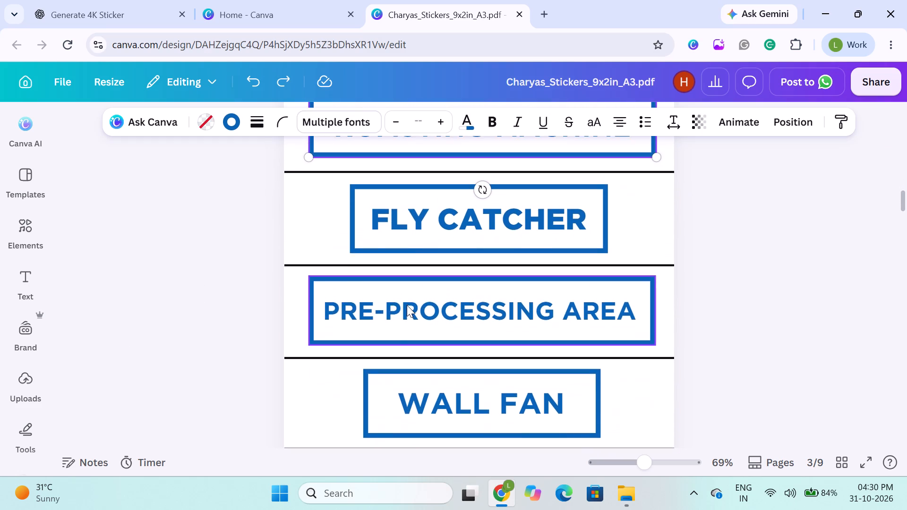
scroll(407, 305, up, 1)
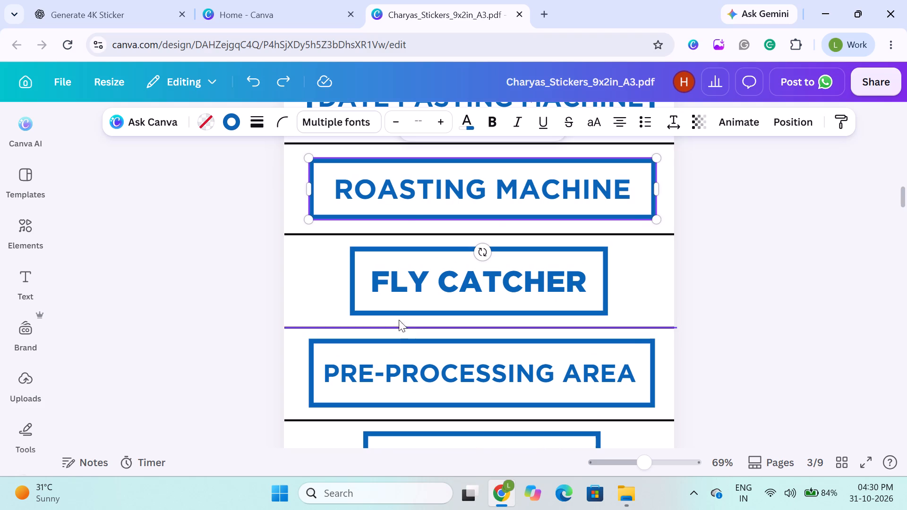
click(401, 289)
key(BackSpace)
Duplicate the ROASTING MACHINE sticker and place the copy in the empty row directly below it.
click(386, 175)
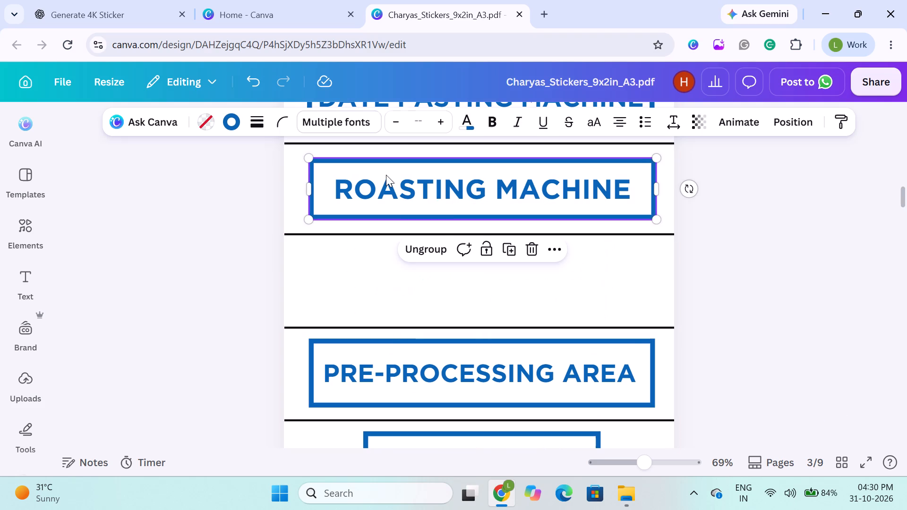
key(ctrl+d)
drag(399, 197, 391, 282)
Replace the text of the copied sticker with DATE DE-SEEDING MACHINE.
double_click(607, 273)
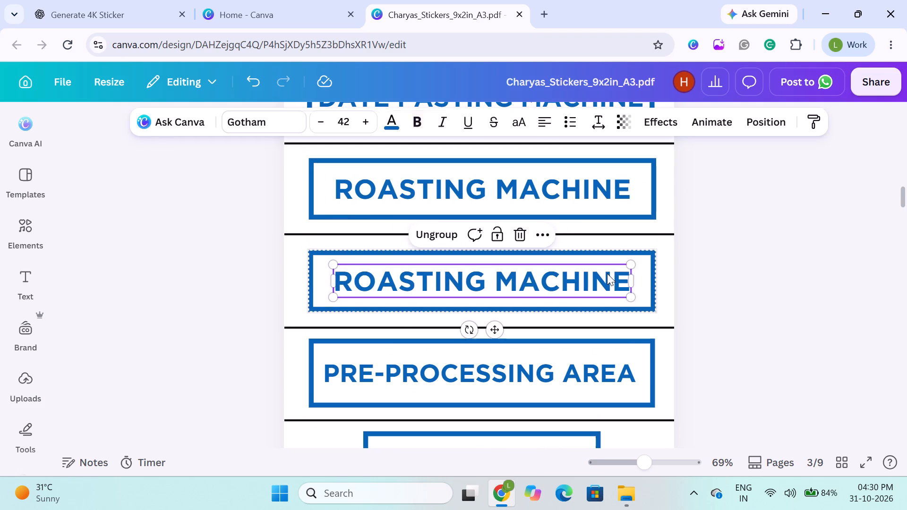
click(607, 273)
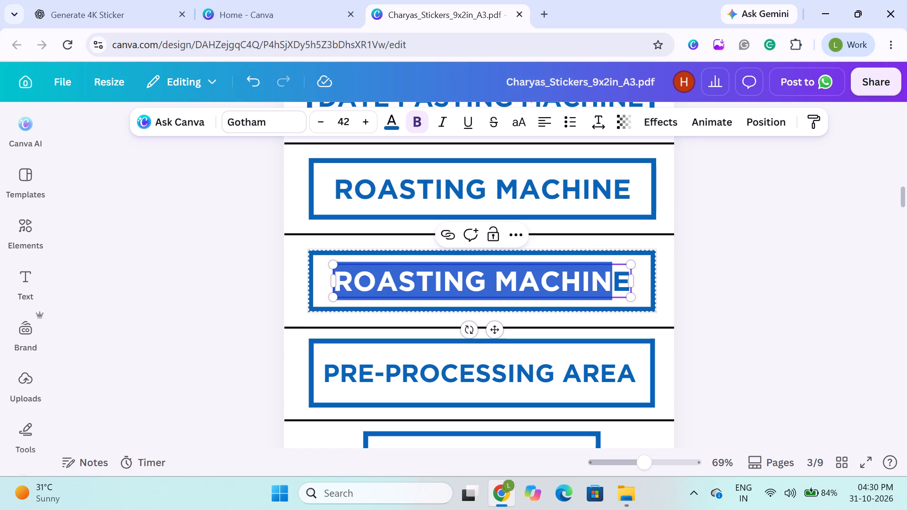
key(BackSpace)
key(Right)
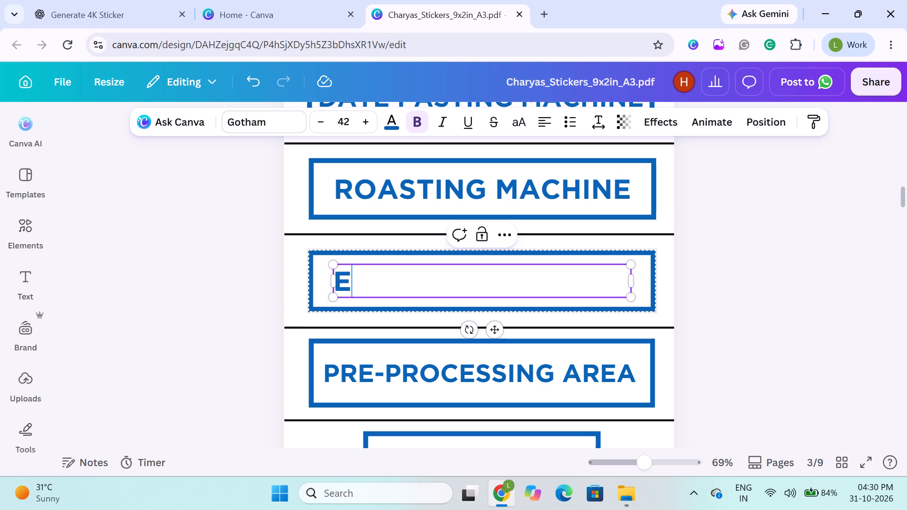
key(BackSpace)
text(DATE)
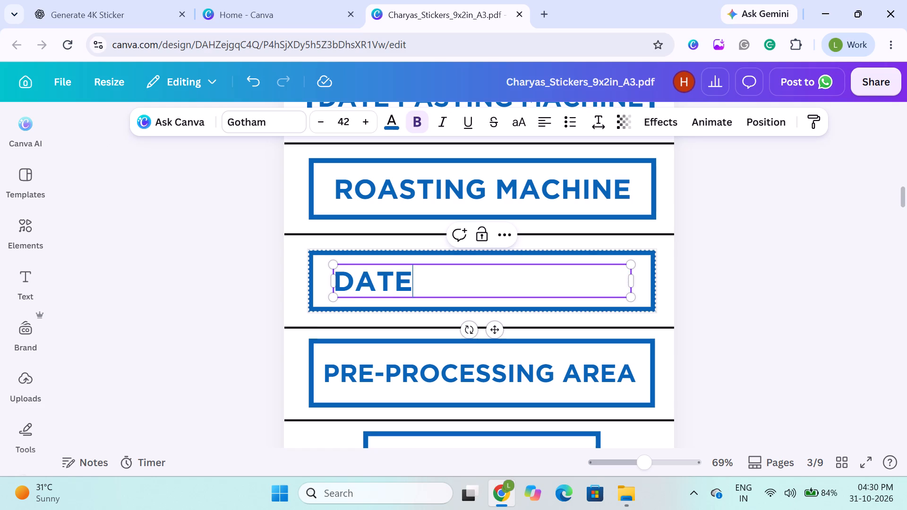
key(space)
text(DE)
key(minus)
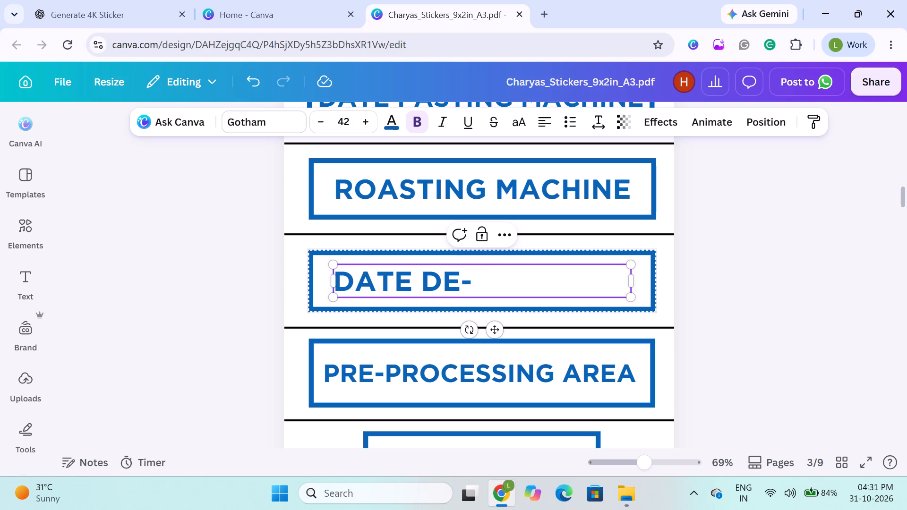
text(SEED)
text(ING)
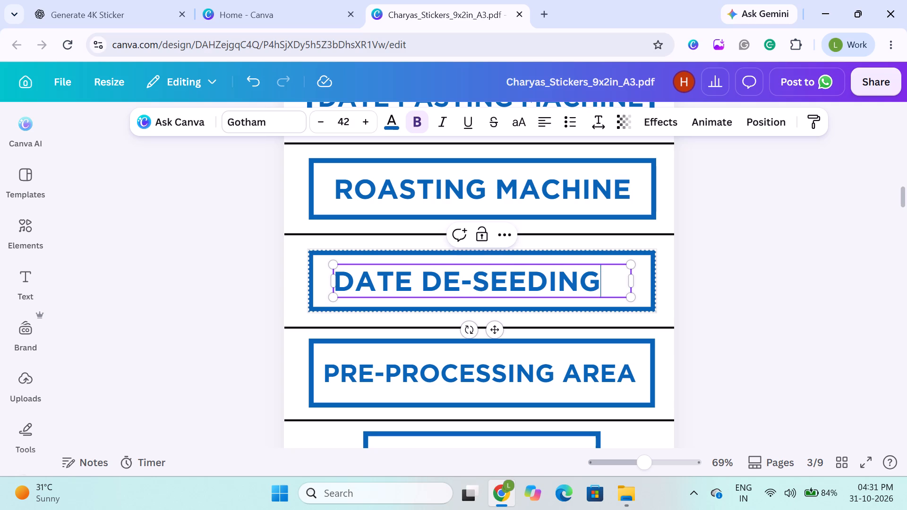
key(space)
text(MACHINE)
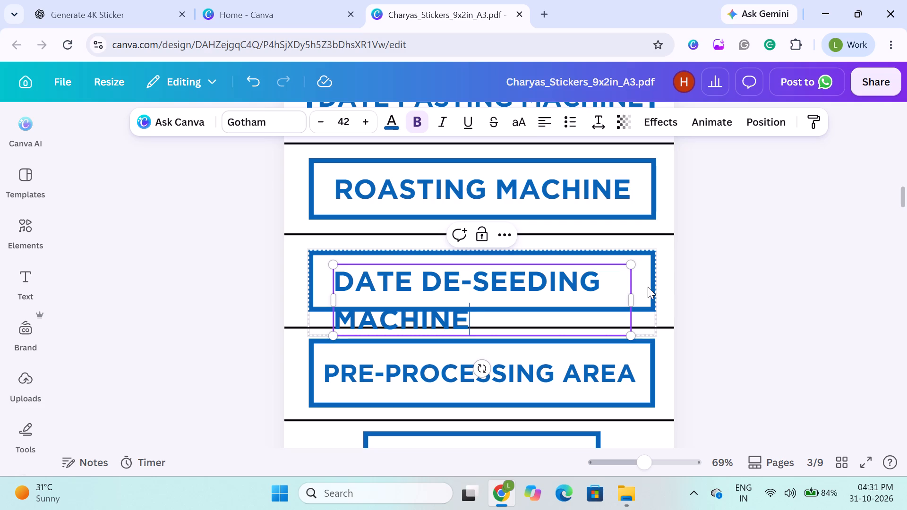
click(748, 245)
Ungroup the DATE DE-SEEDING MACHINE sticker and widen its blue frame slightly toward the page's left edge.
click(532, 299)
click(417, 227)
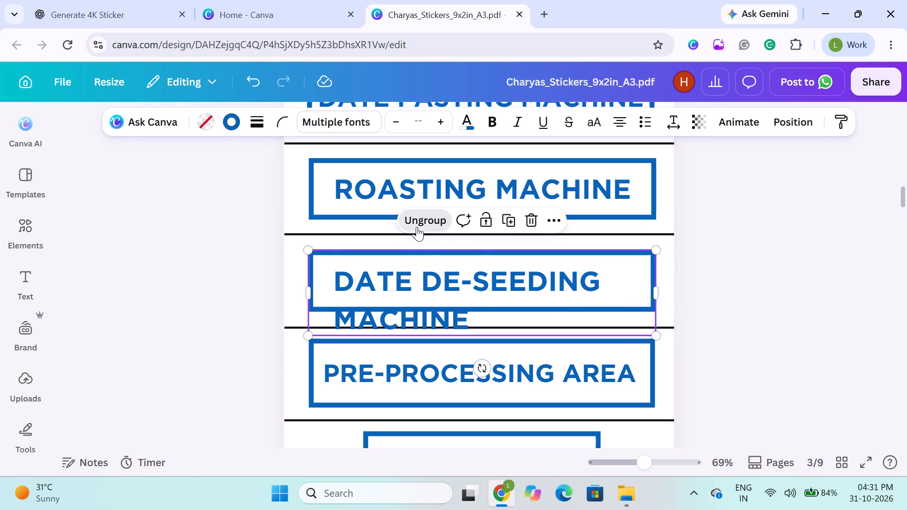
click(234, 301)
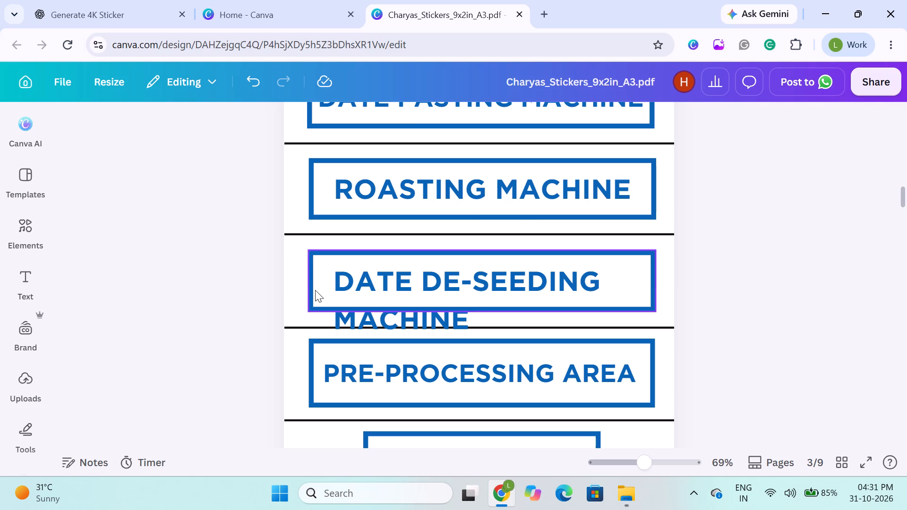
click(315, 290)
drag(310, 282, 296, 282)
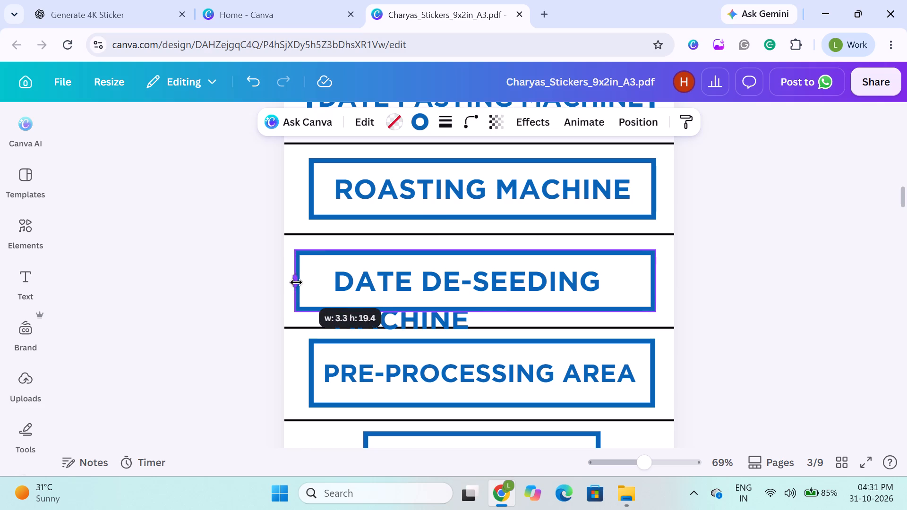
drag(296, 282, 299, 282)
Reduce the DATE DE-SEEDING MACHINE text to size 33 and resize its text box to fit the wording on one line.
click(383, 276)
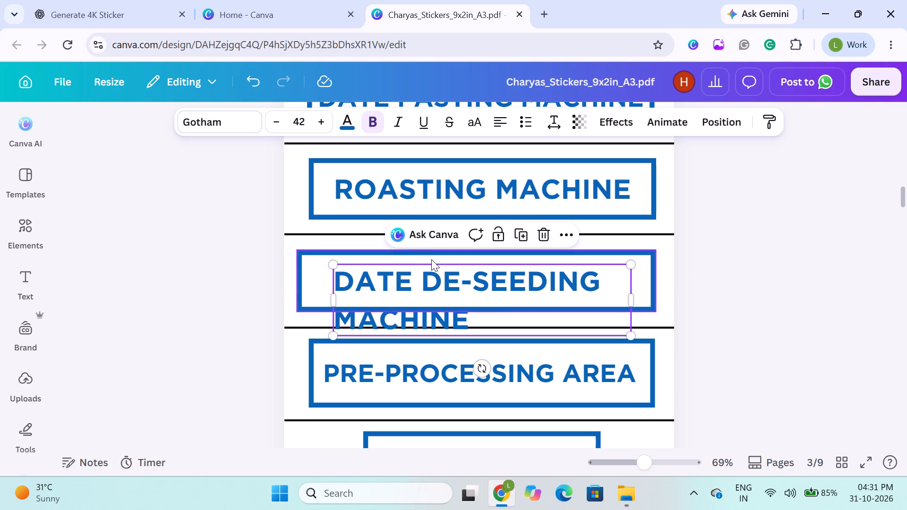
triple_click(279, 124)
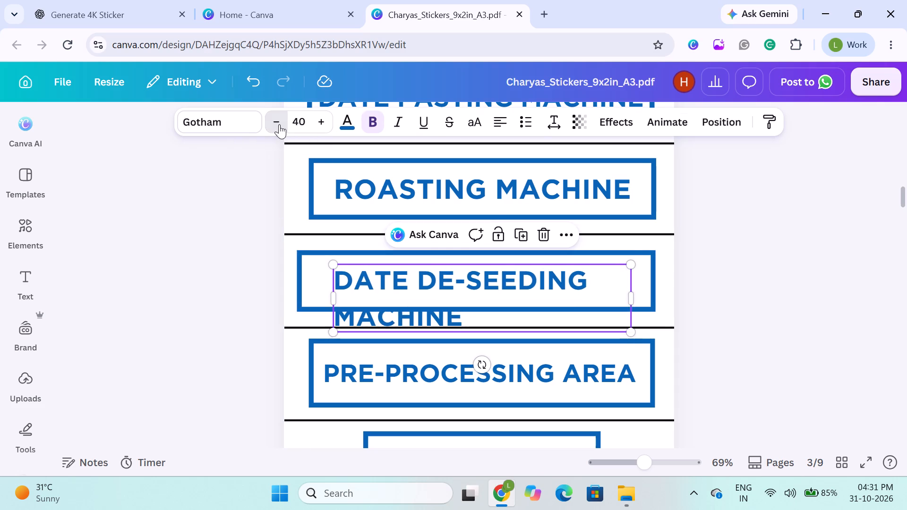
click(279, 124)
drag(635, 296, 669, 294)
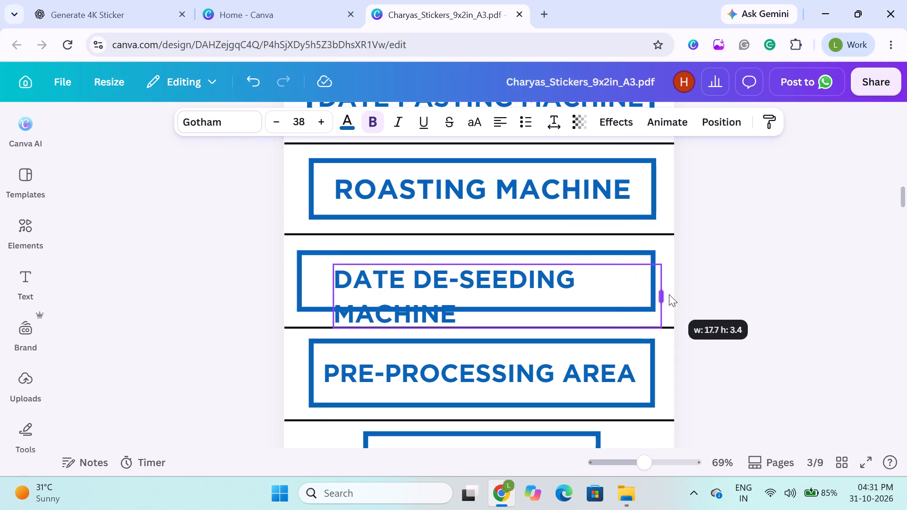
drag(669, 294, 722, 295)
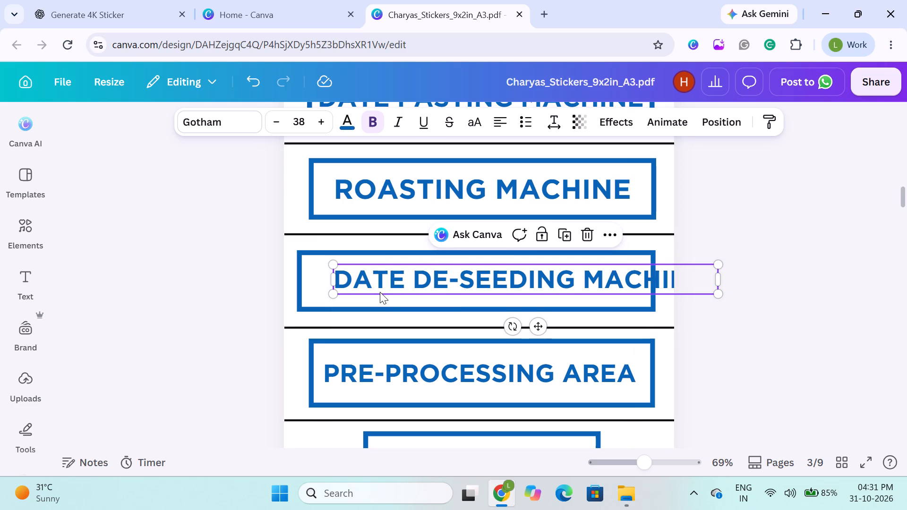
drag(411, 283, 370, 280)
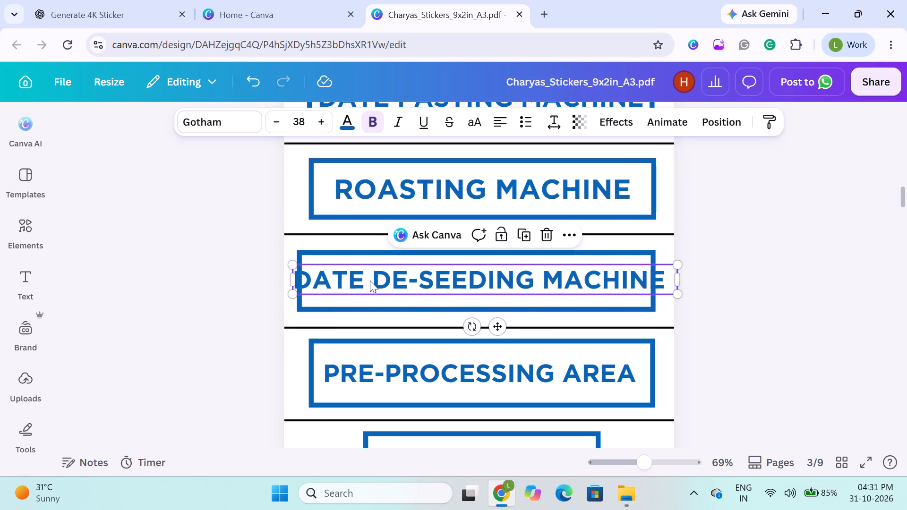
triple_click(279, 131)
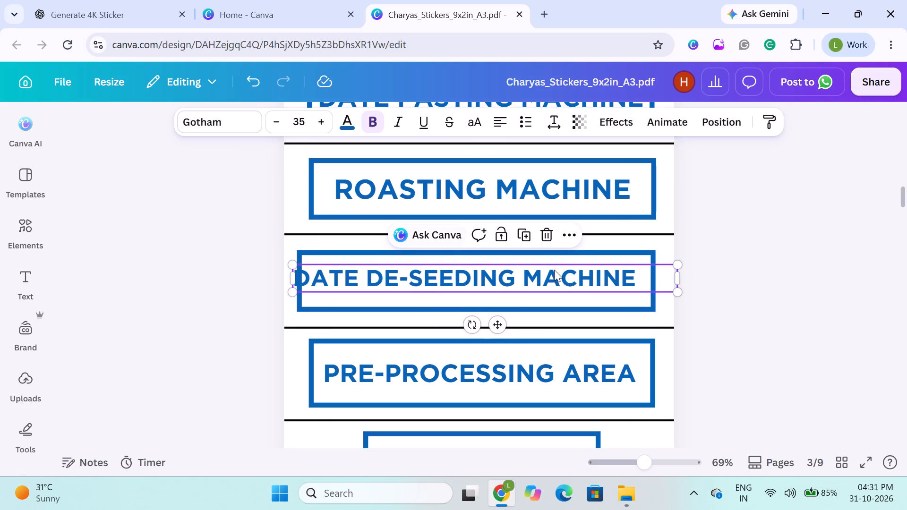
drag(681, 278, 646, 278)
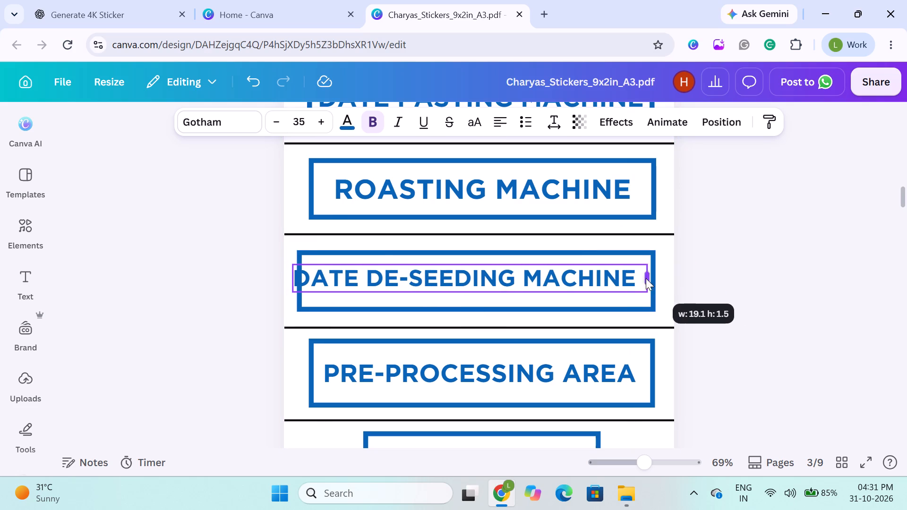
drag(646, 278, 640, 280)
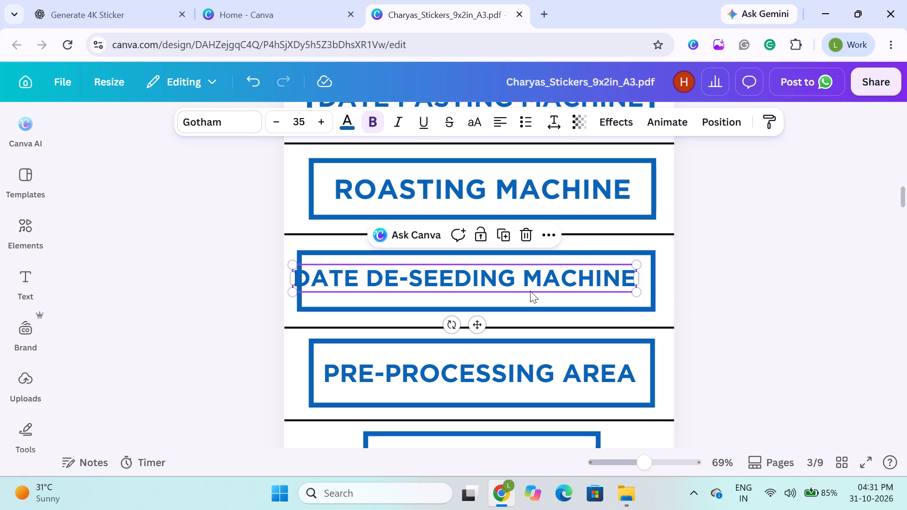
double_click(281, 129)
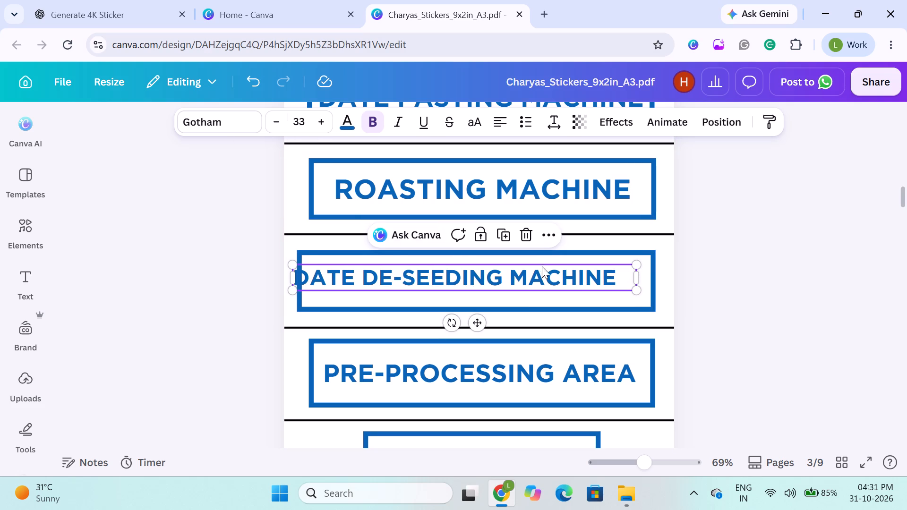
drag(637, 283, 621, 284)
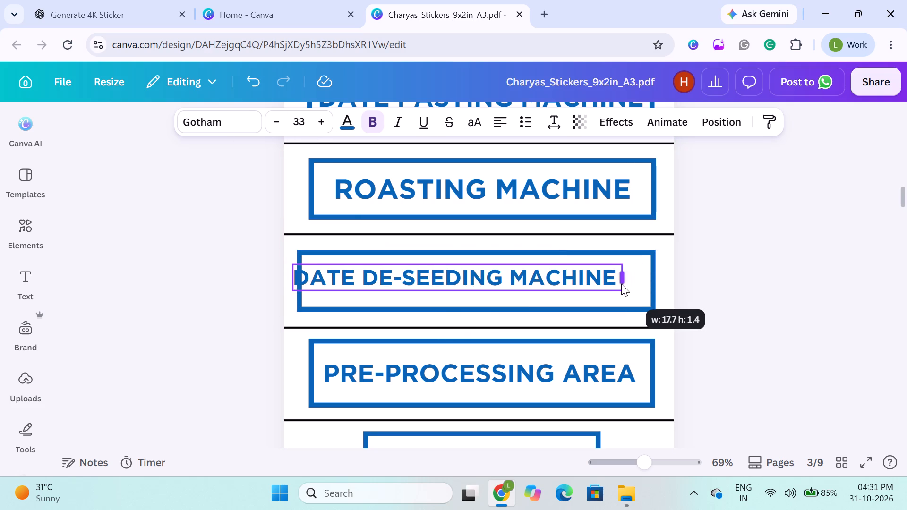
drag(621, 284, 618, 284)
Align the DATE DE-SEEDING MACHINE text and its frame to each other by centre and middle.
shift+click(645, 277)
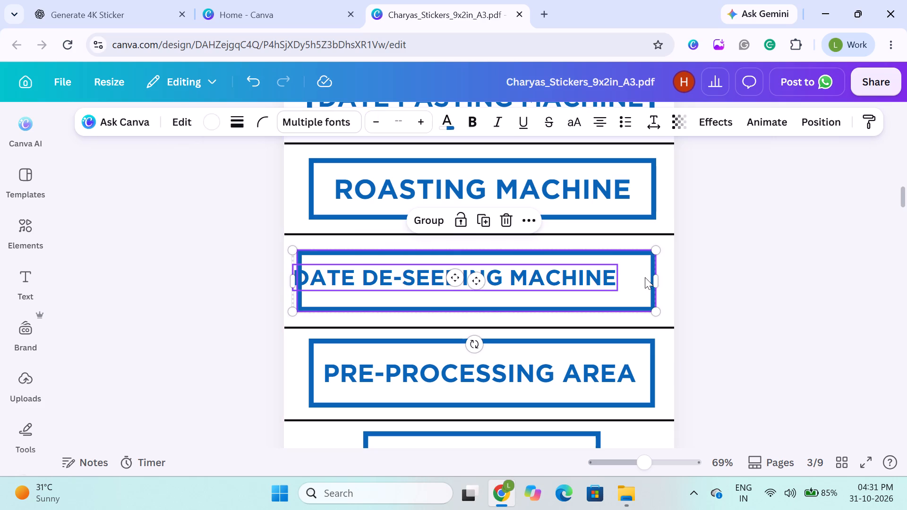
click(834, 117)
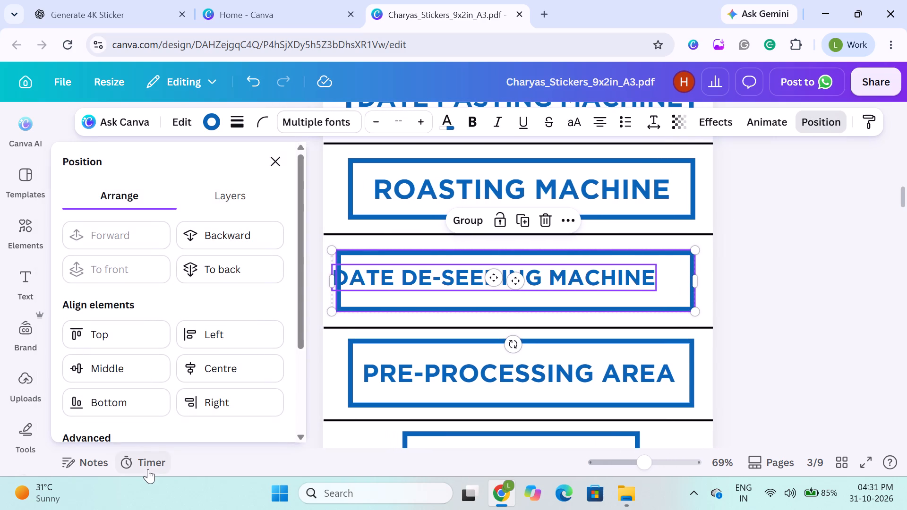
click(216, 372)
click(103, 371)
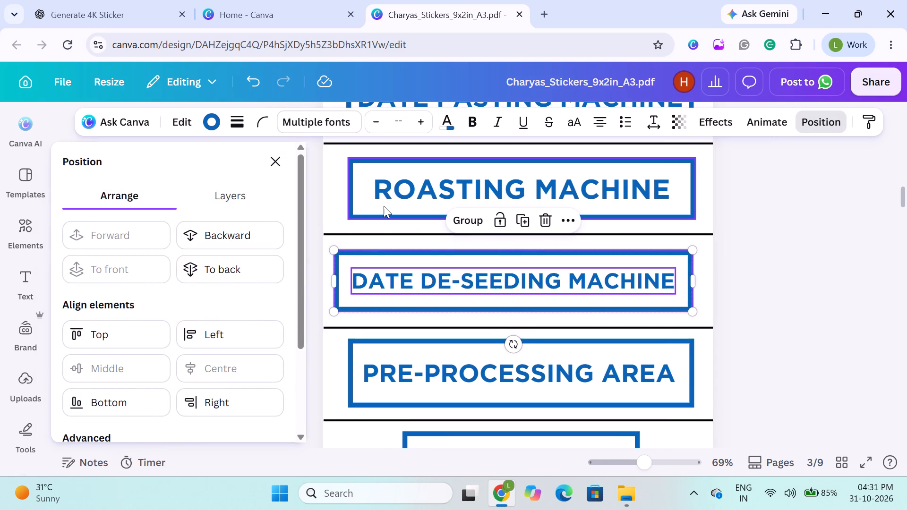
click(734, 249)
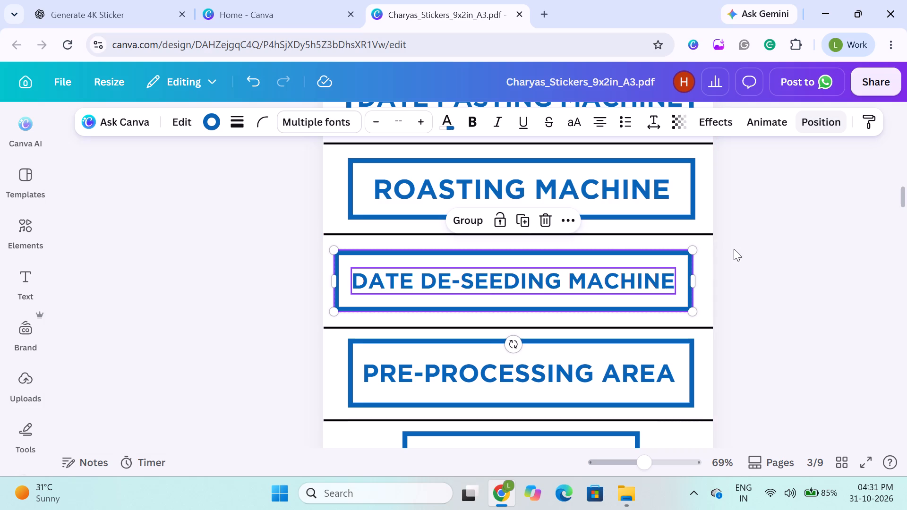
Increase the DATE DE-SEEDING MACHINE text to size 34 and widen its text box until the wording fits on one line.
click(769, 267)
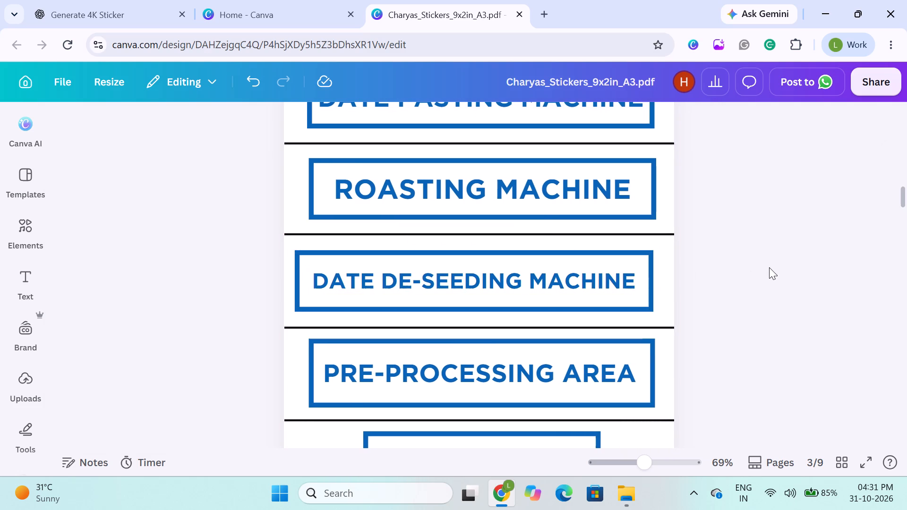
click(590, 274)
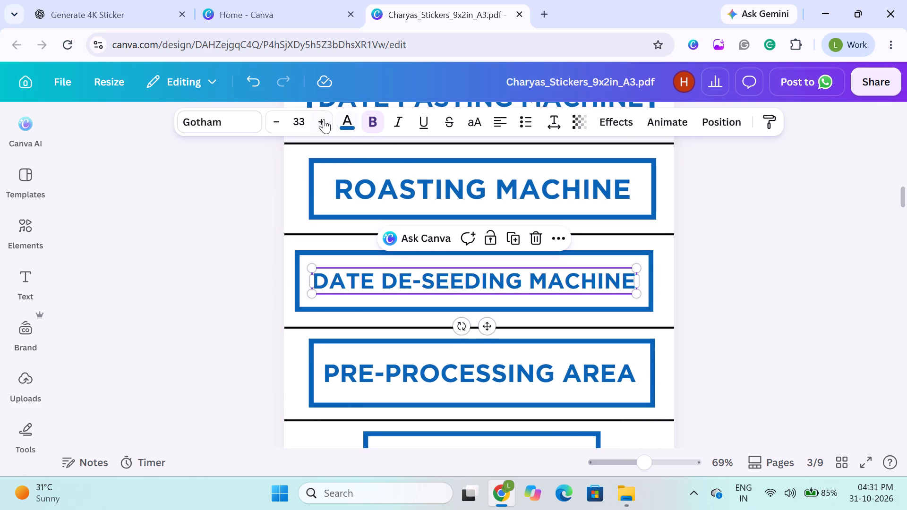
click(323, 119)
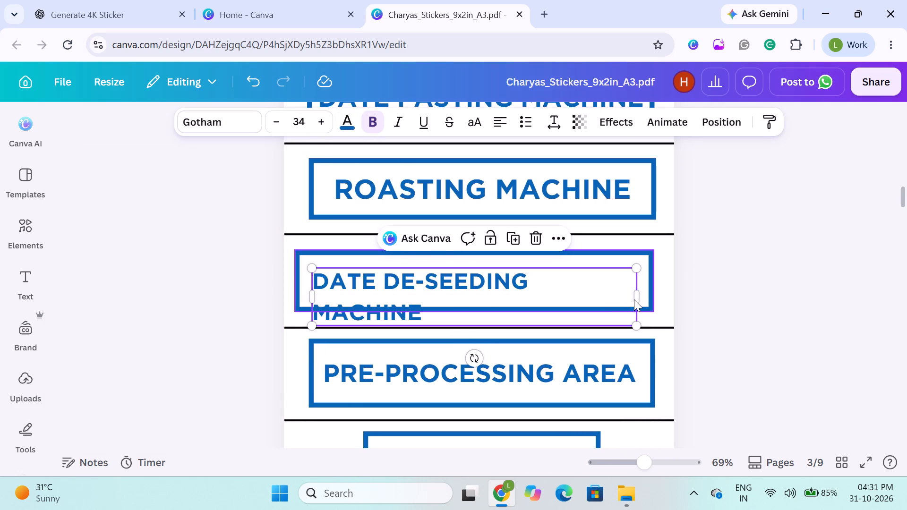
click(730, 280)
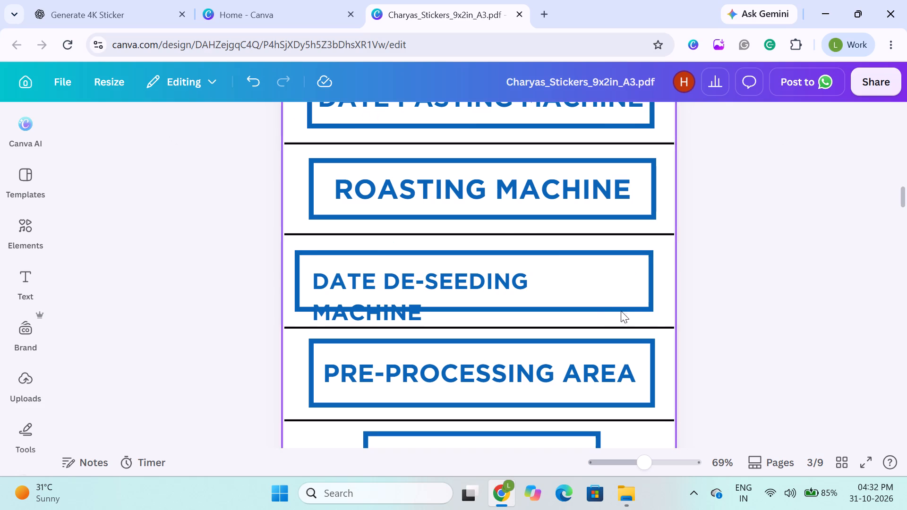
click(601, 306)
drag(639, 298, 644, 297)
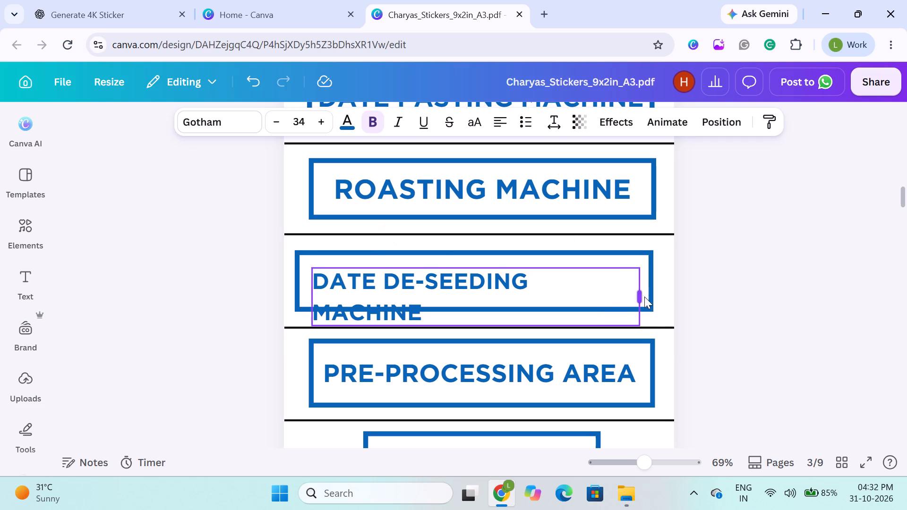
drag(644, 297, 648, 297)
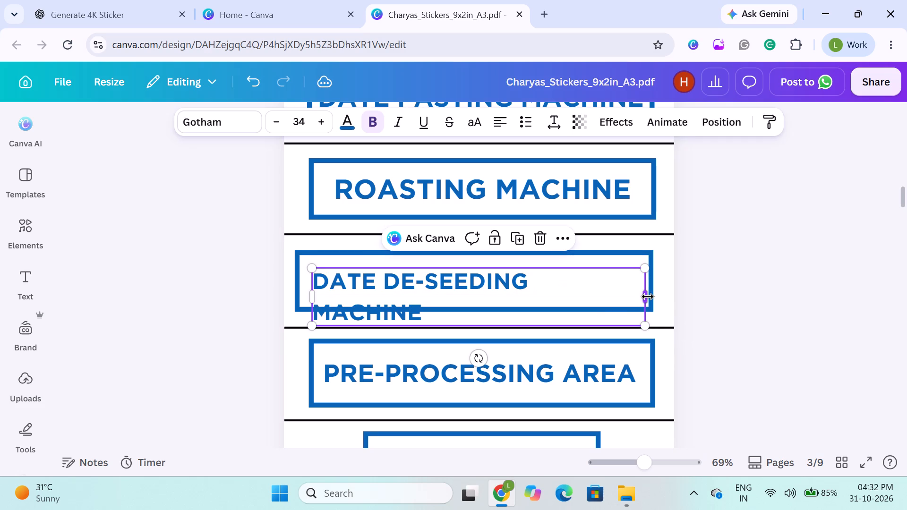
drag(648, 297, 651, 293)
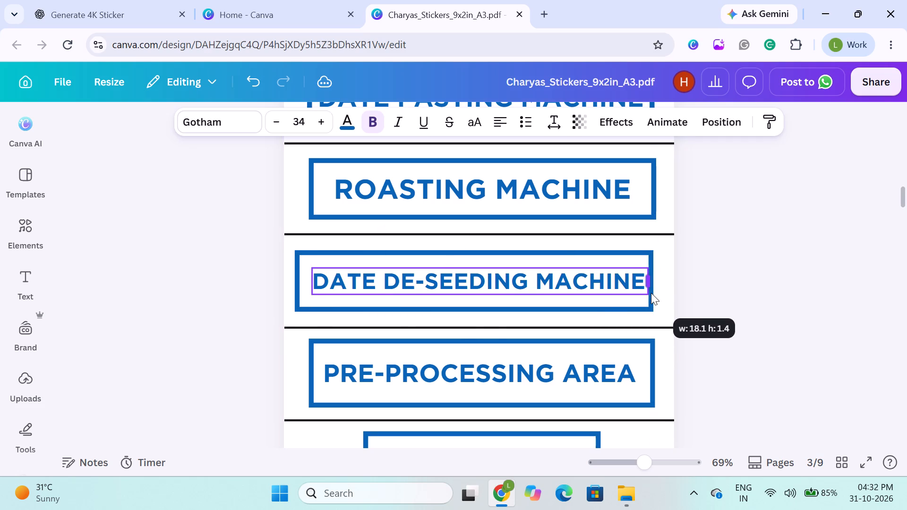
drag(651, 293, 650, 292)
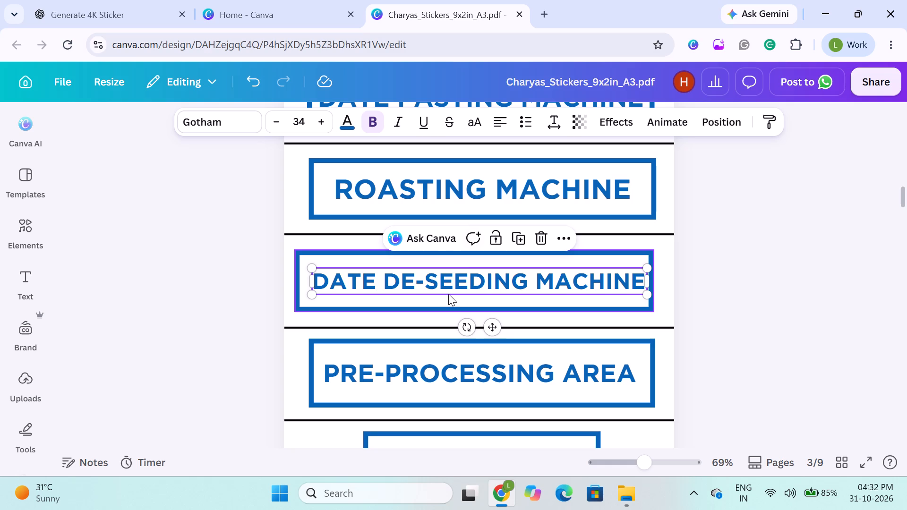
Realign the DATE DE-SEEDING MACHINE text and its blue frame to each other by centre and middle.
shift+click(449, 302)
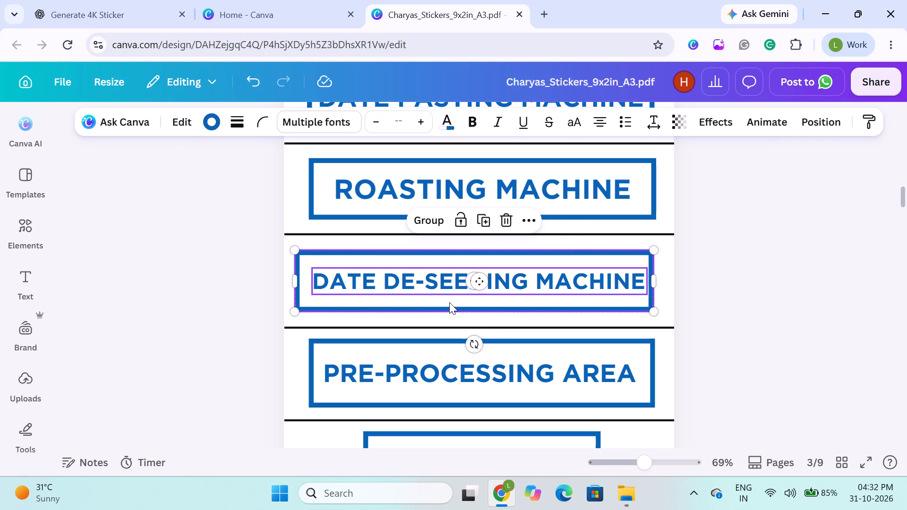
click(814, 118)
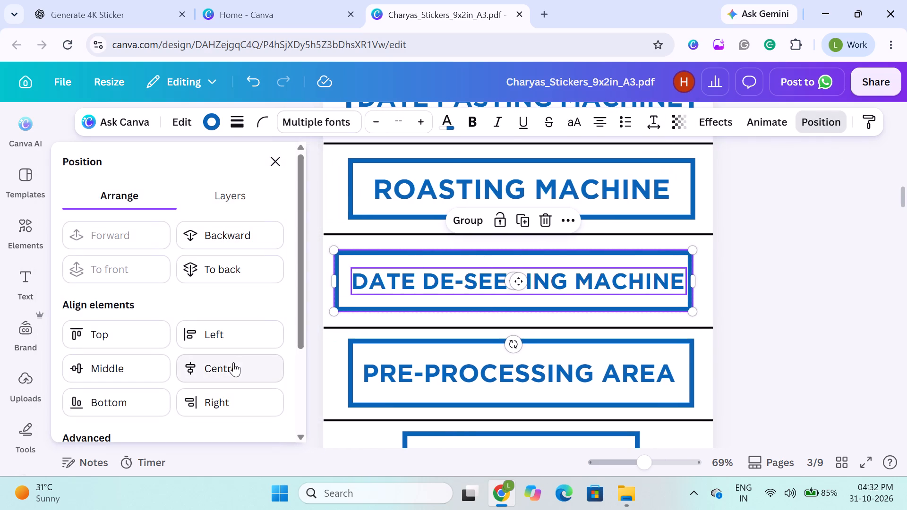
click(233, 362)
click(146, 375)
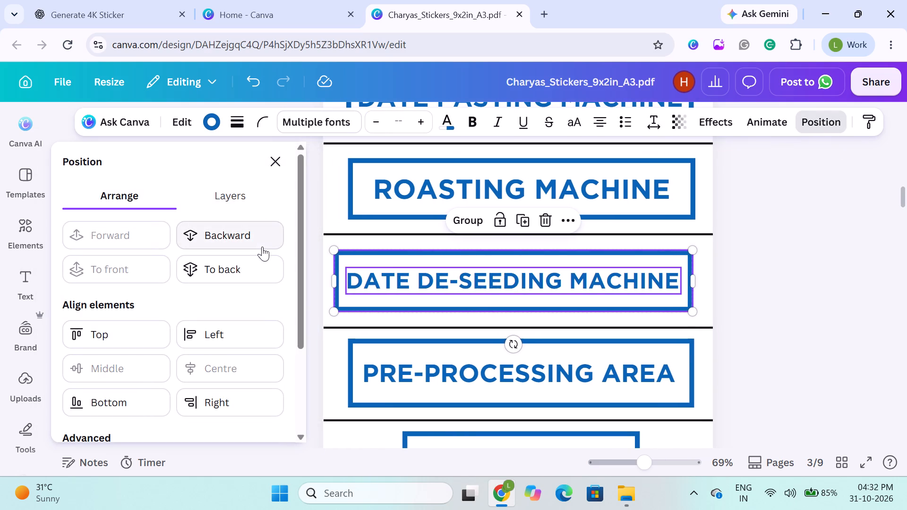
click(268, 168)
click(244, 277)
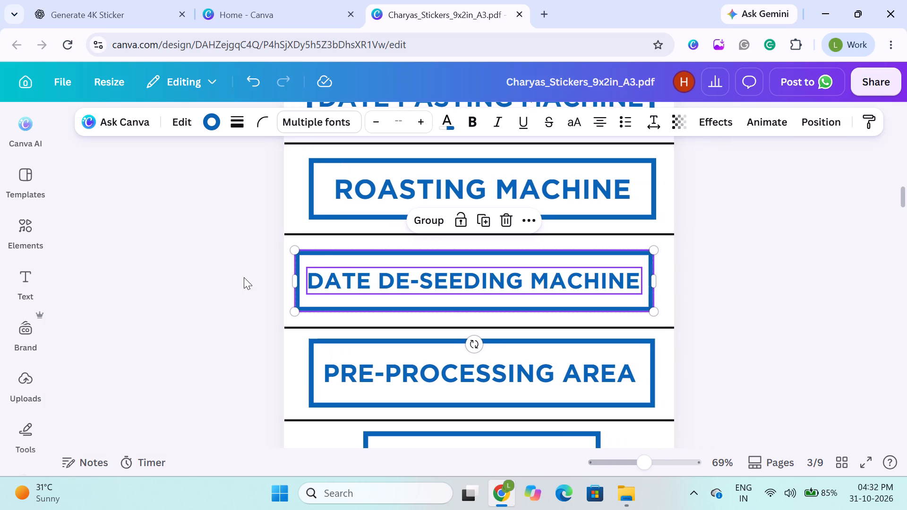
click(156, 276)
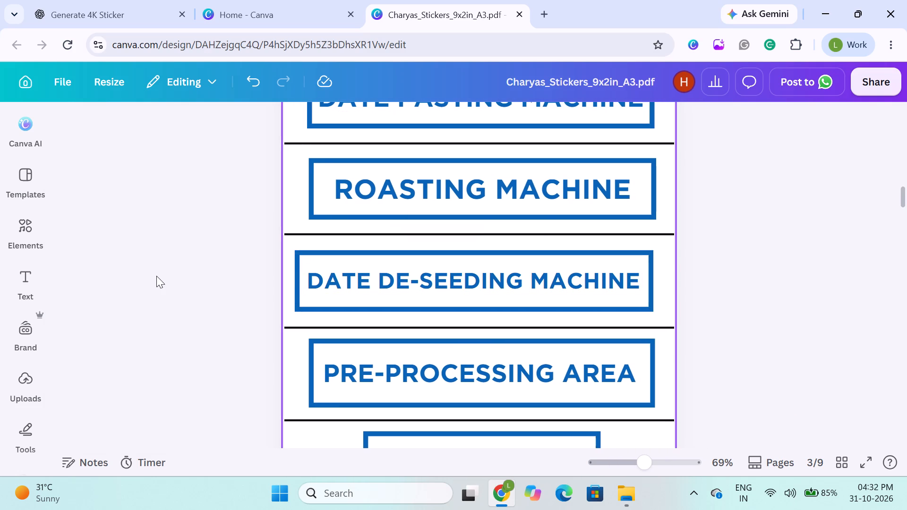